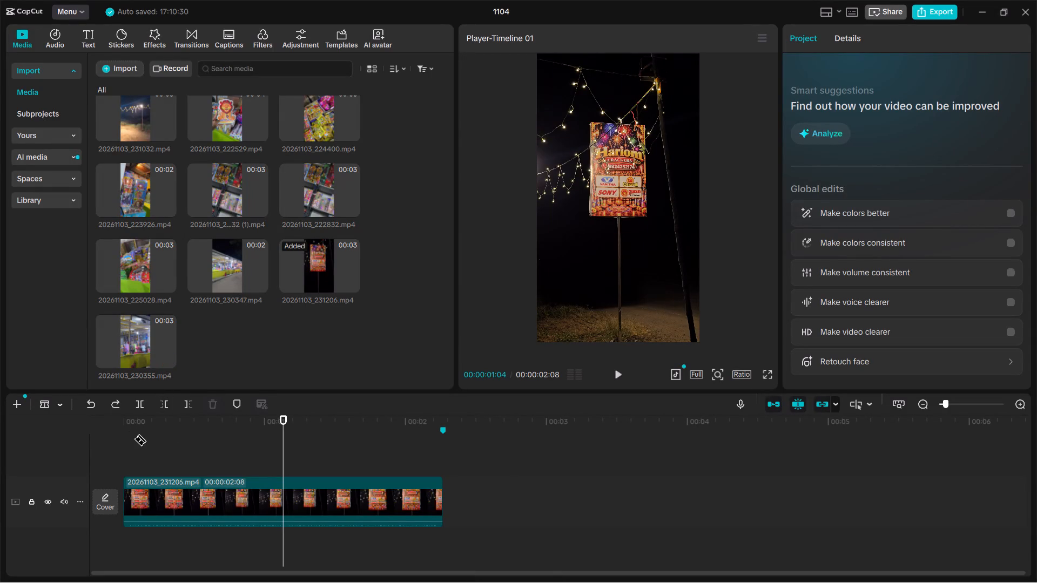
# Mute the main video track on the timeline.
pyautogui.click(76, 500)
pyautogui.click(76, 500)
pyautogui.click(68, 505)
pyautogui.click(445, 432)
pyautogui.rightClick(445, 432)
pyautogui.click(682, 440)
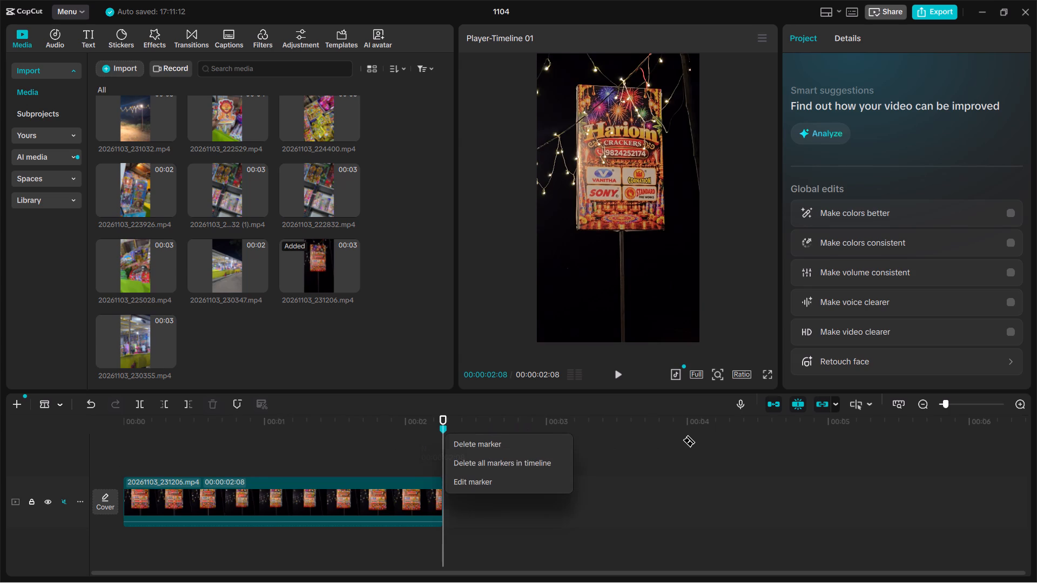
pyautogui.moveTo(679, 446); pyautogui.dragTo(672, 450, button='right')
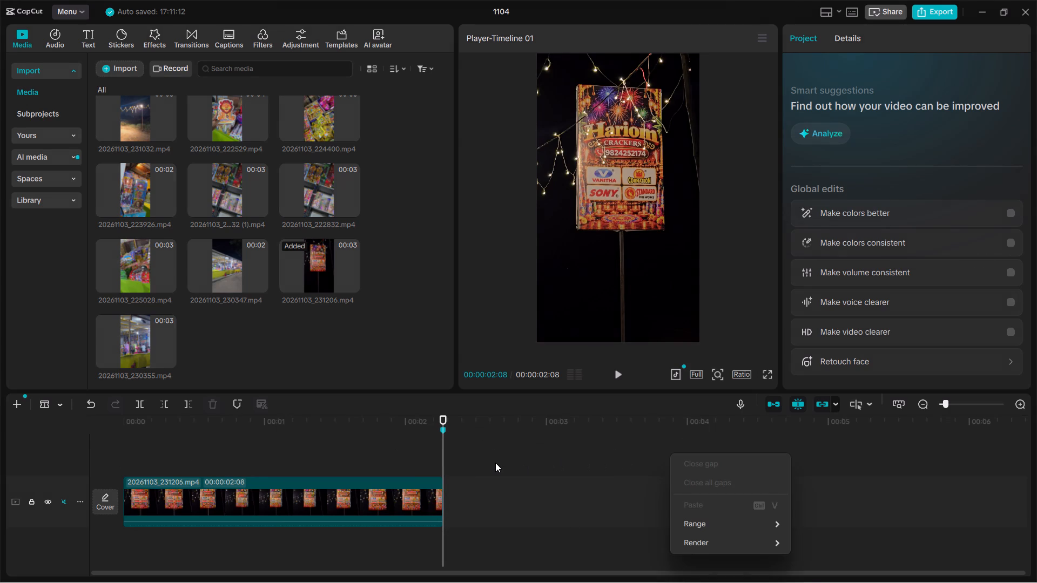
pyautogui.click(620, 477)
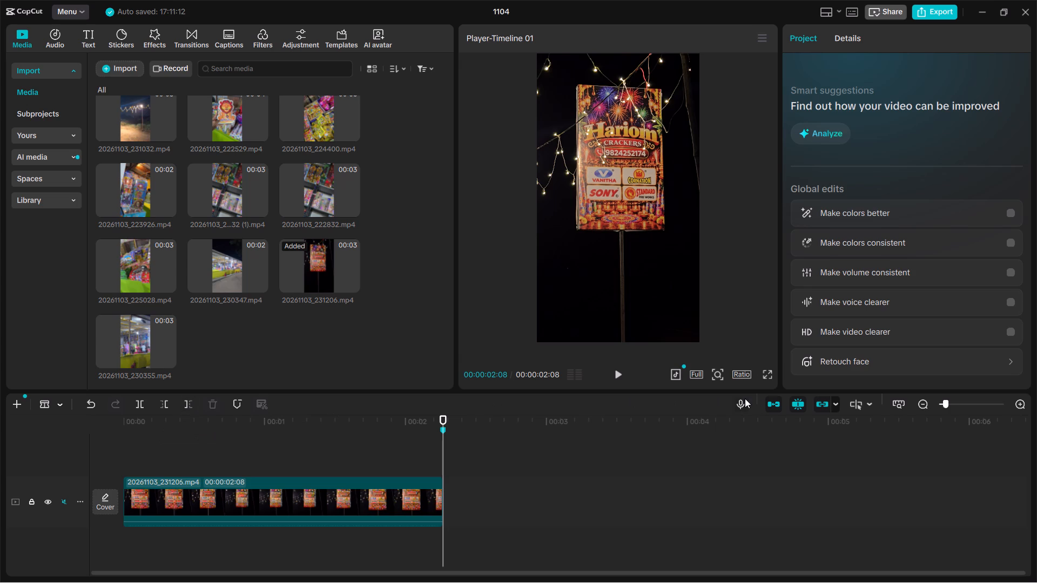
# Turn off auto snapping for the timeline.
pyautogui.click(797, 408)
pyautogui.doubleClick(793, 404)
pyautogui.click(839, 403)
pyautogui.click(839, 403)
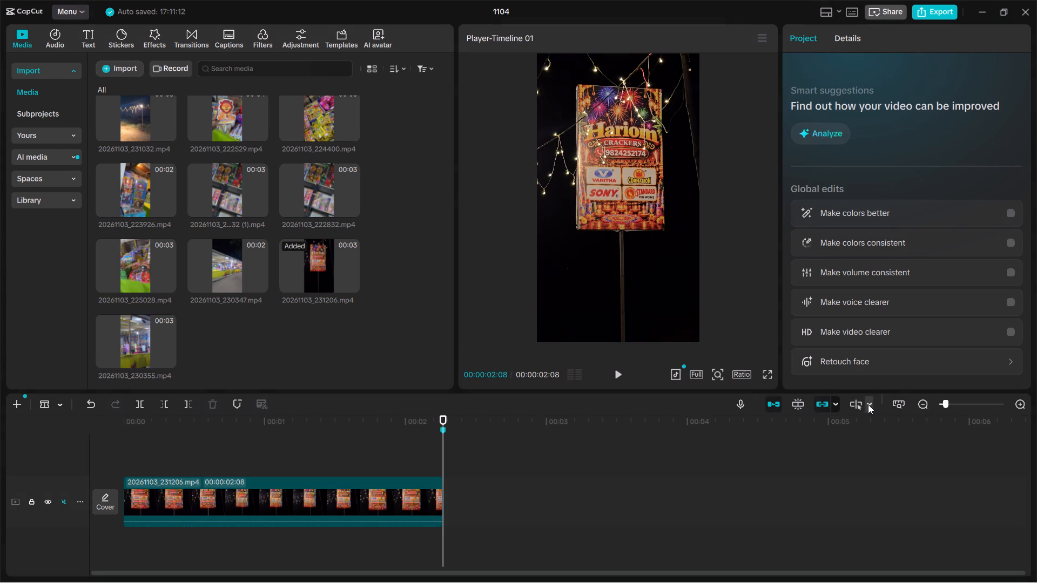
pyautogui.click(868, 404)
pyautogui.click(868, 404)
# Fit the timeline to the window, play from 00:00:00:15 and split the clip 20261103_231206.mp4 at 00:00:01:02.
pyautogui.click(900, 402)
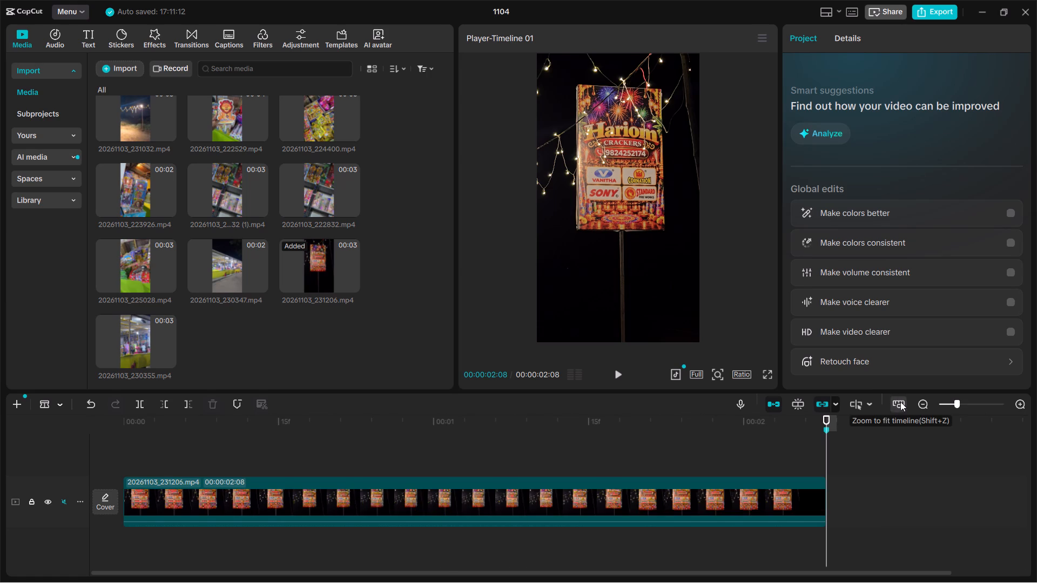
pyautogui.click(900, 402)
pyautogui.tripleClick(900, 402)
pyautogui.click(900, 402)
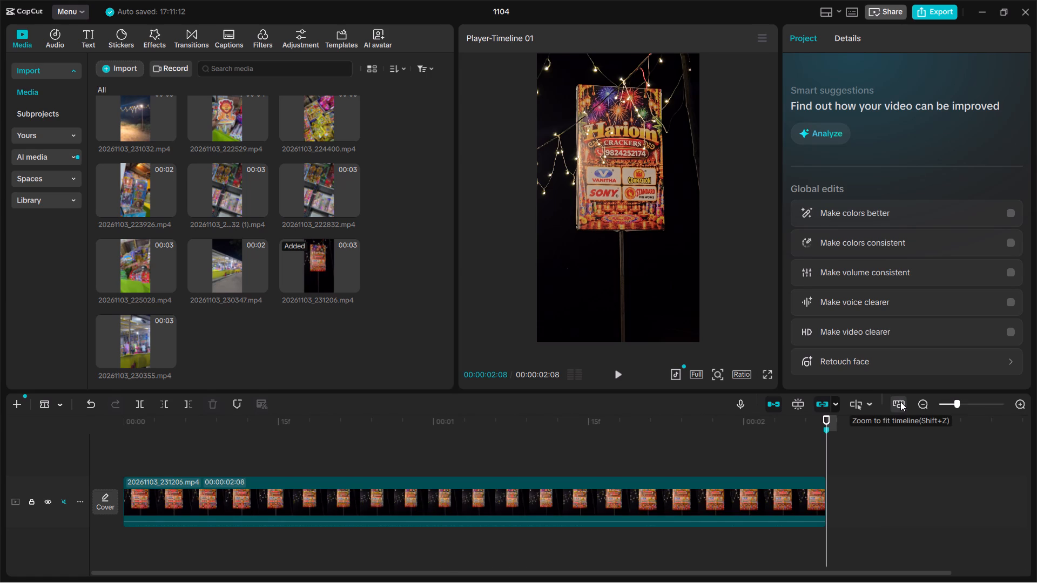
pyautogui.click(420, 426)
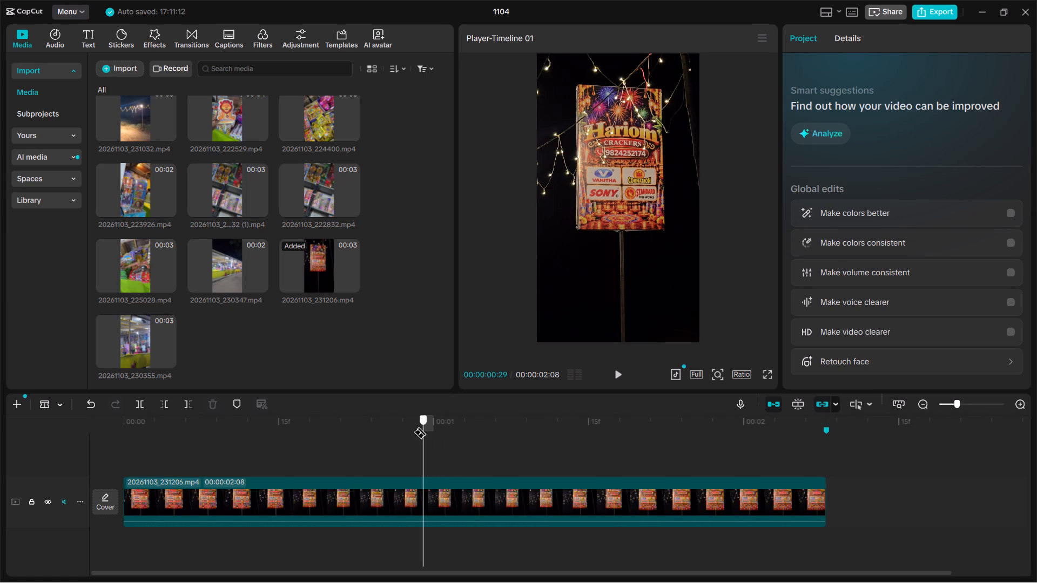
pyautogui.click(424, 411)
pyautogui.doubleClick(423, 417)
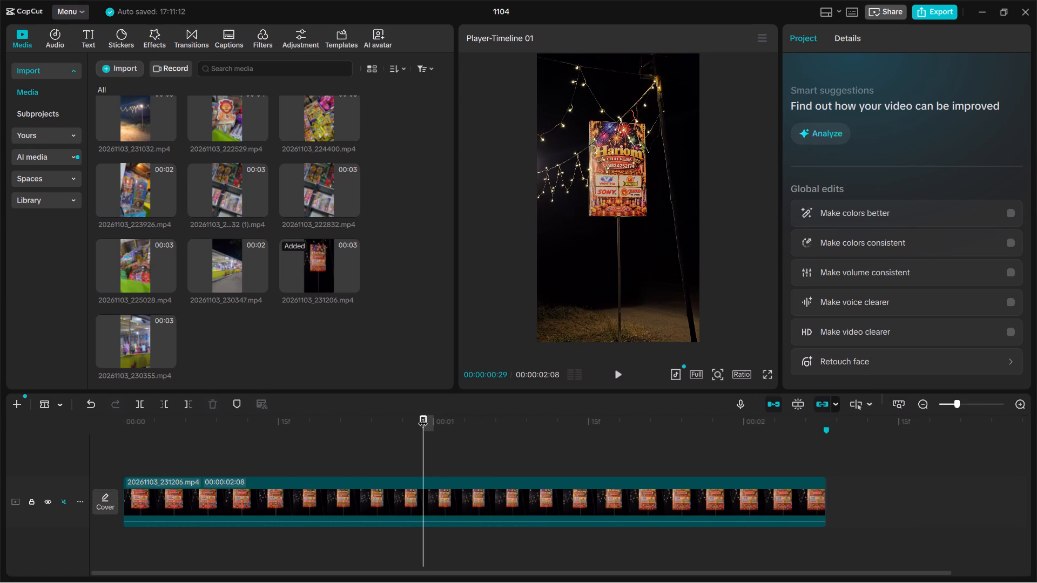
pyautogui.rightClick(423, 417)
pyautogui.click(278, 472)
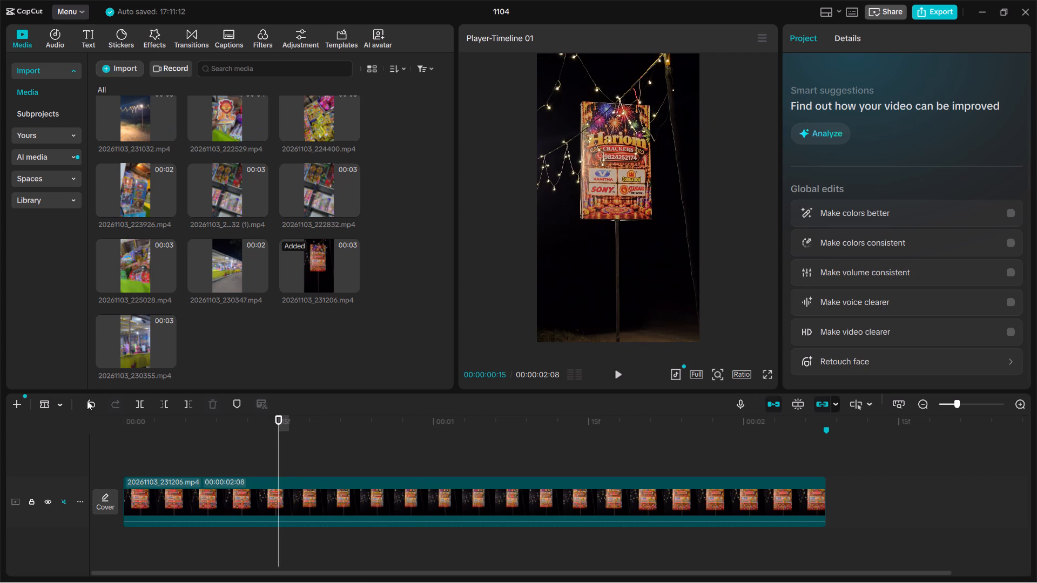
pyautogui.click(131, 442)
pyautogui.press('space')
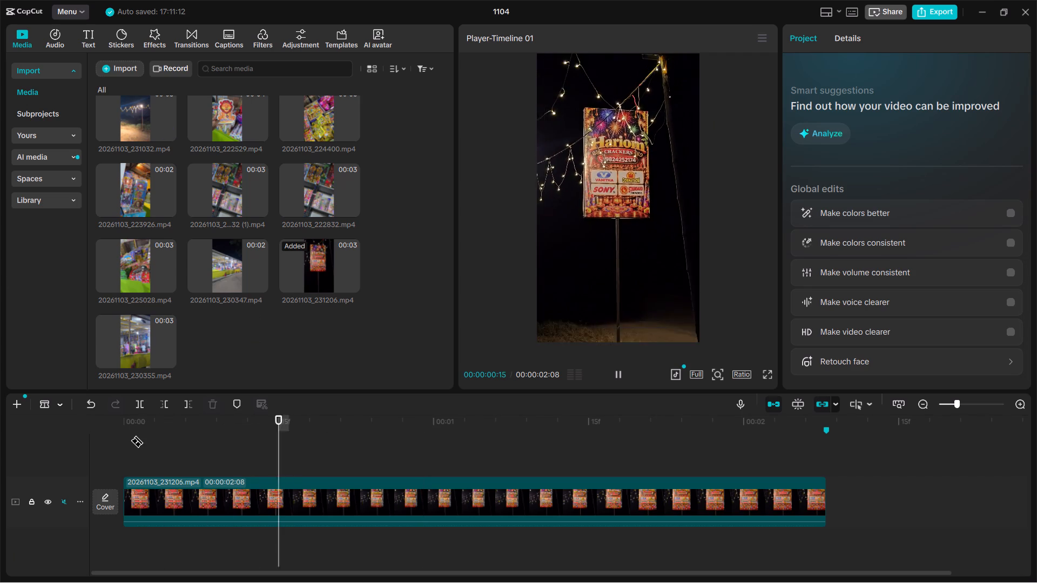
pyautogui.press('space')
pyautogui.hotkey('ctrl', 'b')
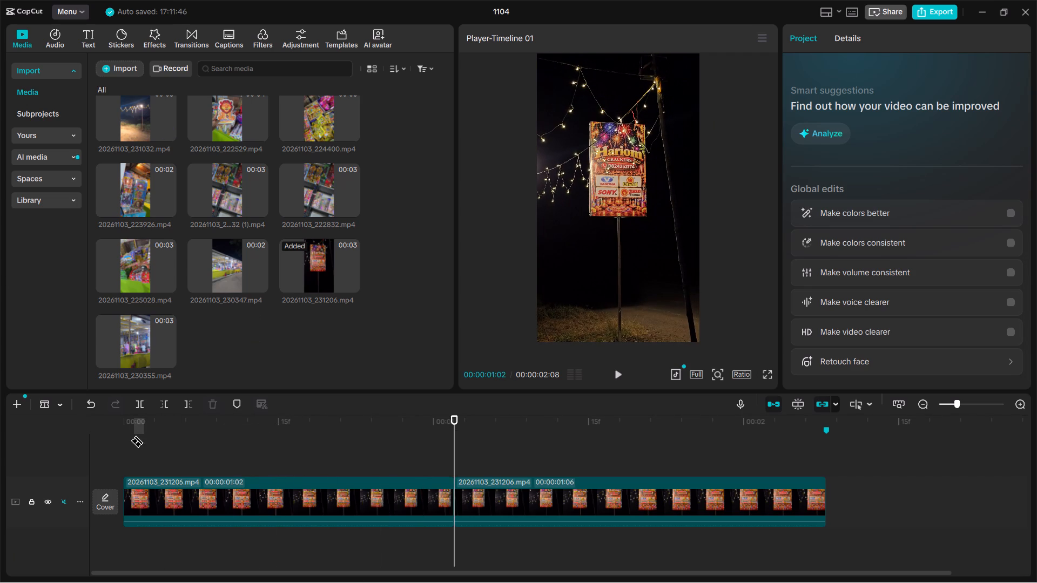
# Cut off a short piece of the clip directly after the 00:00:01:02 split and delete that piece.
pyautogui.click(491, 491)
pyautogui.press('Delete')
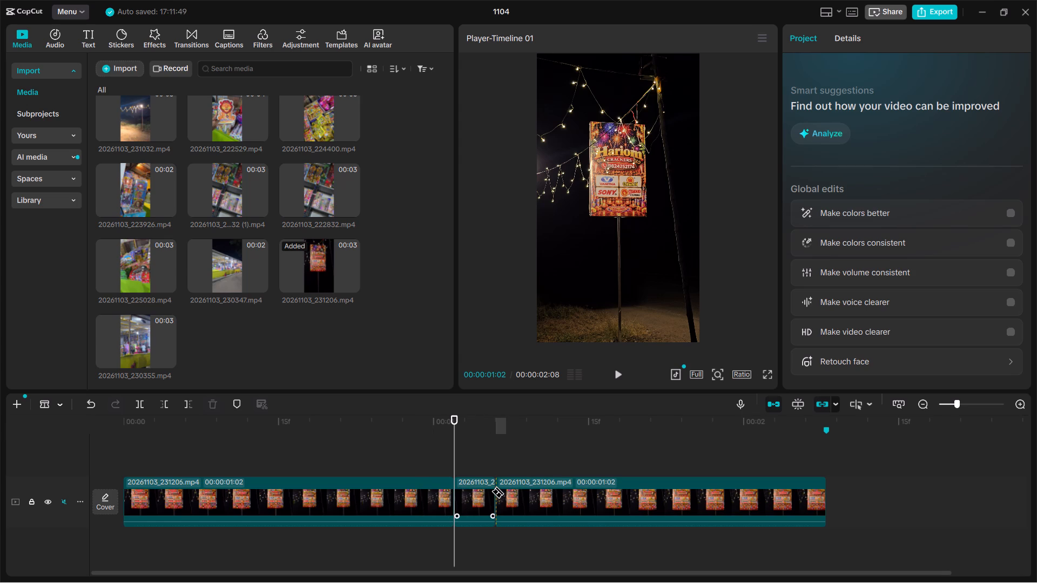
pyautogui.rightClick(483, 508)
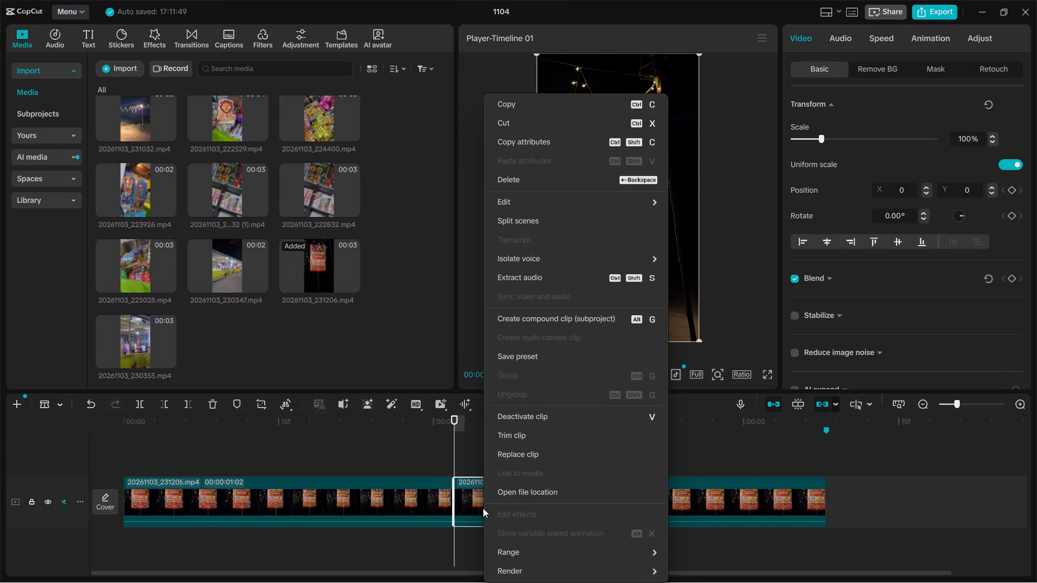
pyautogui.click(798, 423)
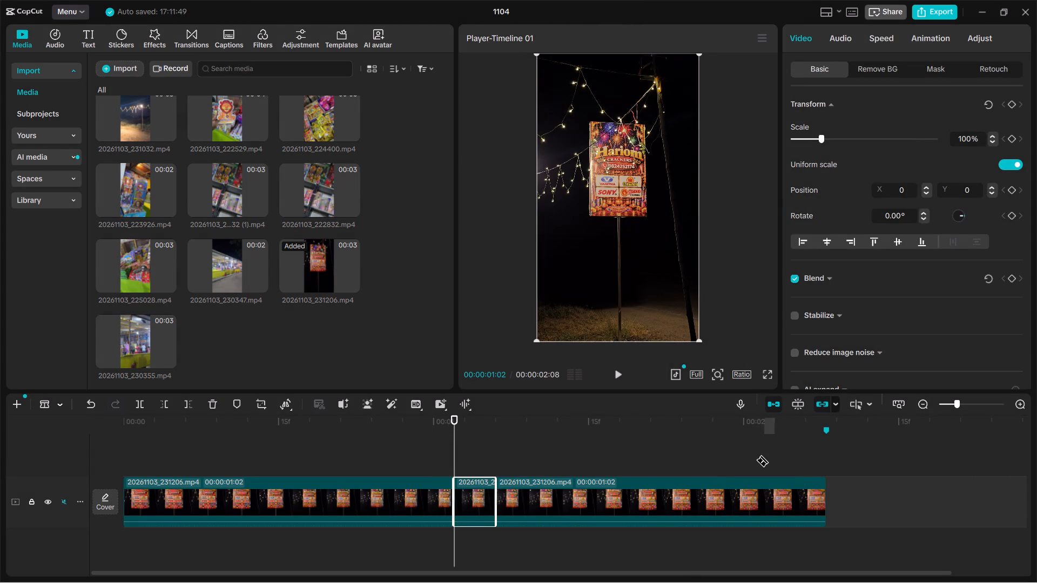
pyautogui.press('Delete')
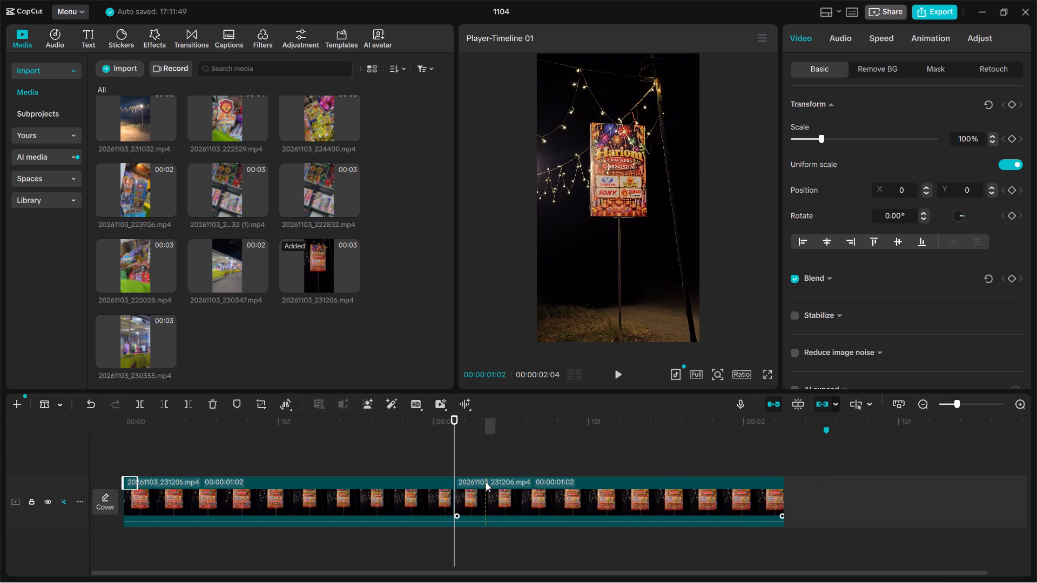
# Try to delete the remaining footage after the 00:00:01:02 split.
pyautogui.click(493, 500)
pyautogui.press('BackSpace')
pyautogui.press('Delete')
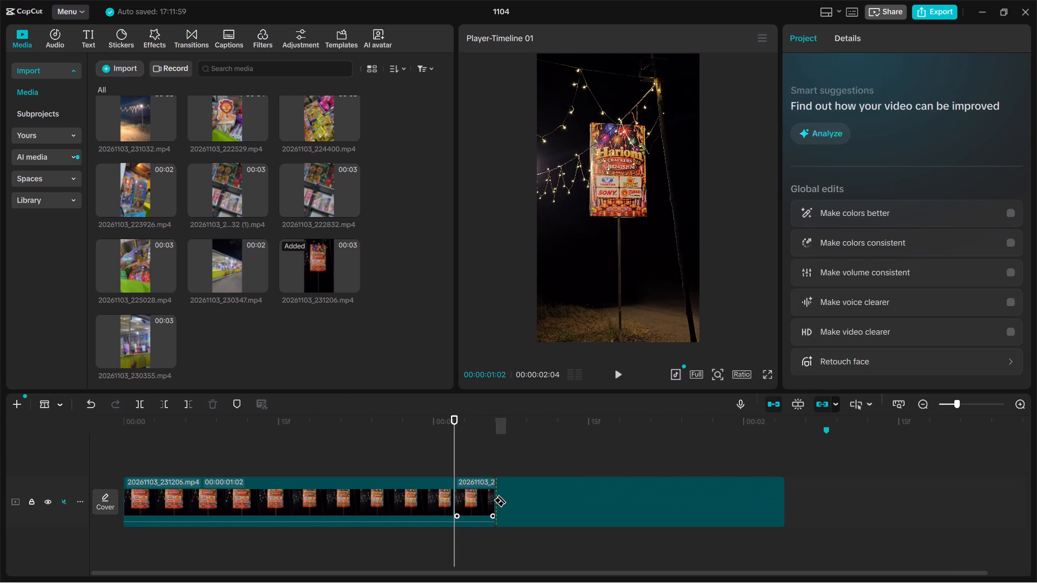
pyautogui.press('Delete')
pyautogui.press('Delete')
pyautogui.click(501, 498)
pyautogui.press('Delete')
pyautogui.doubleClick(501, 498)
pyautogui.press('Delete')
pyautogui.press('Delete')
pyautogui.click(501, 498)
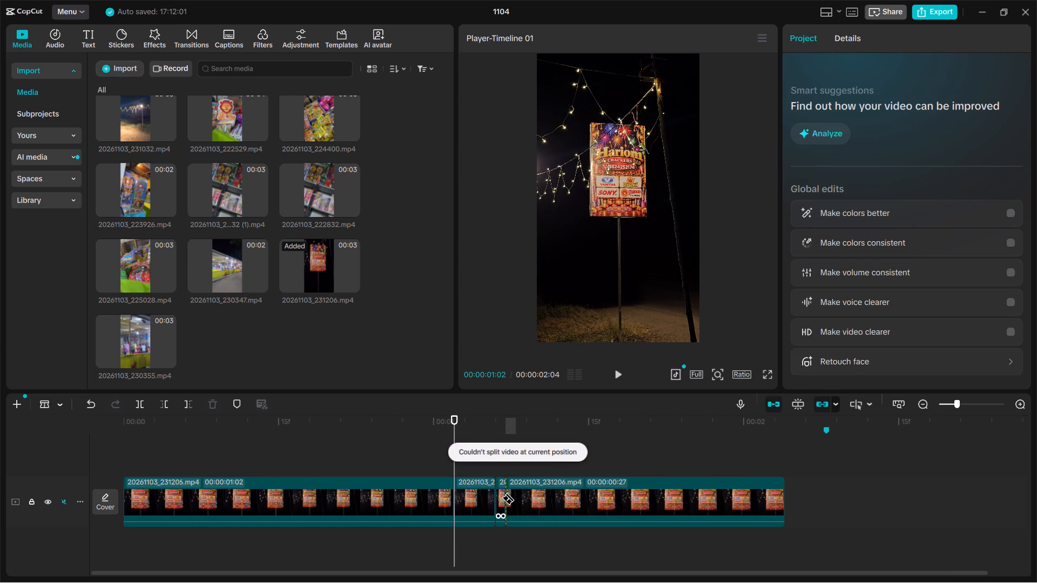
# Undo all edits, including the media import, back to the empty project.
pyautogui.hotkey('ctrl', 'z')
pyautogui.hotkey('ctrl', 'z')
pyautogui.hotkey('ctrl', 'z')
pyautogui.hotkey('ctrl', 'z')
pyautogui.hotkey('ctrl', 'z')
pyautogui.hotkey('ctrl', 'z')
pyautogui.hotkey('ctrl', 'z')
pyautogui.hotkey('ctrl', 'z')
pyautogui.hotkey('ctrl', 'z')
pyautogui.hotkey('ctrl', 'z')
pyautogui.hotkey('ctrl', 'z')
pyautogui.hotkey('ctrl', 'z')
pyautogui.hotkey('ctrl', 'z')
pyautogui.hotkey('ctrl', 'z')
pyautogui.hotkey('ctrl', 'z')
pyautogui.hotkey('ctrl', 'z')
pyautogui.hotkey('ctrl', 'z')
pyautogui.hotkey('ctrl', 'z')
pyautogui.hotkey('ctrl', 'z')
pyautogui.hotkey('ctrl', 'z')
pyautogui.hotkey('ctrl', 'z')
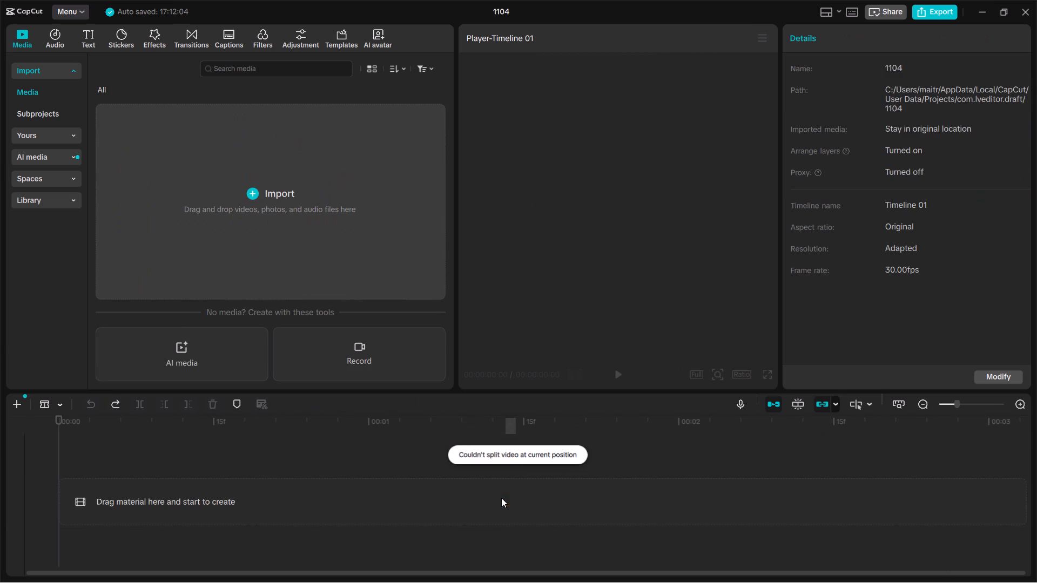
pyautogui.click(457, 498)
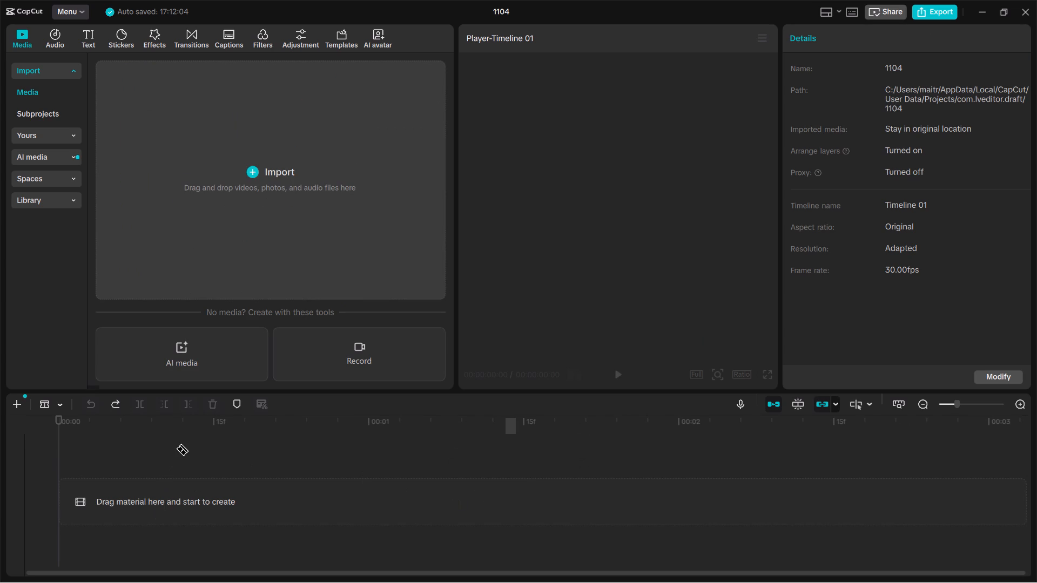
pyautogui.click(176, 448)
# Create a new project and confirm leaving the current one.
pyautogui.click(64, 16)
pyautogui.click(80, 6)
pyautogui.click(85, 30)
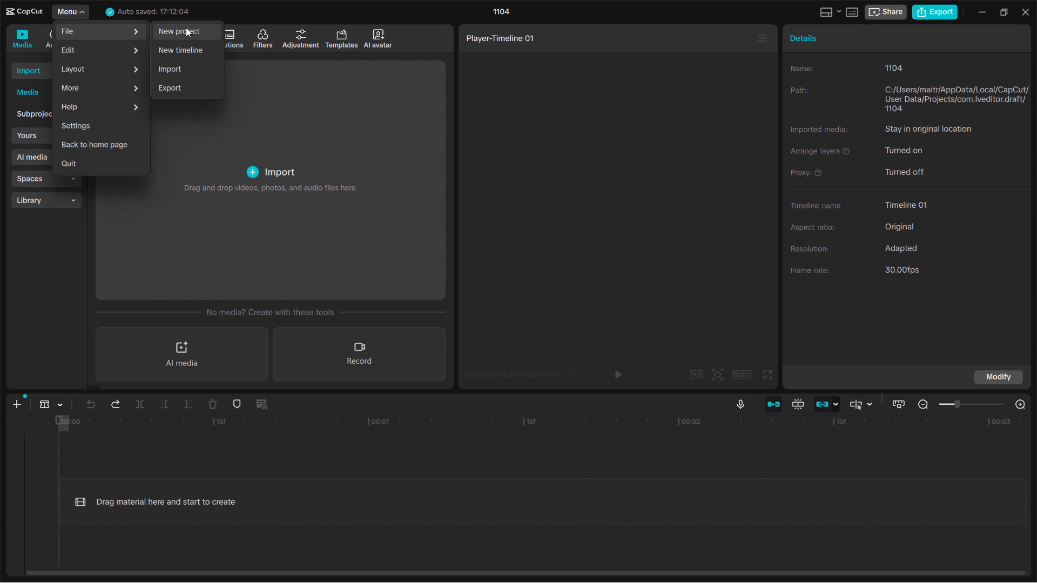
pyautogui.click(189, 28)
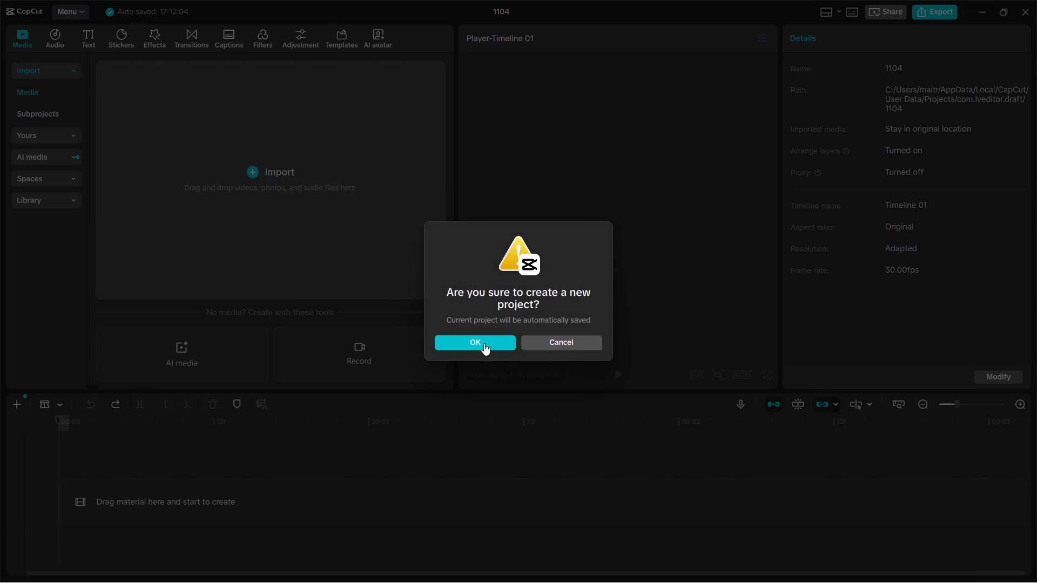
pyautogui.click(484, 343)
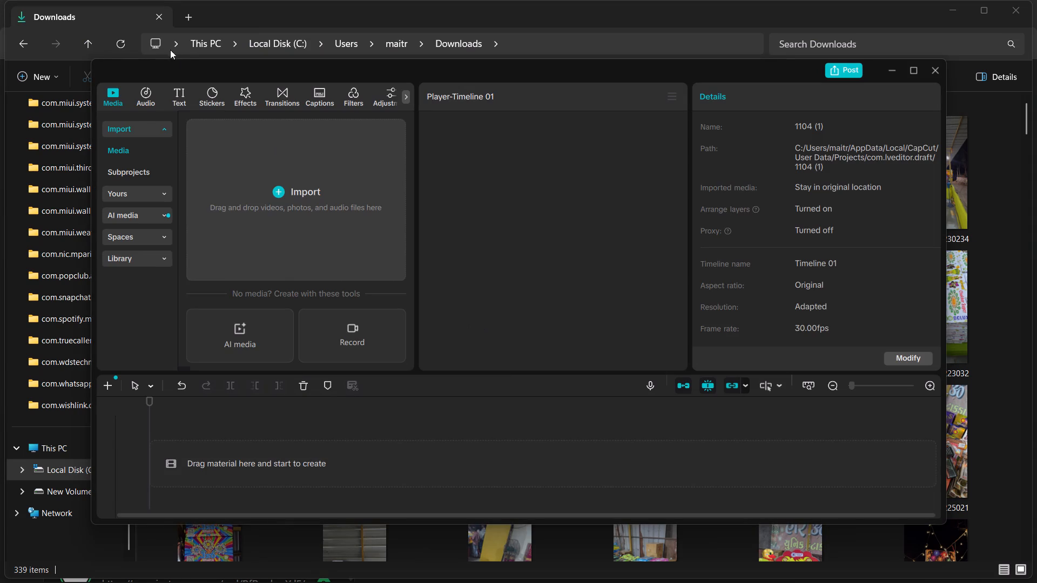
# Preview the Static Smoke effect from the trending video effects.
pyautogui.click(215, 100)
pyautogui.click(250, 97)
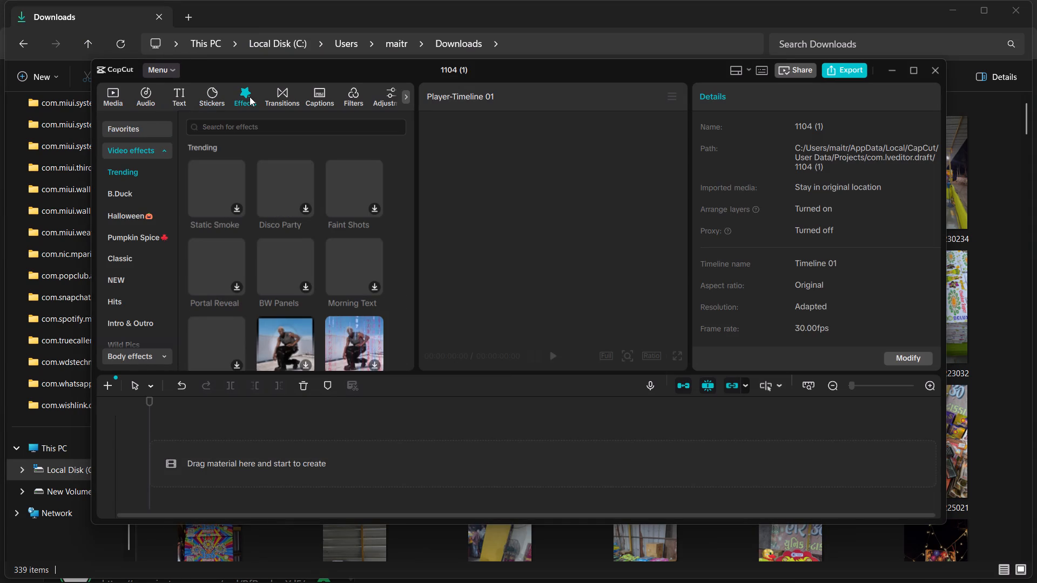
pyautogui.click(242, 200)
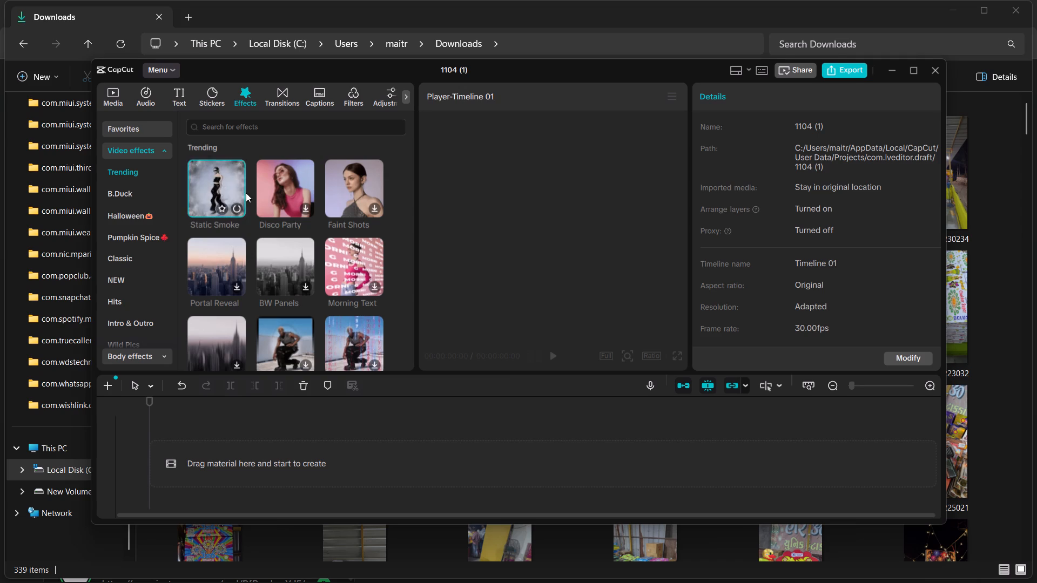
pyautogui.click(224, 446)
# Import today's media files from the Downloads folder, from 20261103_230248 through 20261103_230355, into the new project.
pyautogui.click(122, 94)
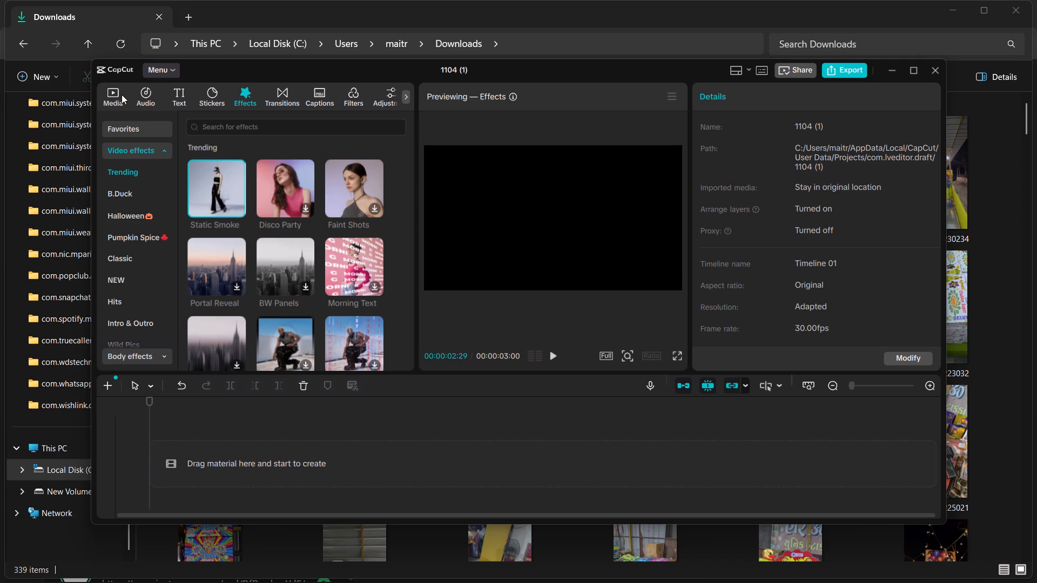
pyautogui.click(275, 220)
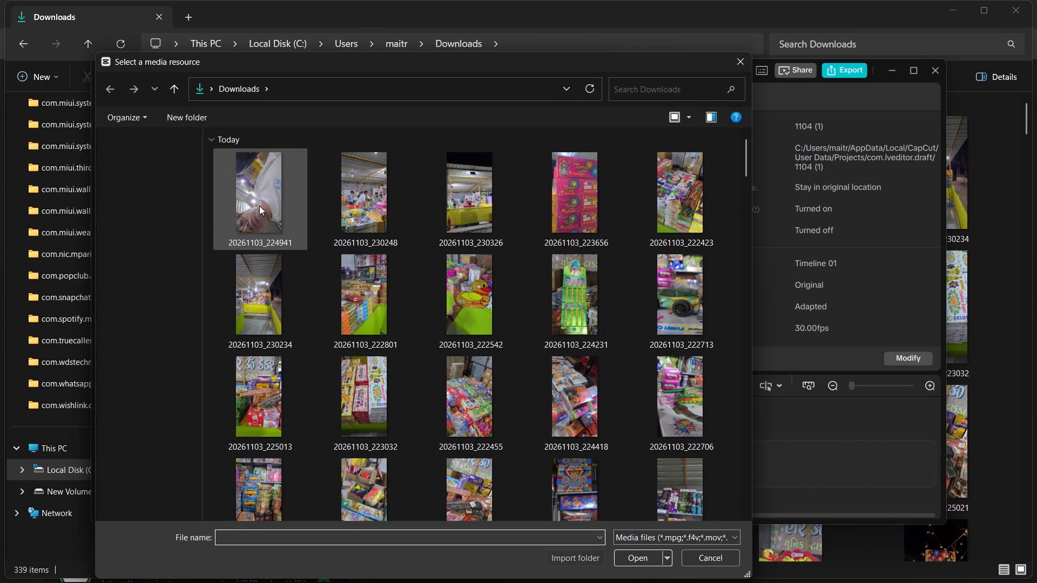
pyautogui.click(259, 206)
pyautogui.press('Right')
pyautogui.press('Right')
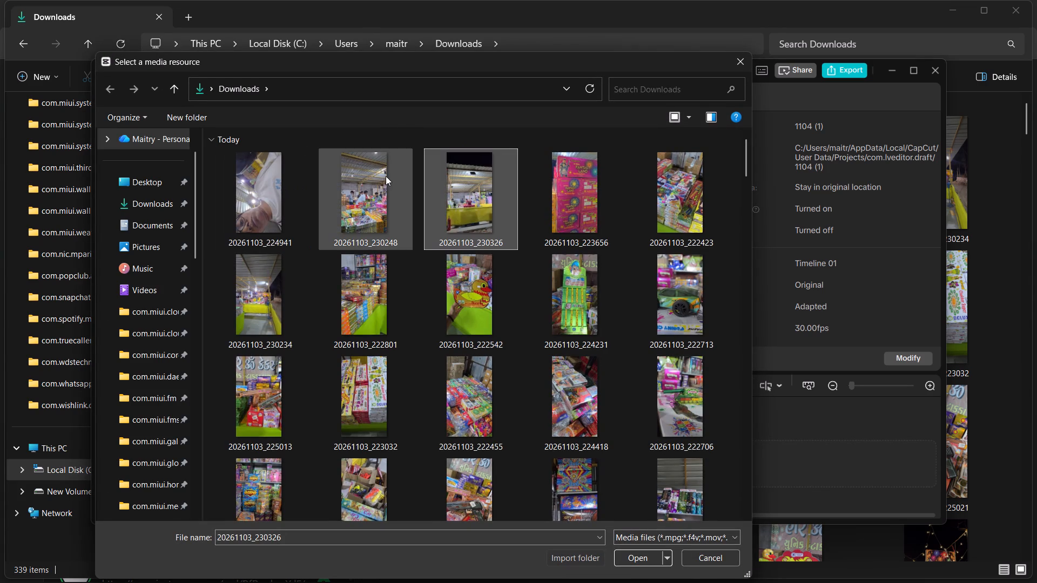
pyautogui.click(386, 176)
pyautogui.hotkey('shift', 'Right')
pyautogui.hotkey('shift', 'Right')
pyautogui.hotkey('shift', 'Right')
pyautogui.hotkey('shift', 'Right')
pyautogui.hotkey('shift', 'Right')
pyautogui.hotkey('shift', 'Right')
pyautogui.hotkey('shift', 'Right')
pyautogui.hotkey('shift', 'Right')
pyautogui.hotkey('shift', 'Right')
pyautogui.hotkey('shift', 'Right')
pyautogui.hotkey('shift', 'Right')
pyautogui.hotkey('shift', 'Right')
pyautogui.hotkey('shift', 'Right')
pyautogui.hotkey('shift', 'Right')
pyautogui.hotkey('shift', 'Right')
pyautogui.hotkey('shift', 'Right')
pyautogui.hotkey('shift', 'Right')
pyautogui.hotkey('shift', 'Right')
pyautogui.hotkey('shift', 'Right')
pyautogui.hotkey('shift', 'Right')
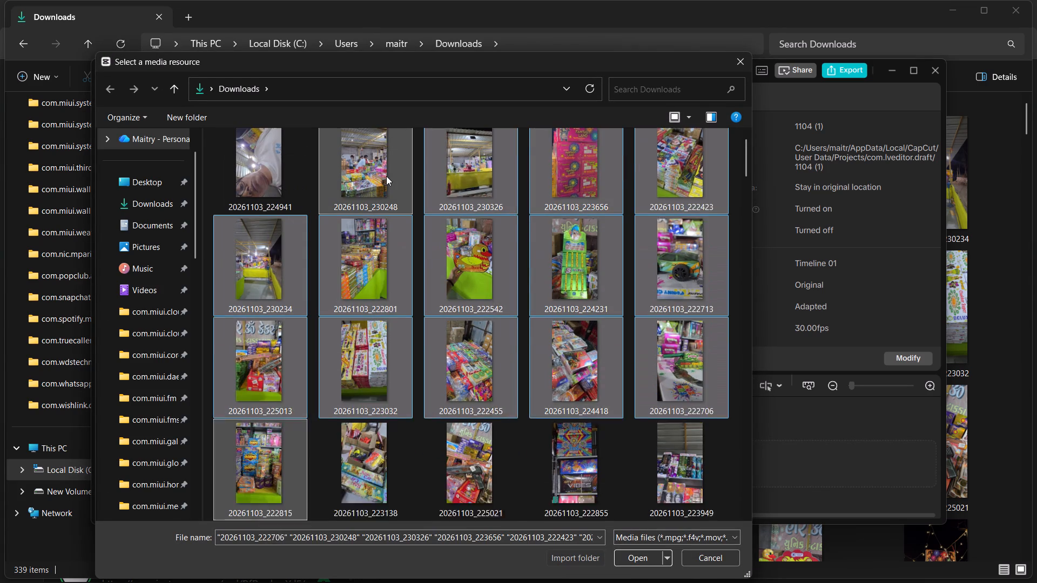
pyautogui.hotkey('shift', 'Right')
pyautogui.hotkey('shift', 'Right')
pyautogui.hotkey('shift', 'Right')
pyautogui.hotkey('shift', 'Right')
pyautogui.hotkey('shift', 'Right')
pyautogui.hotkey('shift', 'Right')
pyautogui.hotkey('shift', 'Right')
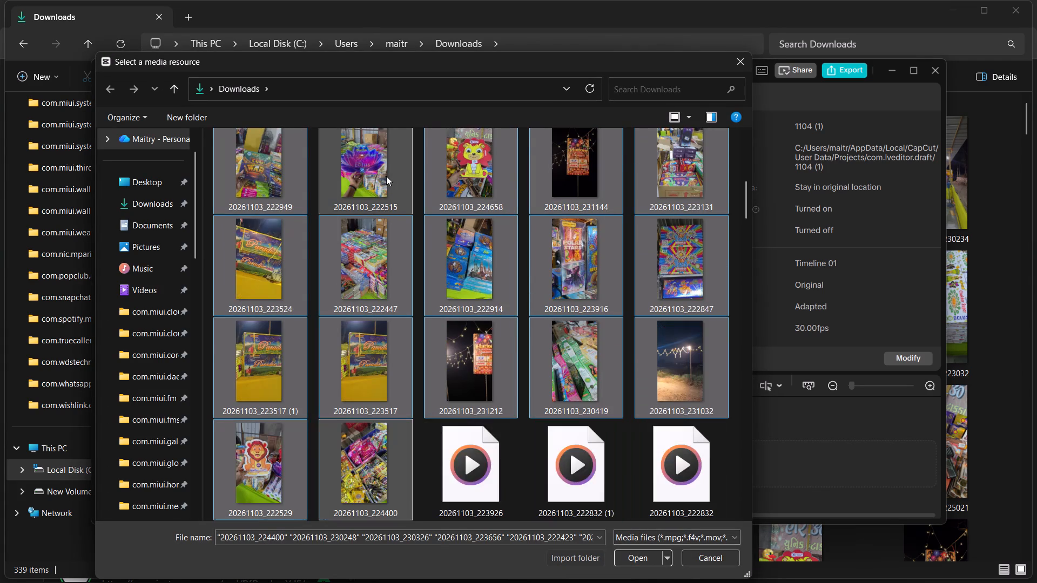
pyautogui.hotkey('shift', 'Right')
pyautogui.hotkey('shift', 'Right')
pyautogui.hotkey('shift', 'Right')
pyautogui.hotkey('shift', 'Right')
pyautogui.hotkey('shift', 'Right')
pyautogui.hotkey('shift', 'Right')
pyautogui.hotkey('shift', 'Right')
pyautogui.hotkey('shift', 'Right')
pyautogui.hotkey('shift', 'Left')
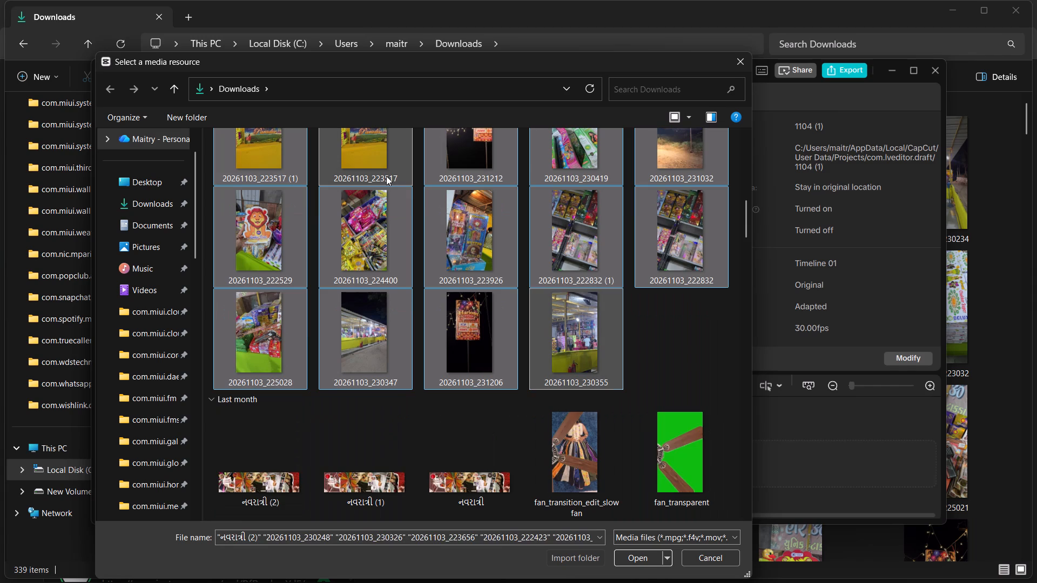
pyautogui.press('Return')
pyautogui.press('Return')
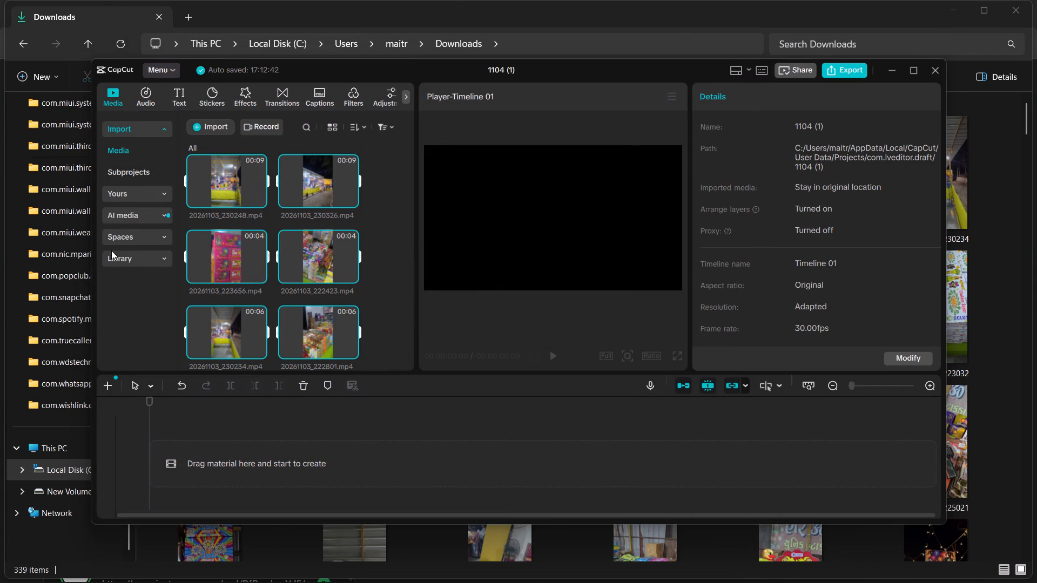
# Maximize the editor window and add the sign clip 20261103_231206.mp4 to the empty timeline.
pyautogui.scroll(-17, 249, 204)
pyautogui.click(295, 357)
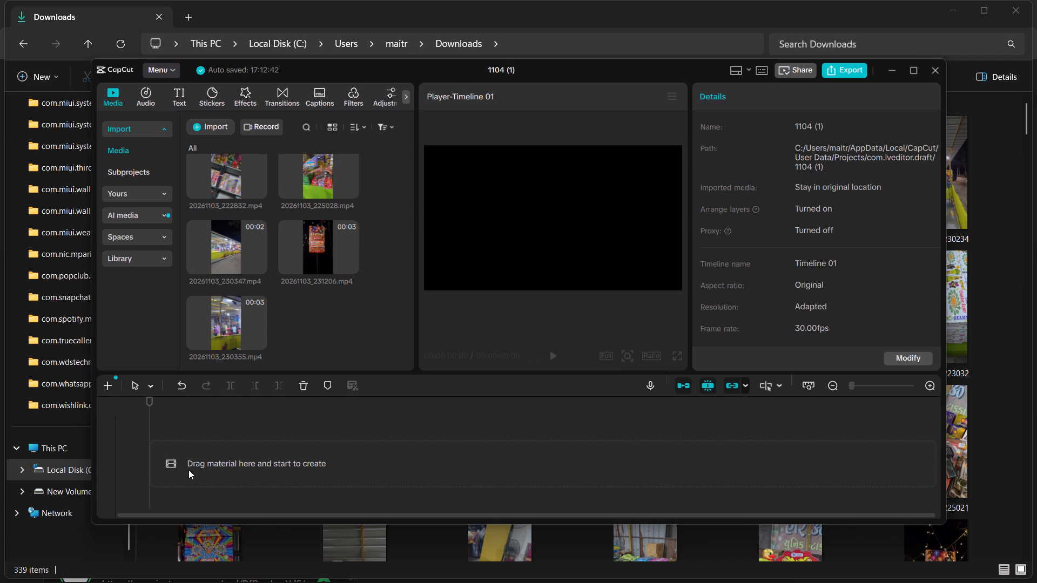
pyautogui.click(915, 76)
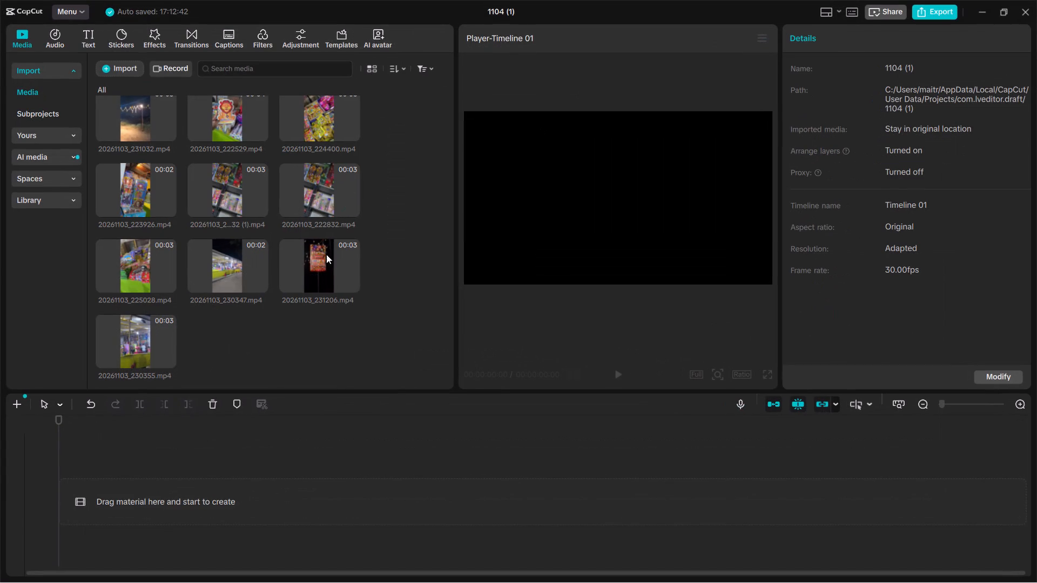
pyautogui.click(322, 266)
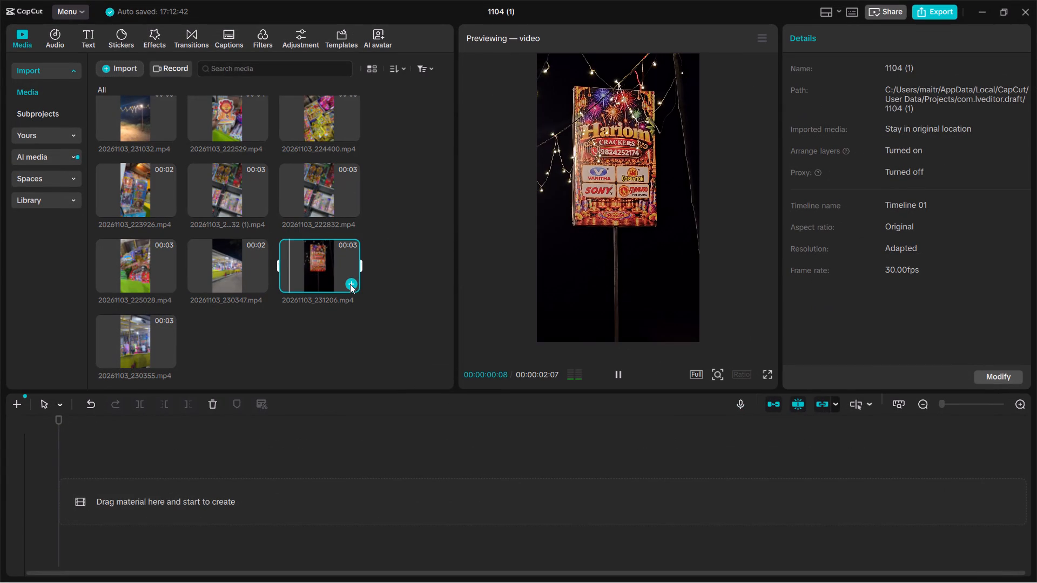
pyautogui.click(350, 284)
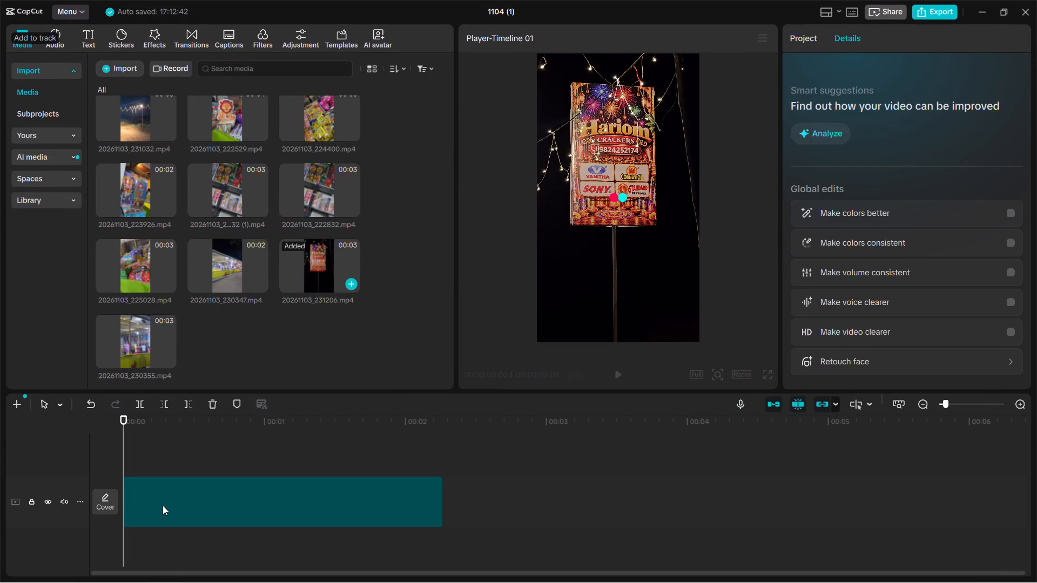
# Play the sign clip on the timeline and stop the playhead at 00:00:01:05 as the cut point.
pyautogui.doubleClick(163, 505)
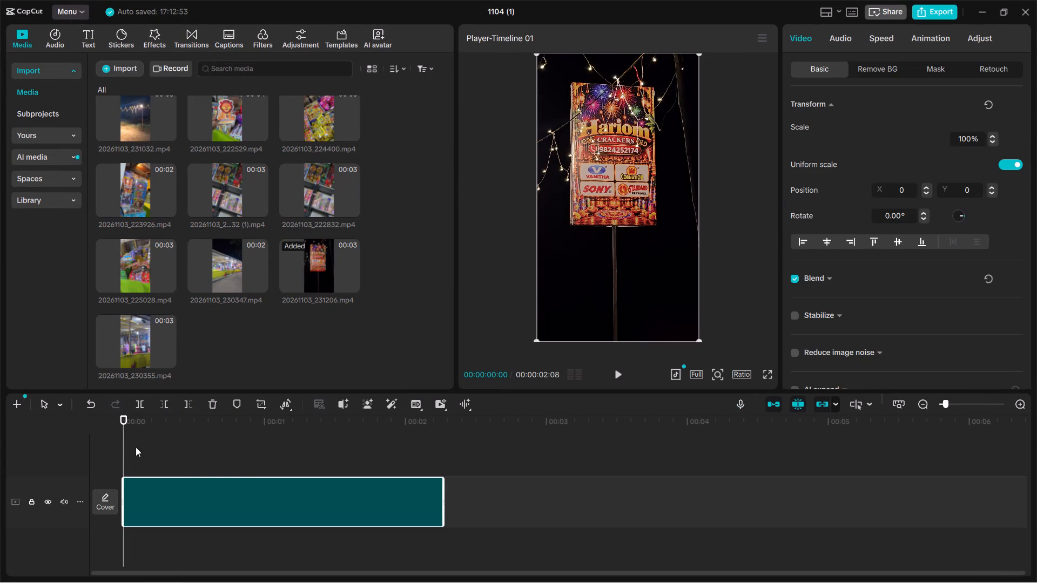
pyautogui.click(221, 475)
pyautogui.click(144, 501)
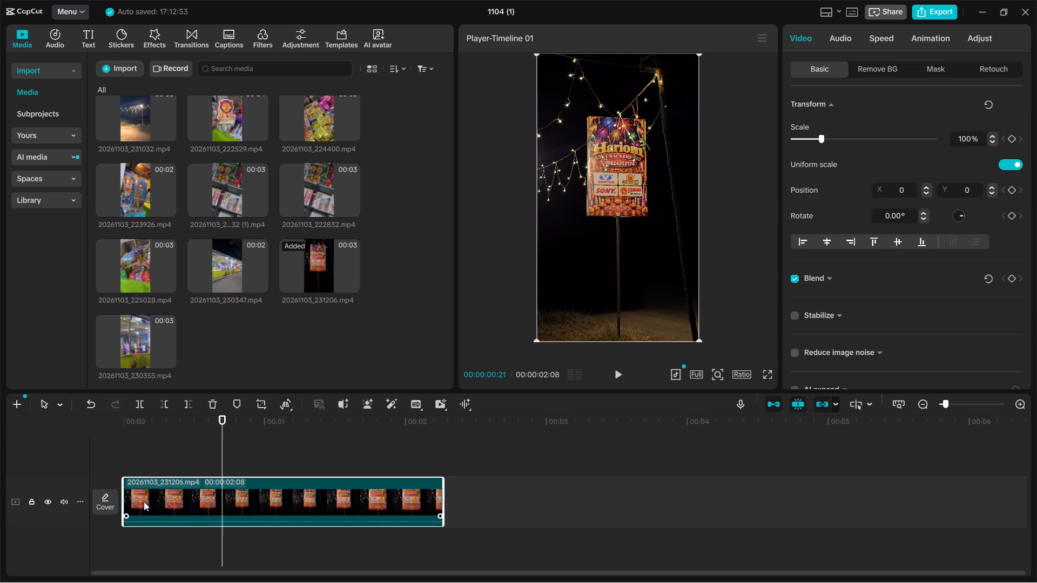
pyautogui.click(114, 455)
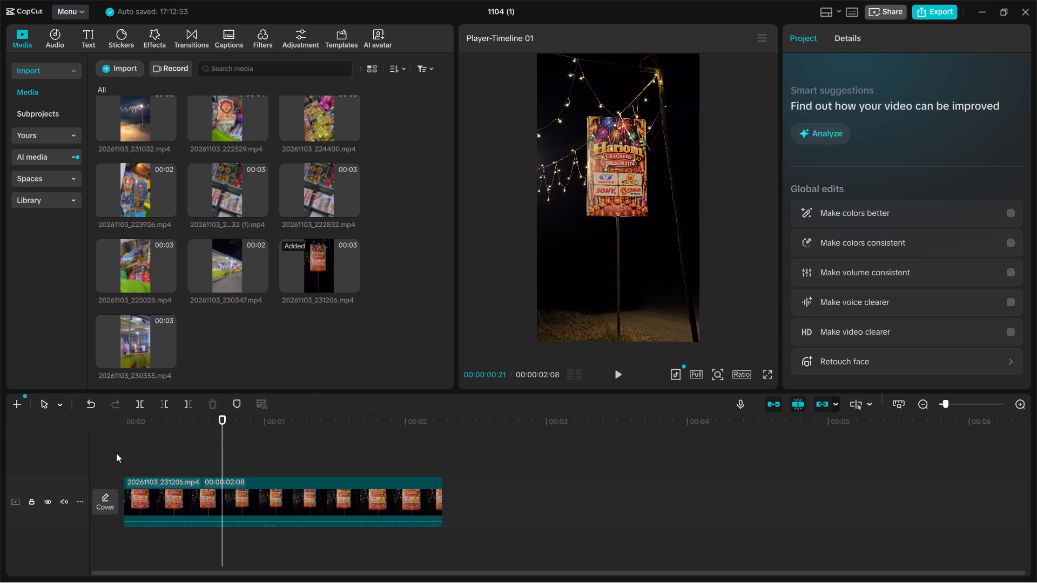
pyautogui.press('space')
pyautogui.press('space')
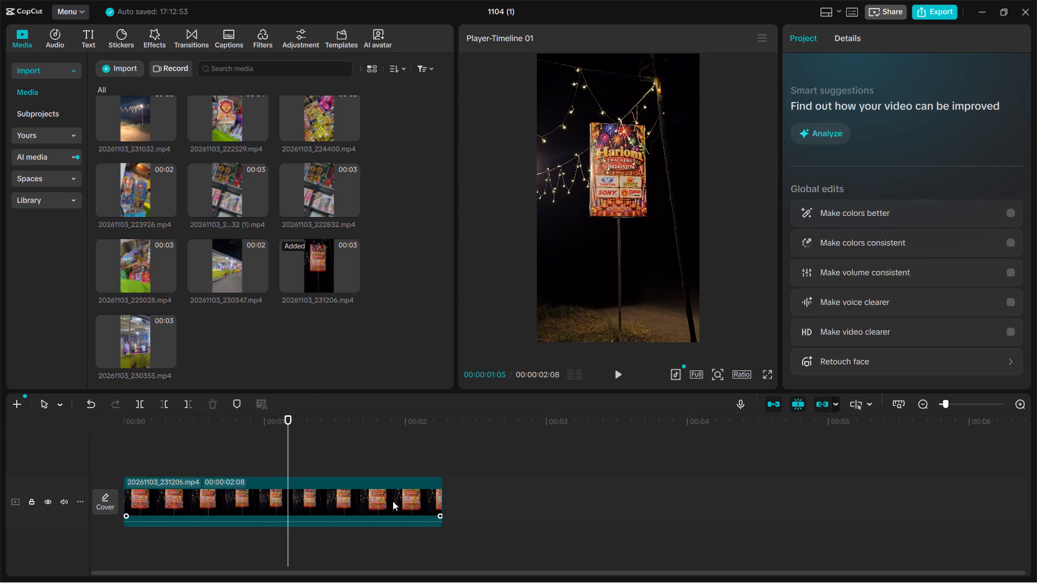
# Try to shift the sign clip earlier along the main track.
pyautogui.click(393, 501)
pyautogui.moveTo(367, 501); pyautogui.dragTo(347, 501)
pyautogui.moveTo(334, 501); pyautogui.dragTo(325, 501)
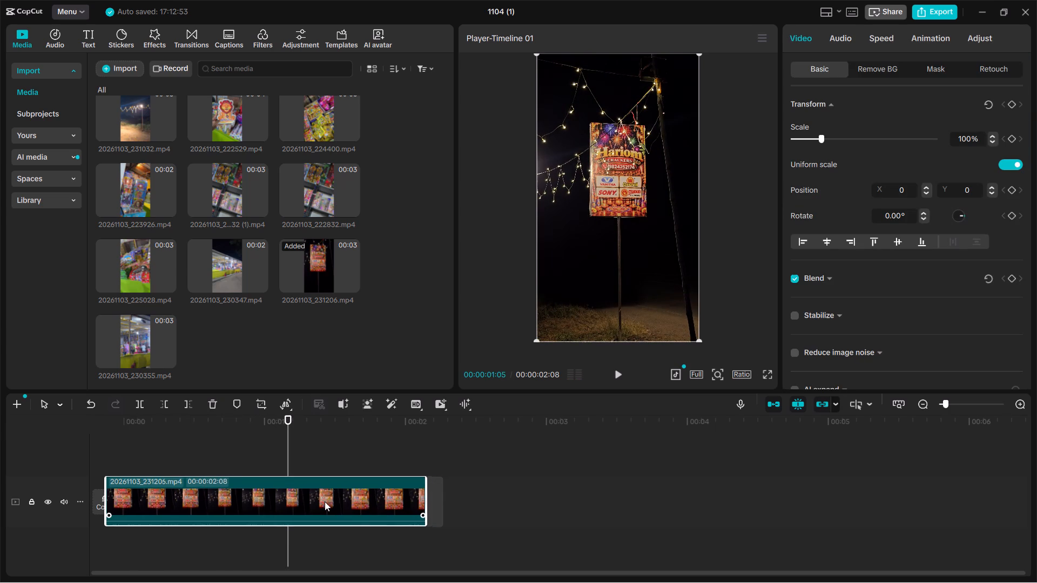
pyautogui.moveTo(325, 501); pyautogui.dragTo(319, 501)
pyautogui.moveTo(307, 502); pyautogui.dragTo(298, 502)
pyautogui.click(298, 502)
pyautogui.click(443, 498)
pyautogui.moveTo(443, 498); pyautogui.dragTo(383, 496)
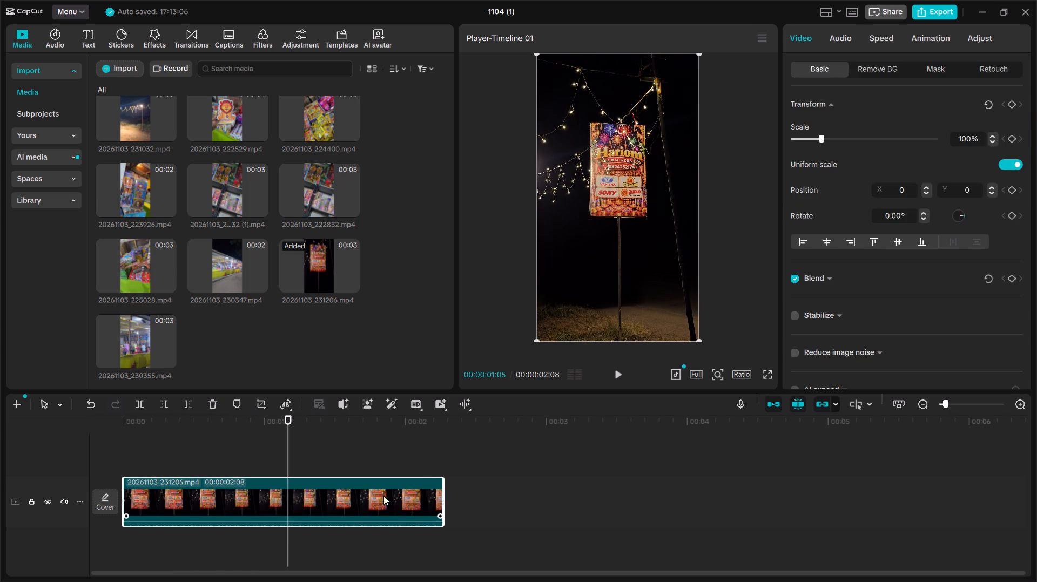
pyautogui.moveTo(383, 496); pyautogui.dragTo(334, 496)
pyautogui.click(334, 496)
# Trim the end of the sign clip back to the playhead, making it 00:00:01:05 long.
pyautogui.moveTo(446, 500); pyautogui.dragTo(445, 500)
pyautogui.moveTo(445, 500); pyautogui.dragTo(288, 501)
pyautogui.click(249, 445)
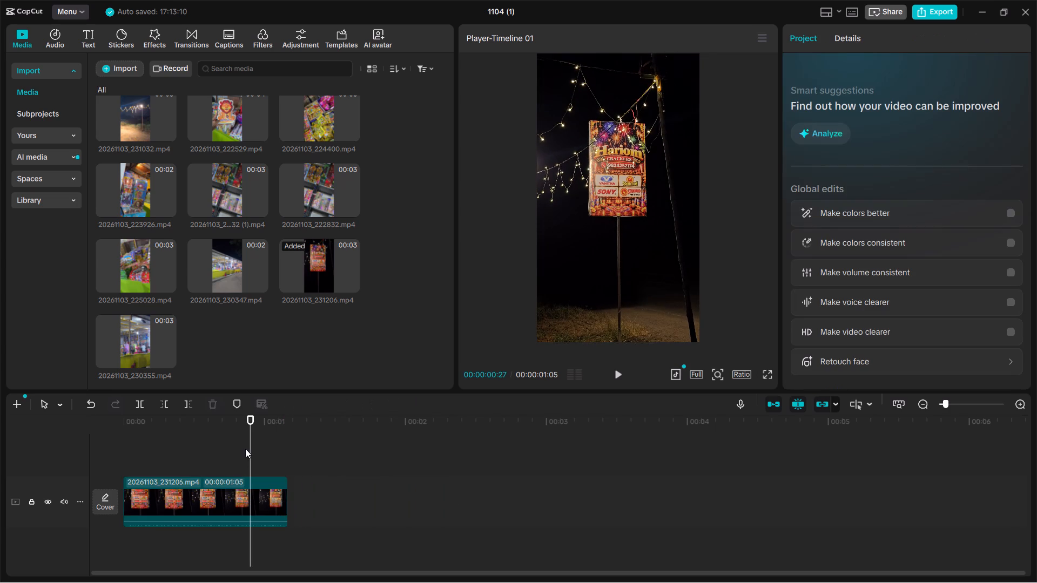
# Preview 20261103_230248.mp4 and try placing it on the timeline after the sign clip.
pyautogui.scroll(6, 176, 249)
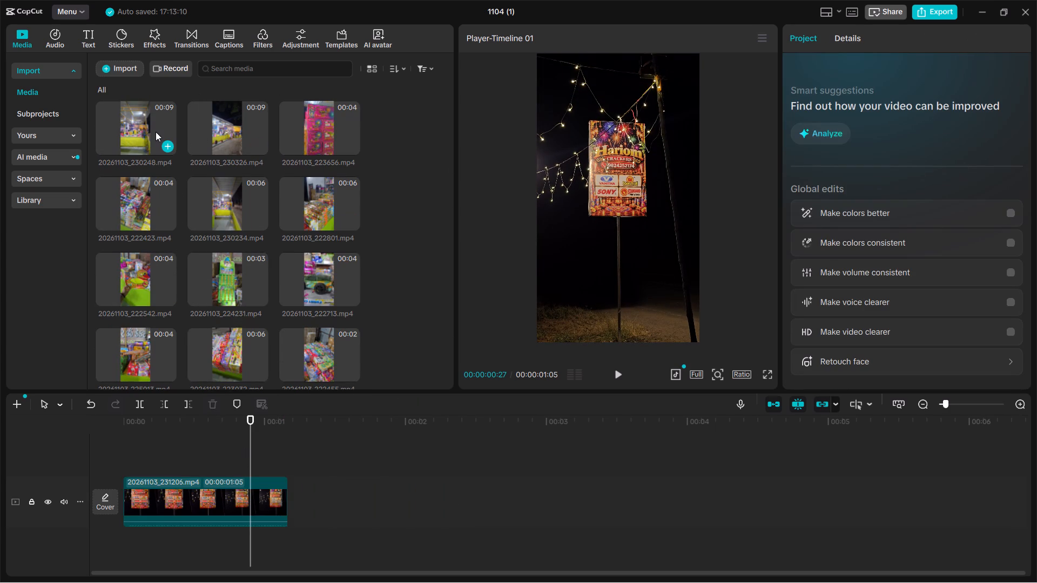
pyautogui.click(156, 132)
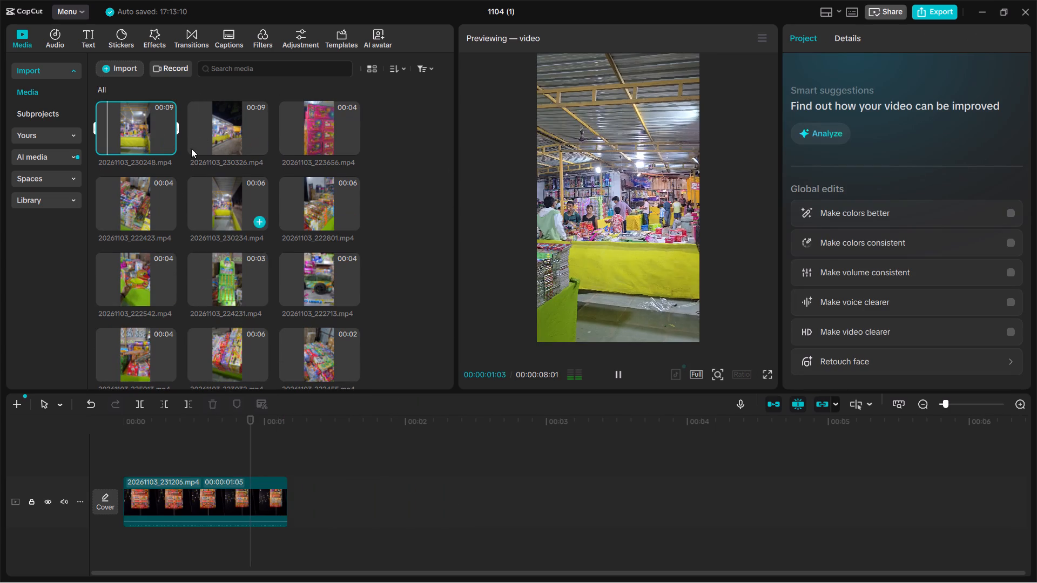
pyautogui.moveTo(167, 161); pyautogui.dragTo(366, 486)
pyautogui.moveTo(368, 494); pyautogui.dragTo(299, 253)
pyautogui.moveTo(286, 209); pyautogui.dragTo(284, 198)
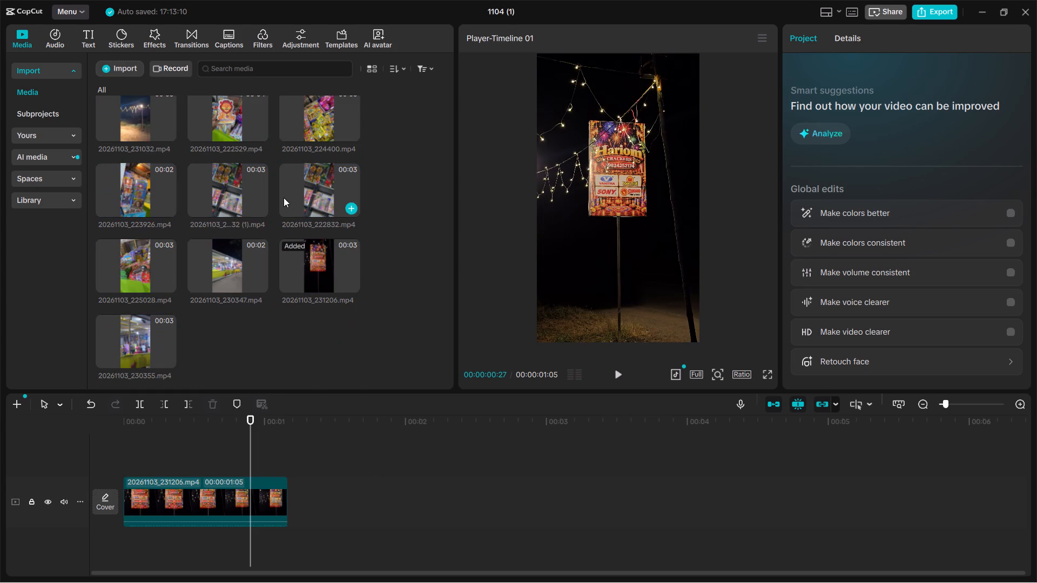
# Preview the library clips 20261103_222832, 225028, 230355 and 230347 to look for the next shot.
pyautogui.click(284, 198)
pyautogui.scroll(8, 284, 198)
pyautogui.scroll(6, 354, 214)
pyautogui.scroll(-1, 238, 140)
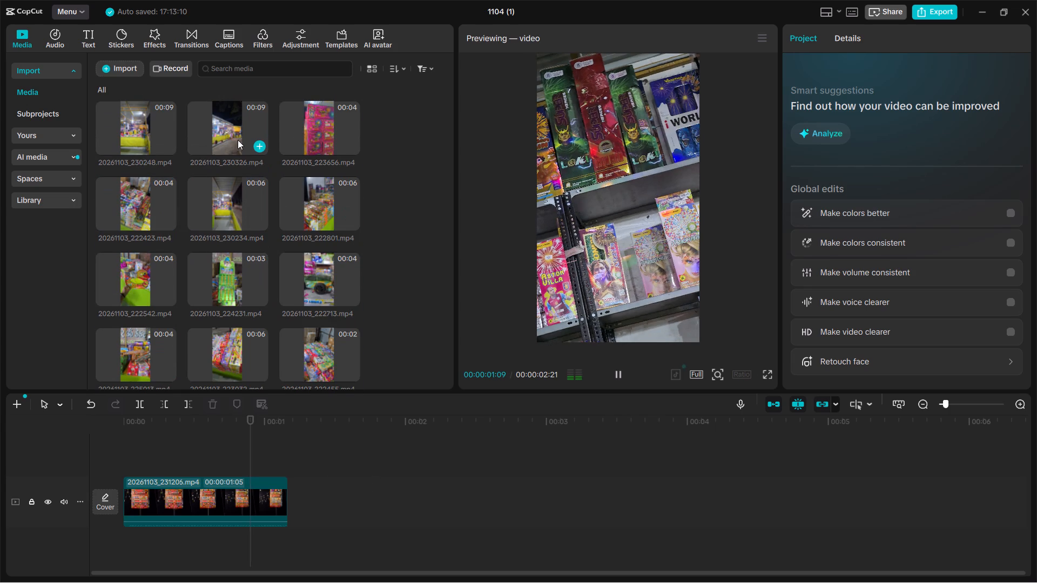
pyautogui.scroll(-1, 238, 140)
pyautogui.scroll(-7, 152, 300)
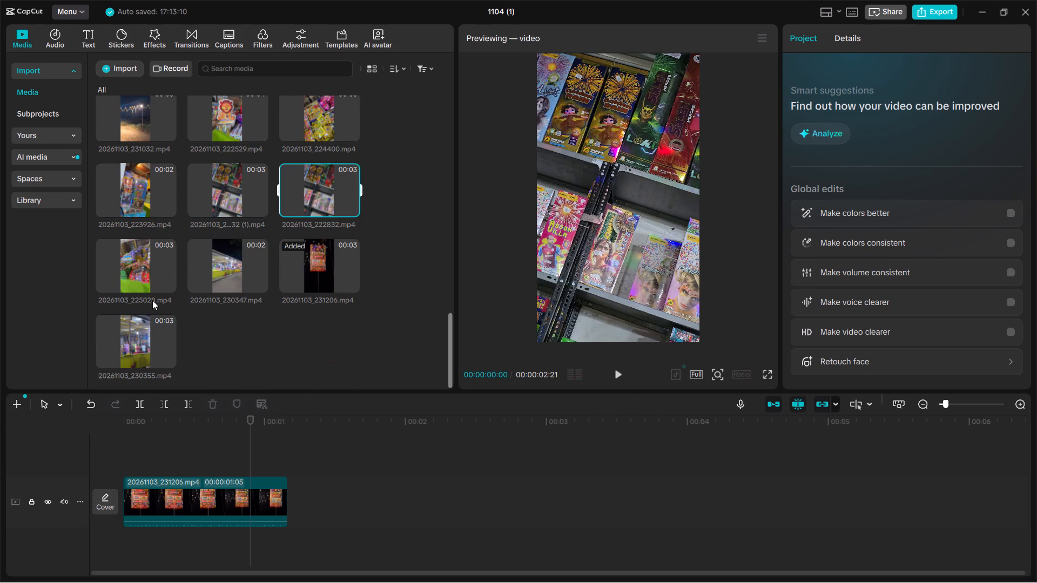
pyautogui.click(142, 254)
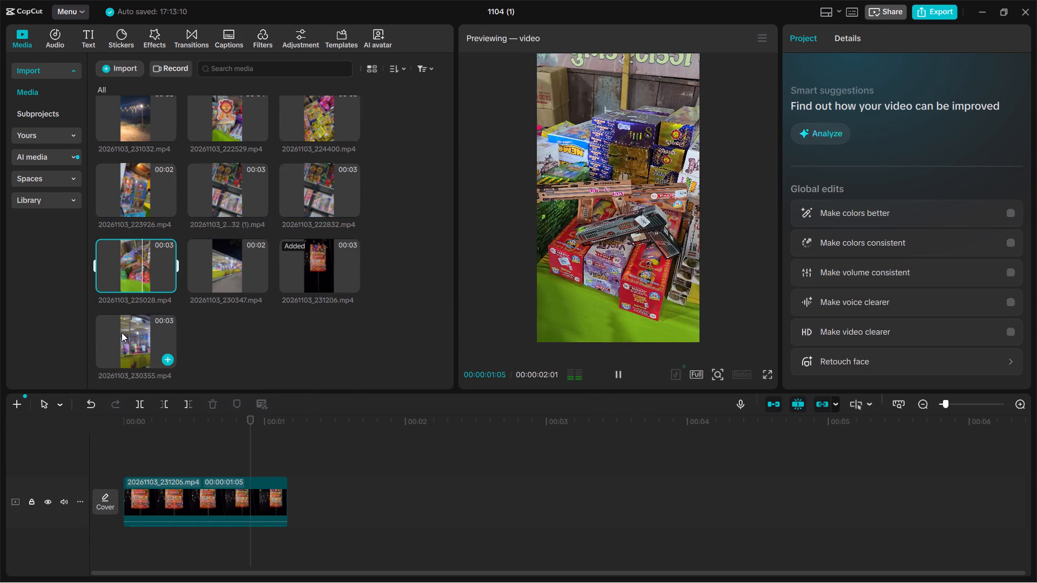
pyautogui.click(122, 333)
pyautogui.click(227, 266)
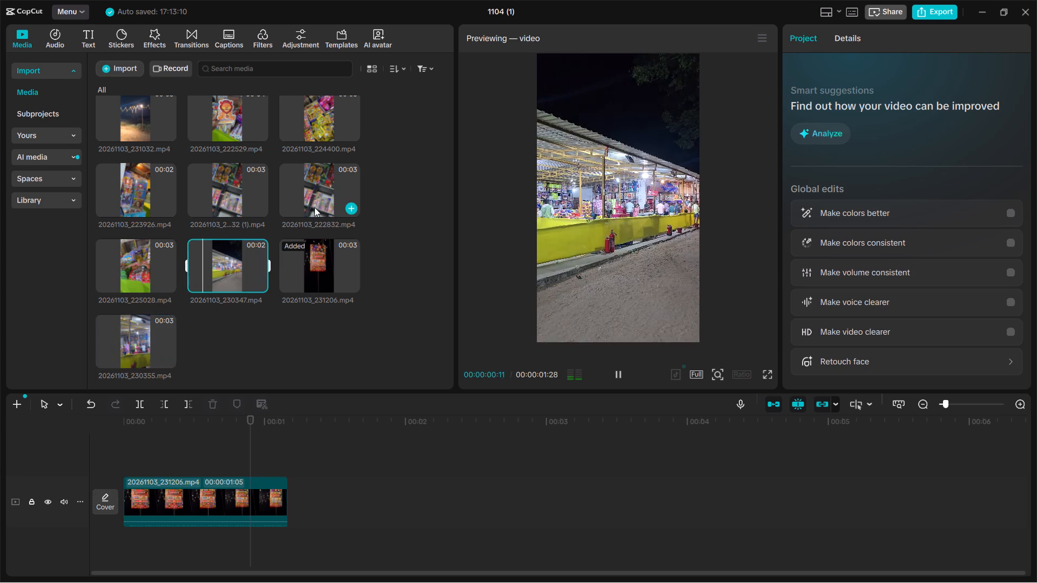
pyautogui.click(314, 207)
# Preview the library clips 20261103_222855, 225021 and 223138 as further candidates for the next shot.
pyautogui.scroll(1, 271, 196)
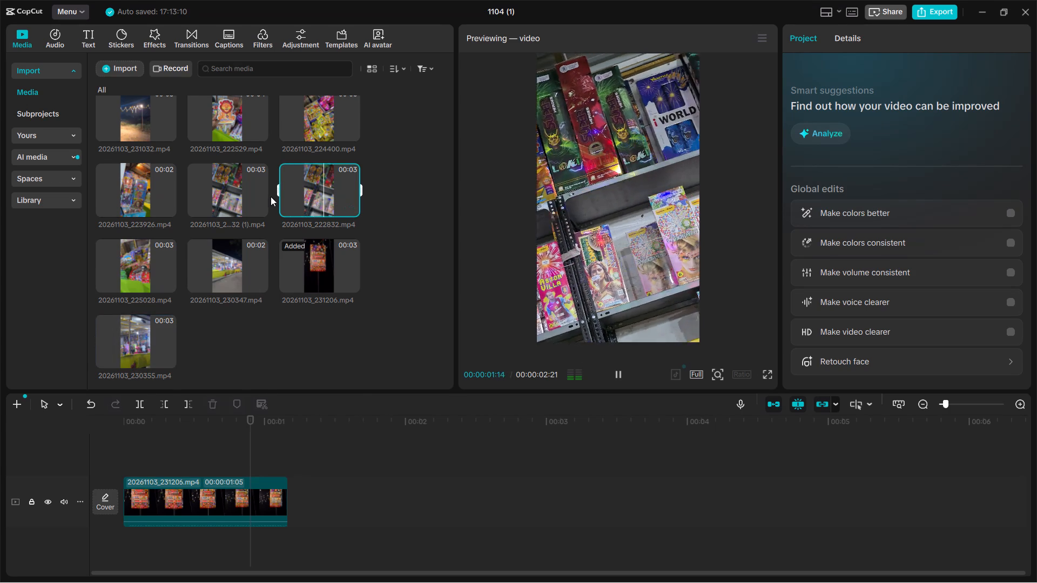
pyautogui.scroll(1, 271, 196)
pyautogui.click(315, 197)
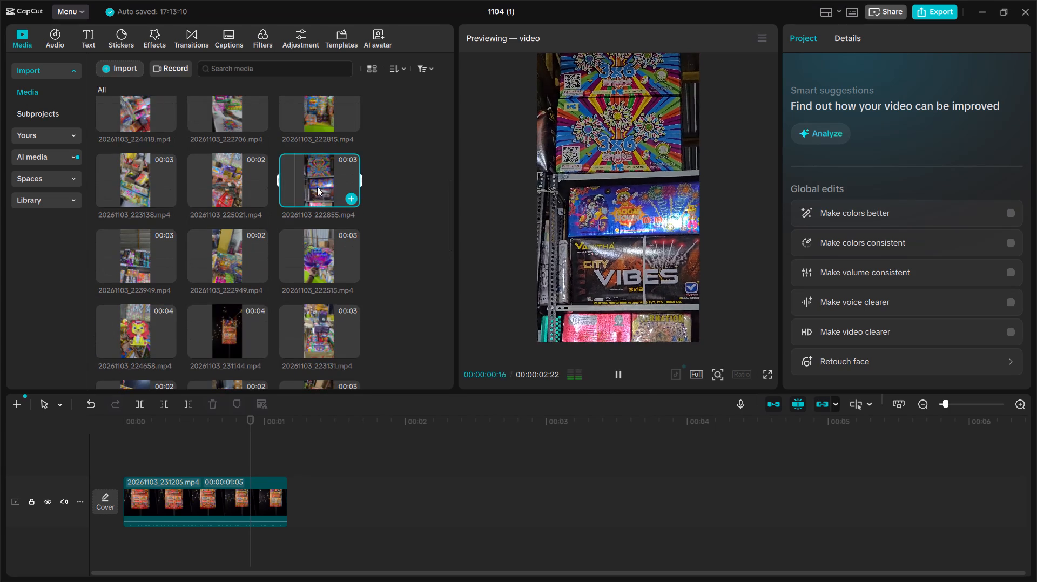
pyautogui.click(220, 184)
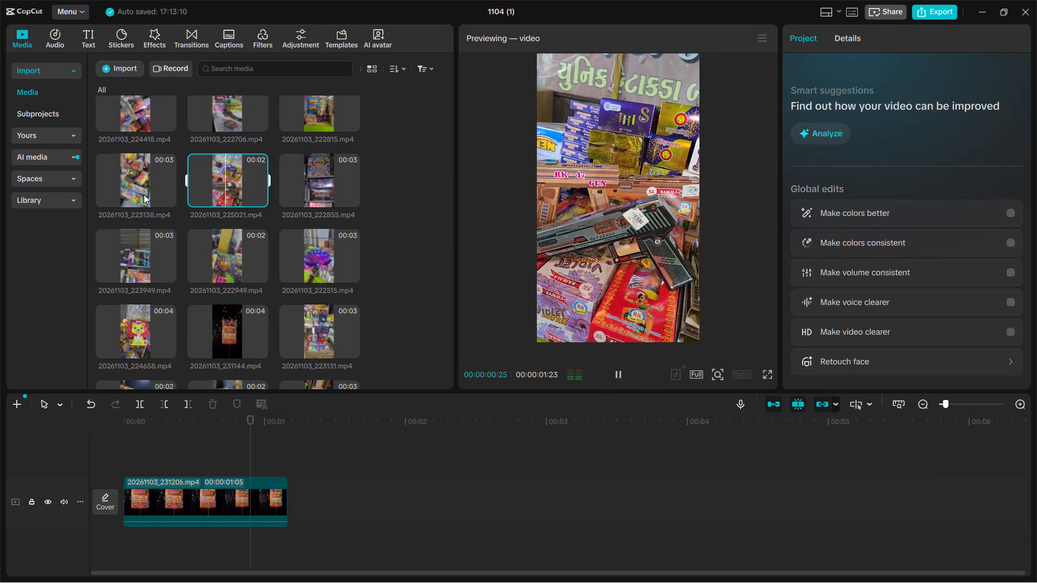
pyautogui.click(144, 191)
pyautogui.scroll(1, 144, 191)
pyautogui.click(144, 221)
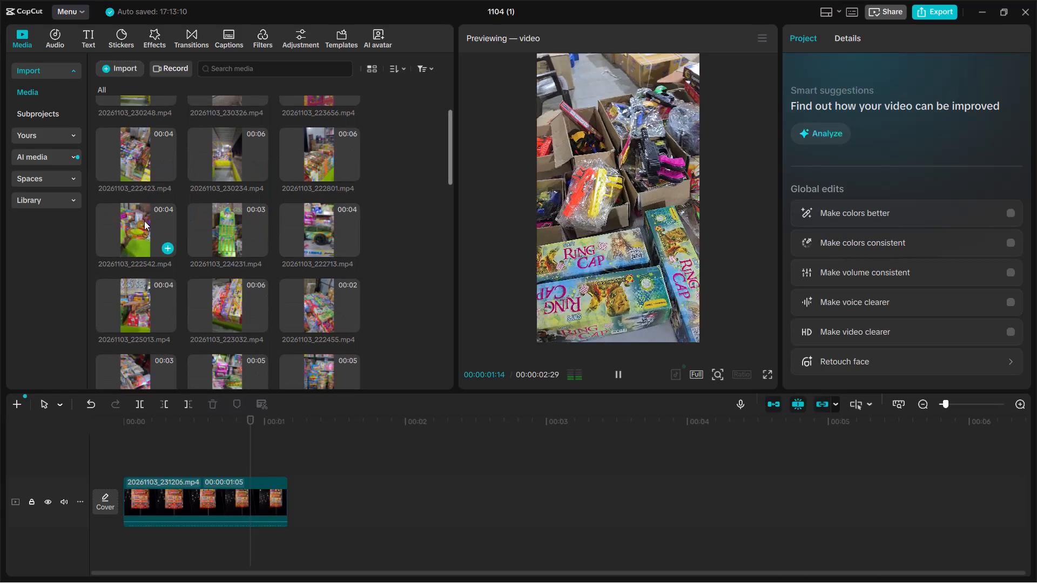
# Preview 20261103_222423.mp4 and place it on the main track directly after the sign clip.
pyautogui.scroll(1, 148, 170)
pyautogui.click(147, 184)
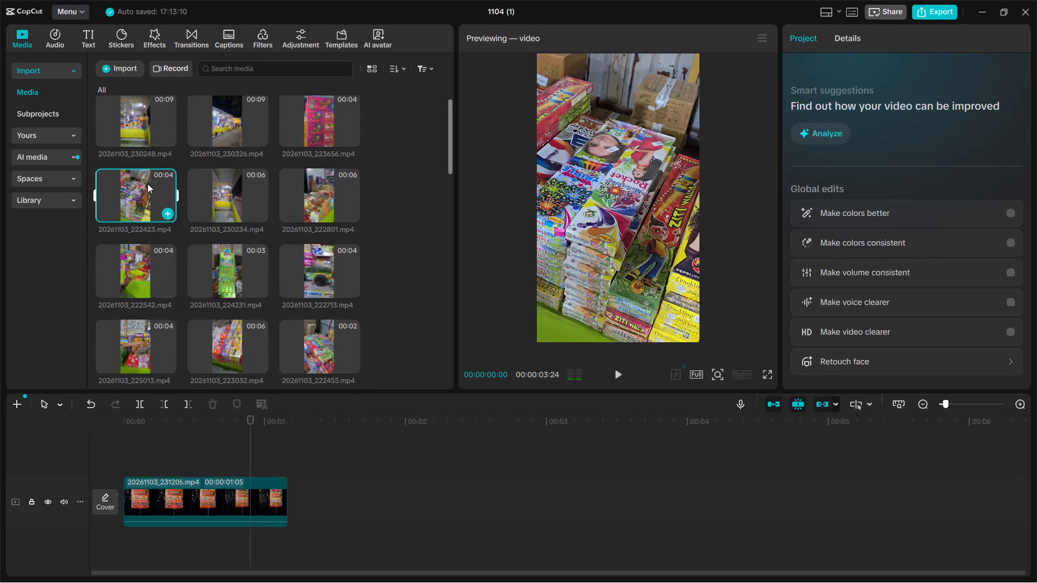
pyautogui.scroll(2, 147, 184)
pyautogui.moveTo(143, 206); pyautogui.dragTo(352, 492)
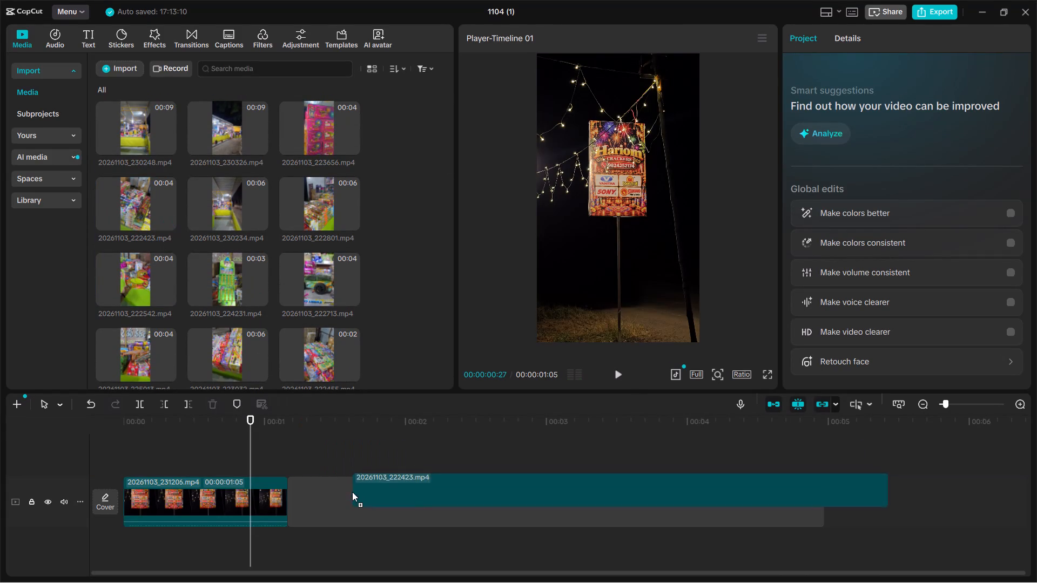
pyautogui.moveTo(352, 492); pyautogui.dragTo(285, 499)
pyautogui.moveTo(228, 406); pyautogui.dragTo(176, 228)
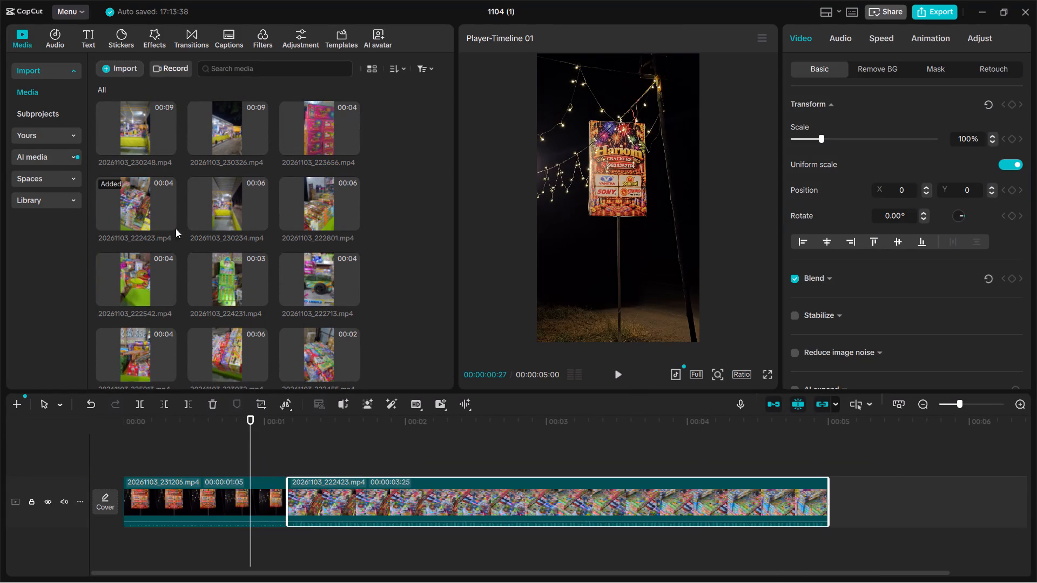
pyautogui.moveTo(176, 228); pyautogui.dragTo(175, 165)
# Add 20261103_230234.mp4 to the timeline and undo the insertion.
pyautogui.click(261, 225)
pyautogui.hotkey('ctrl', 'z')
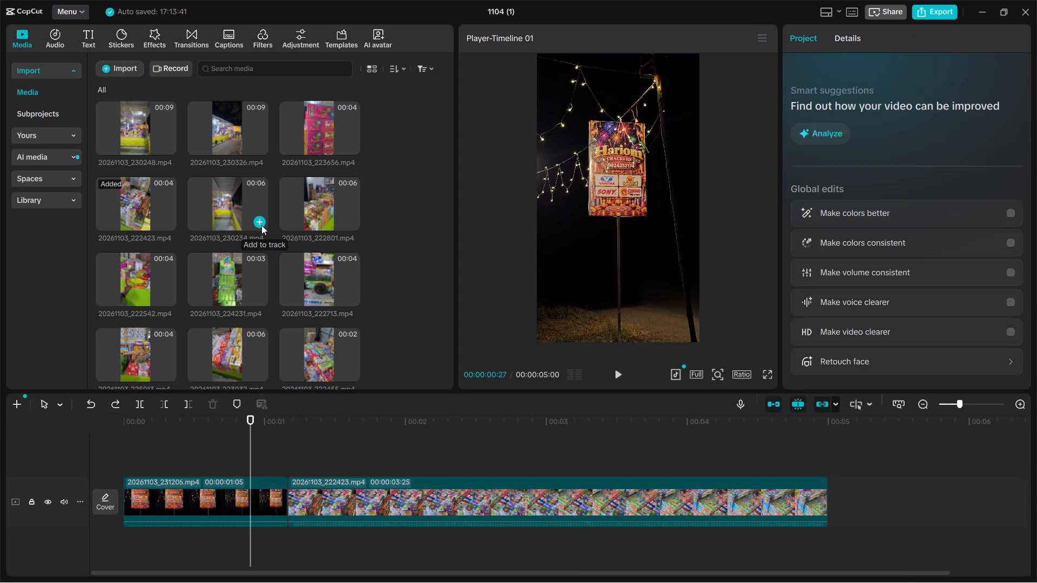
# Append 20261103_223032.mp4 twice at the end of the timeline, starting from 00:00:05:00.
pyautogui.click(854, 480)
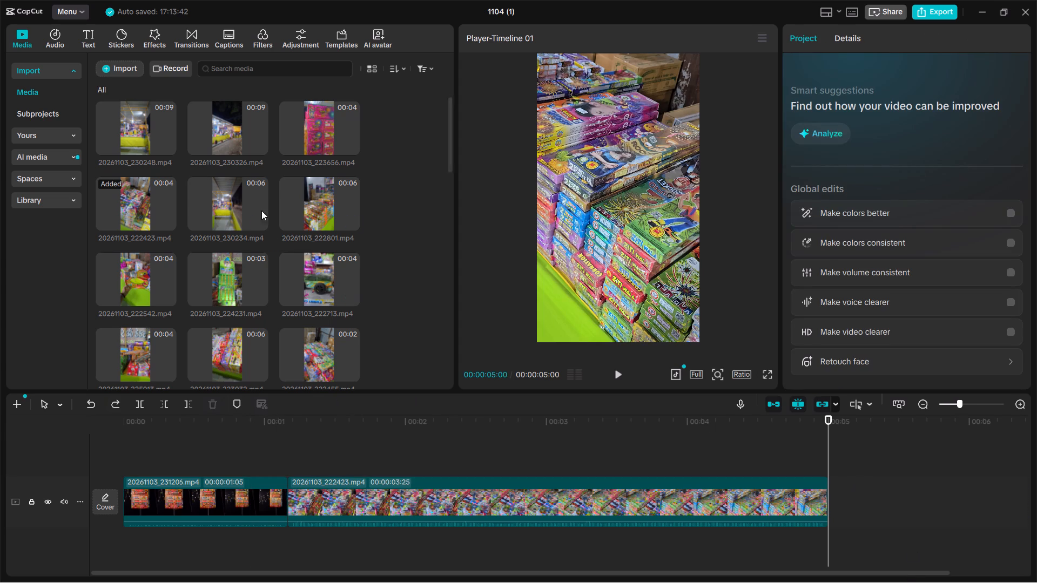
pyautogui.scroll(-1, 243, 282)
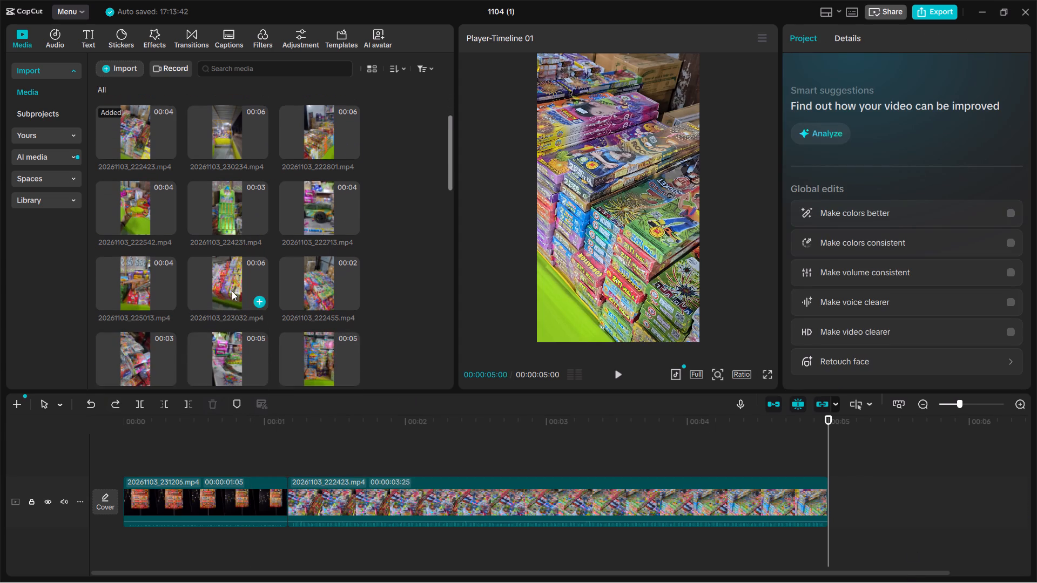
pyautogui.scroll(-1, 232, 291)
pyautogui.click(232, 291)
pyautogui.doubleClick(259, 303)
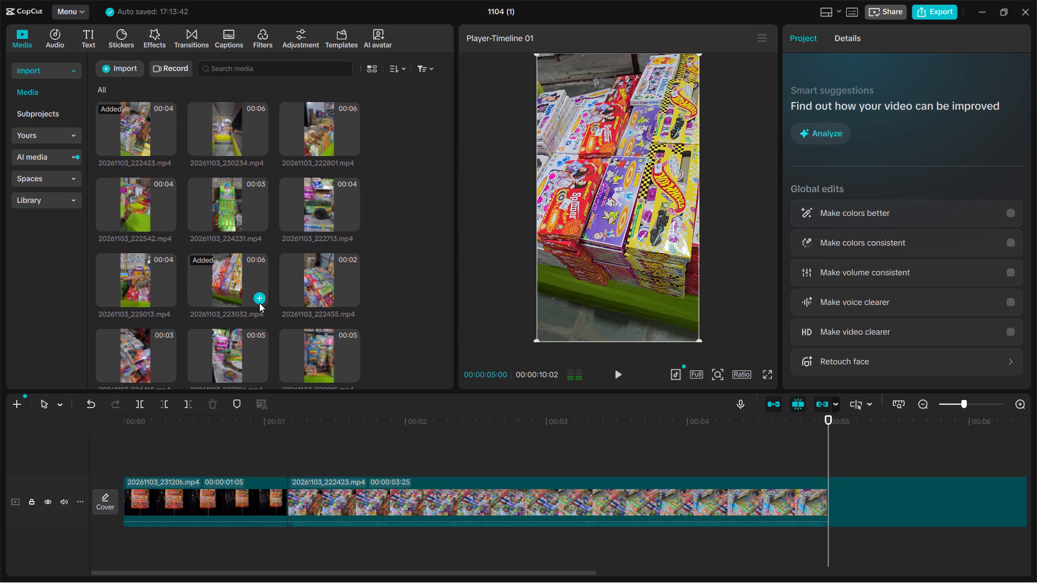
# Preview 20261103_222801.mp4 and append it at the end of the timeline, at 00:00:15:04.
pyautogui.hscroll(-15, 427, 414)
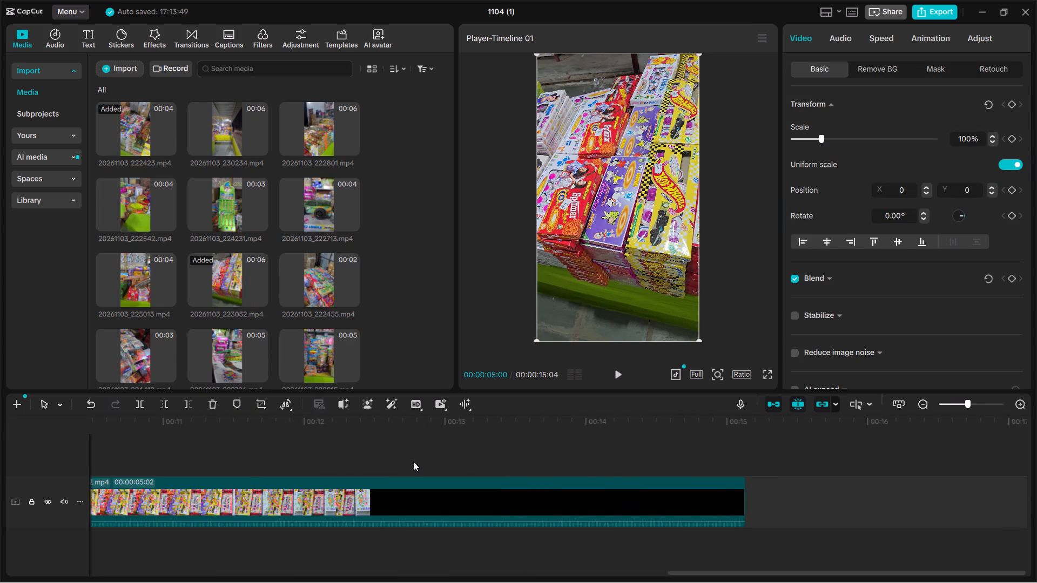
pyautogui.keyDown('ctrl'); pyautogui.scroll(-10, 413, 462); pyautogui.keyUp('ctrl')
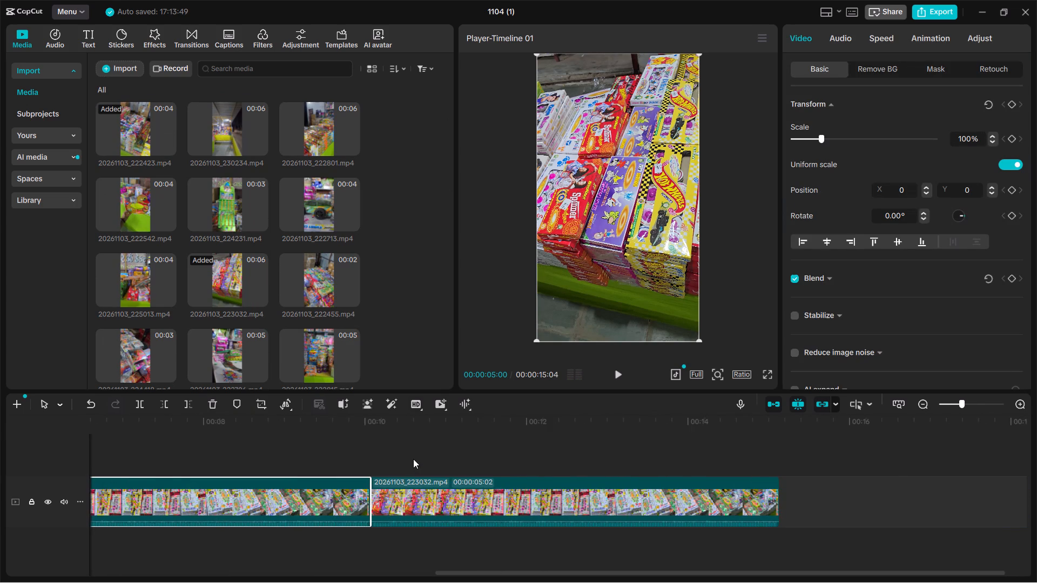
pyautogui.keyDown('ctrl'); pyautogui.scroll(-3, 413, 459); pyautogui.keyUp('ctrl')
pyautogui.hscroll(-9, 413, 459)
pyautogui.click(785, 454)
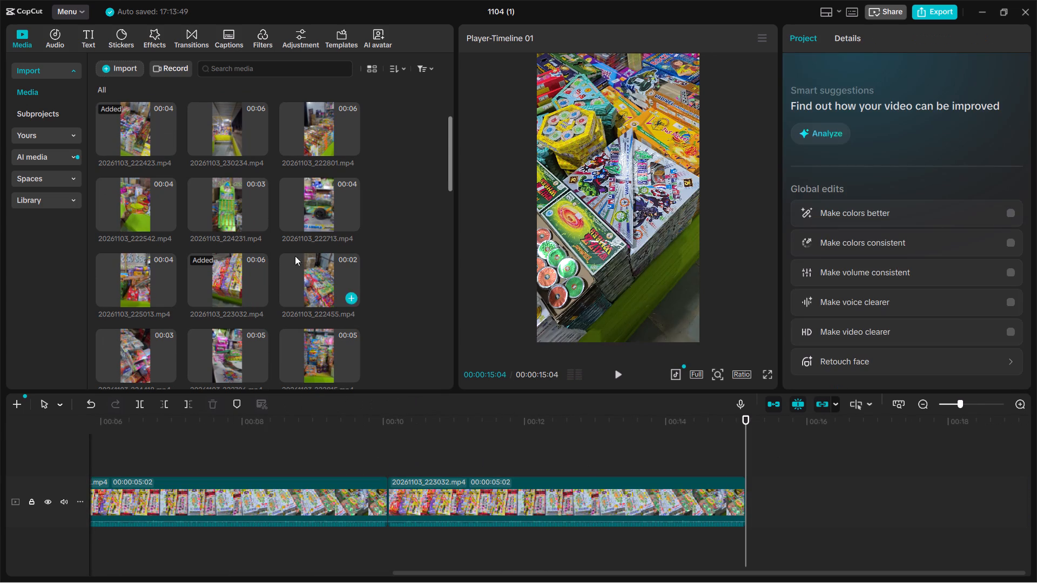
pyautogui.click(306, 139)
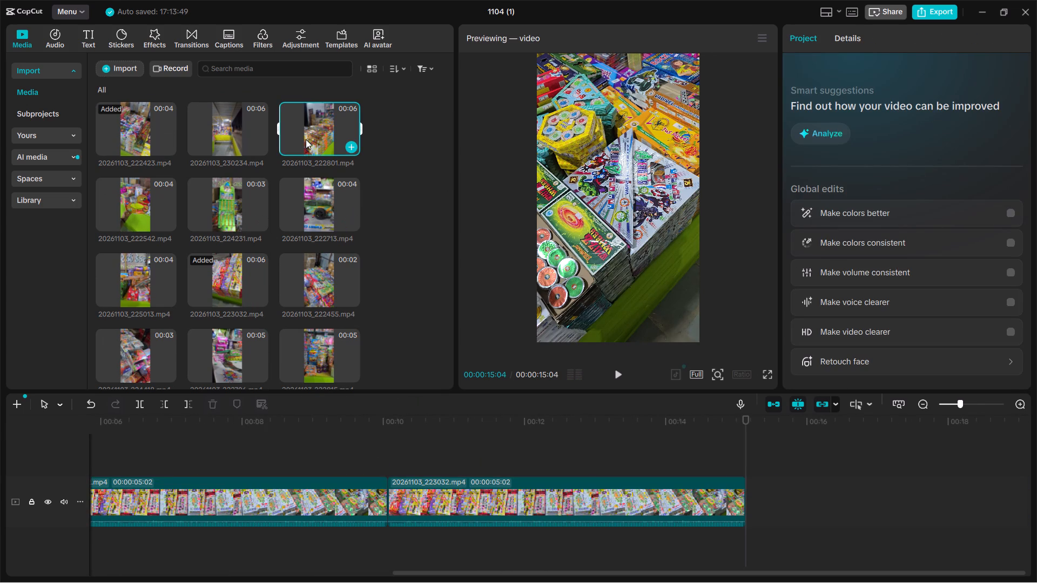
pyautogui.click(351, 146)
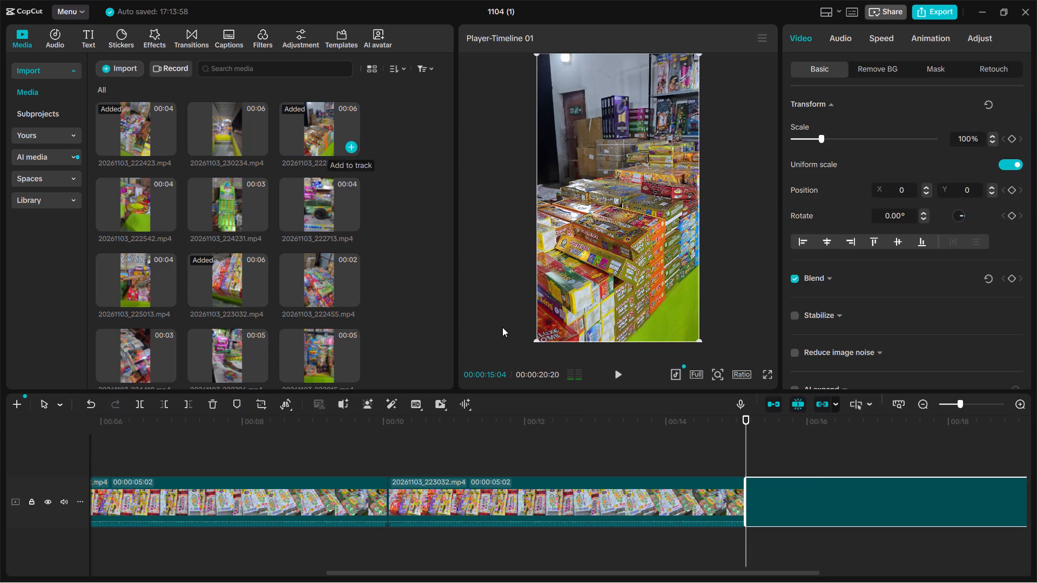
# Append 20261103_222713.mp4, the toy car clip, at the end of the timeline, at 00:00:20:20.
pyautogui.hscroll(-6, 524, 357)
pyautogui.hscroll(-9, 564, 433)
pyautogui.keyDown('ctrl'); pyautogui.scroll(-2, 564, 433); pyautogui.keyUp('ctrl')
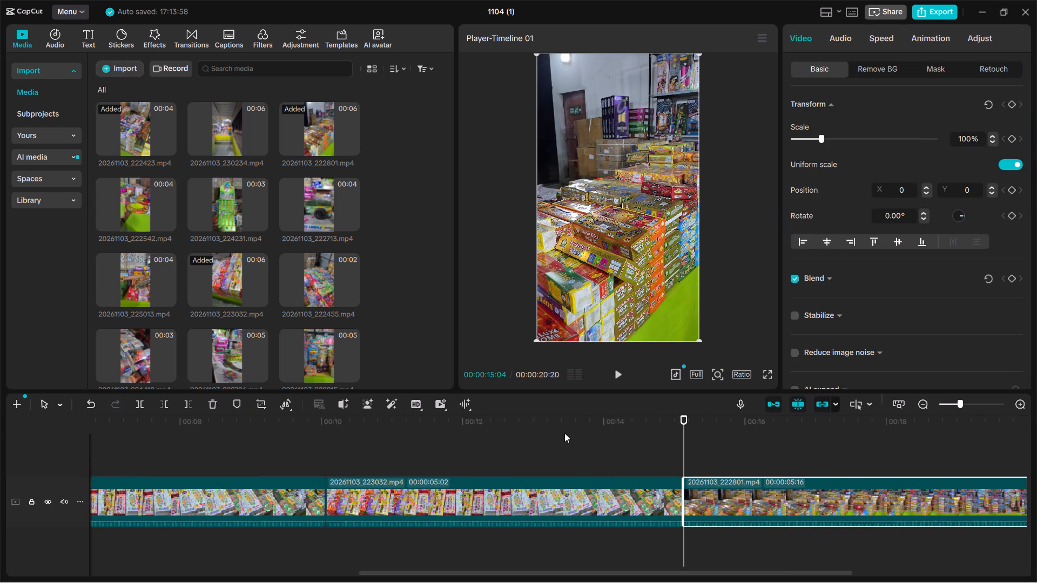
pyautogui.keyDown('ctrl'); pyautogui.scroll(-1, 564, 433); pyautogui.keyUp('ctrl')
pyautogui.hscroll(-7, 256, 221)
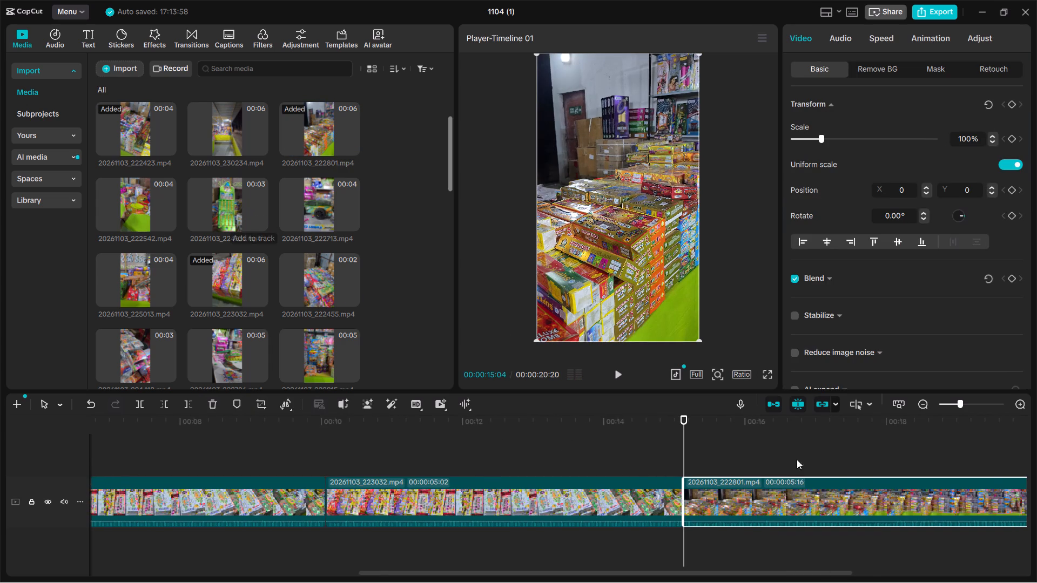
pyautogui.click(825, 448)
pyautogui.hscroll(-12, 825, 448)
pyautogui.doubleClick(825, 448)
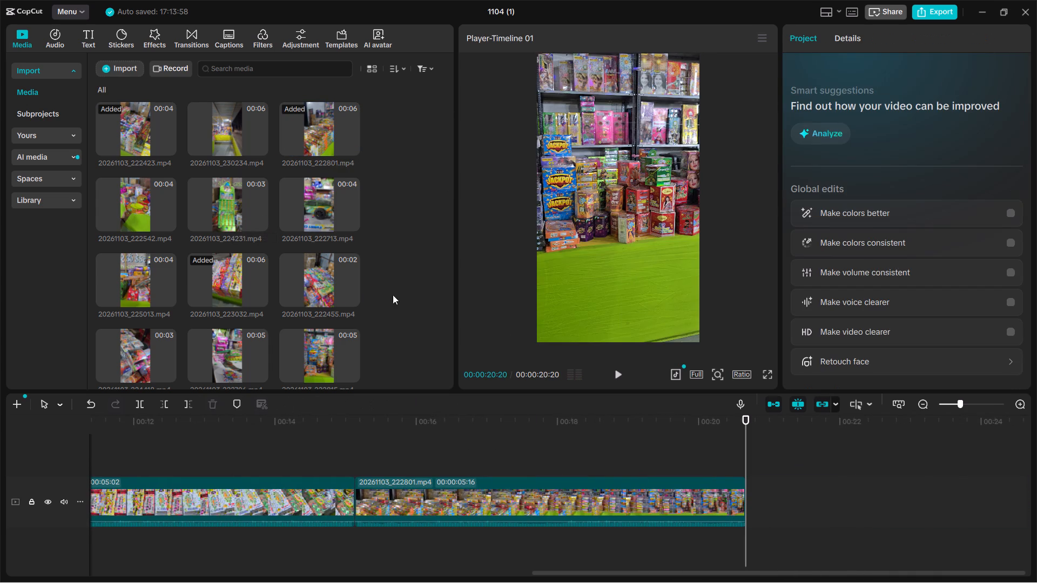
pyautogui.click(349, 219)
pyautogui.hscroll(-6, 775, 473)
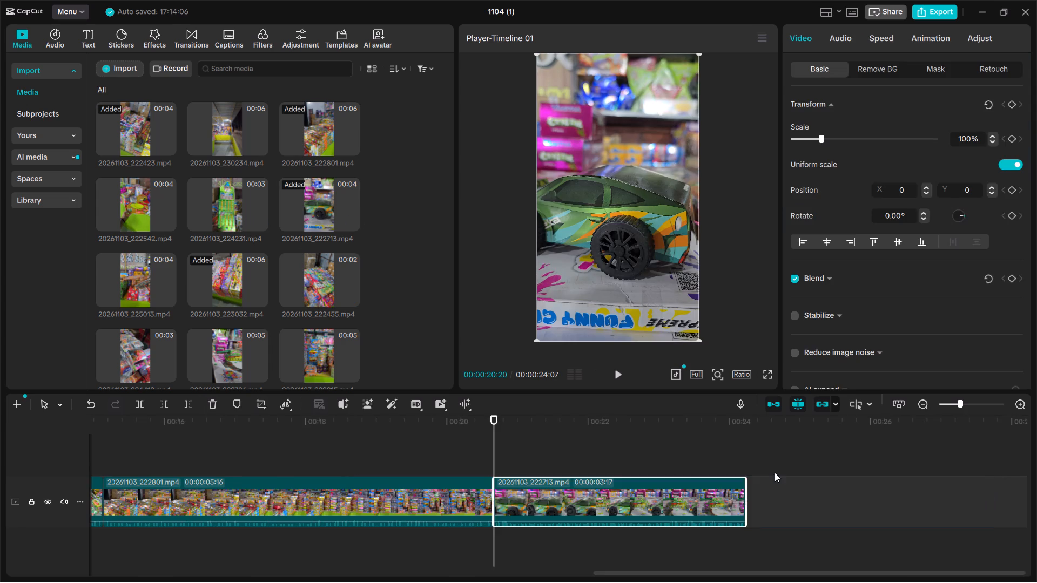
# Append 20261103_224231.mp4 at 00:00:24:07 and 20261103_222515.mp4 at 00:00:27:01, each at the end of the timeline.
pyautogui.click(785, 463)
pyautogui.click(260, 221)
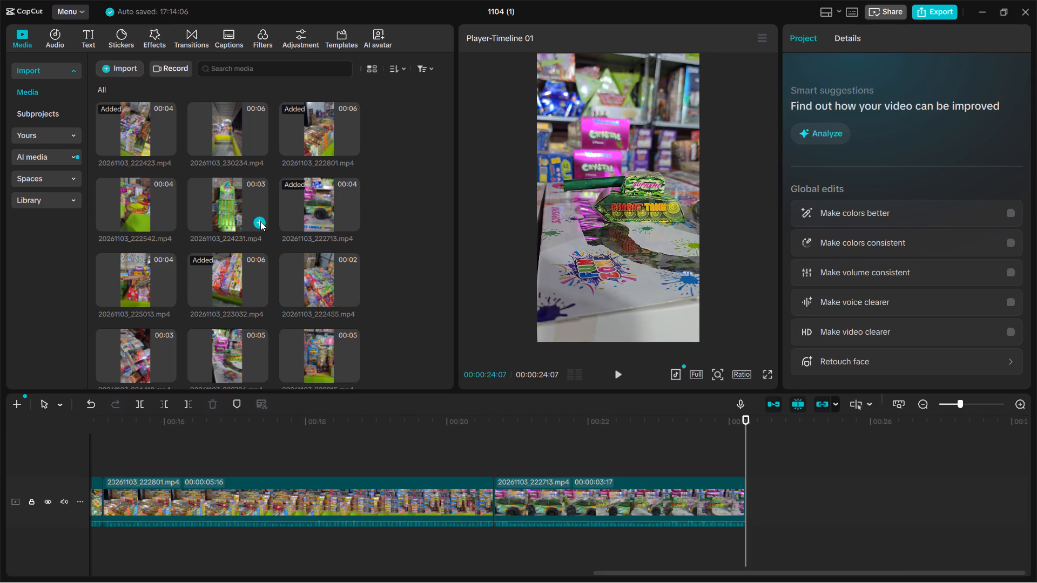
pyautogui.hscroll(-7, 467, 392)
pyautogui.hscroll(-1, 700, 440)
pyautogui.scroll(-1, 192, 308)
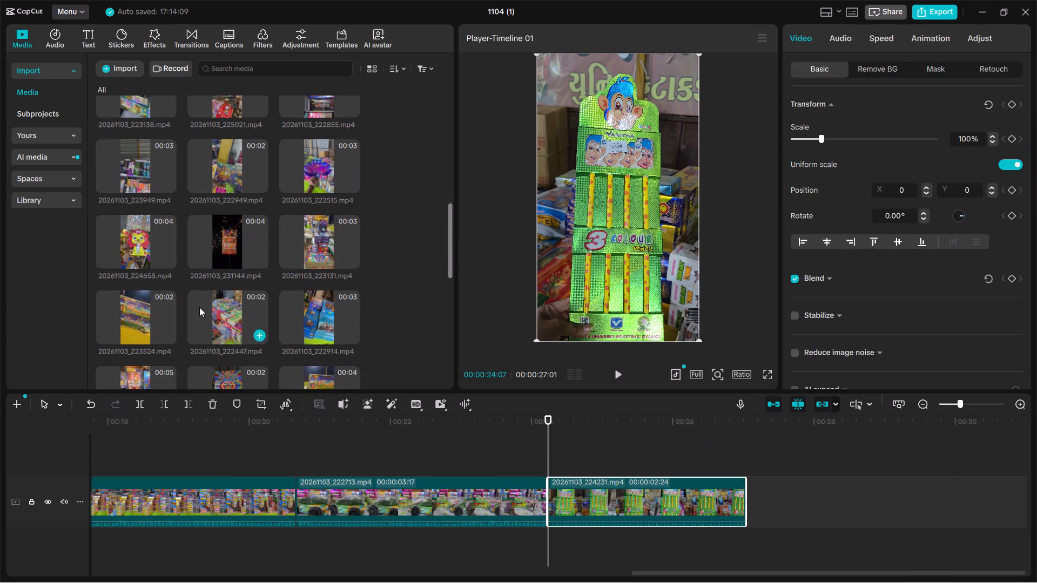
pyautogui.scroll(-1, 199, 307)
pyautogui.click(807, 456)
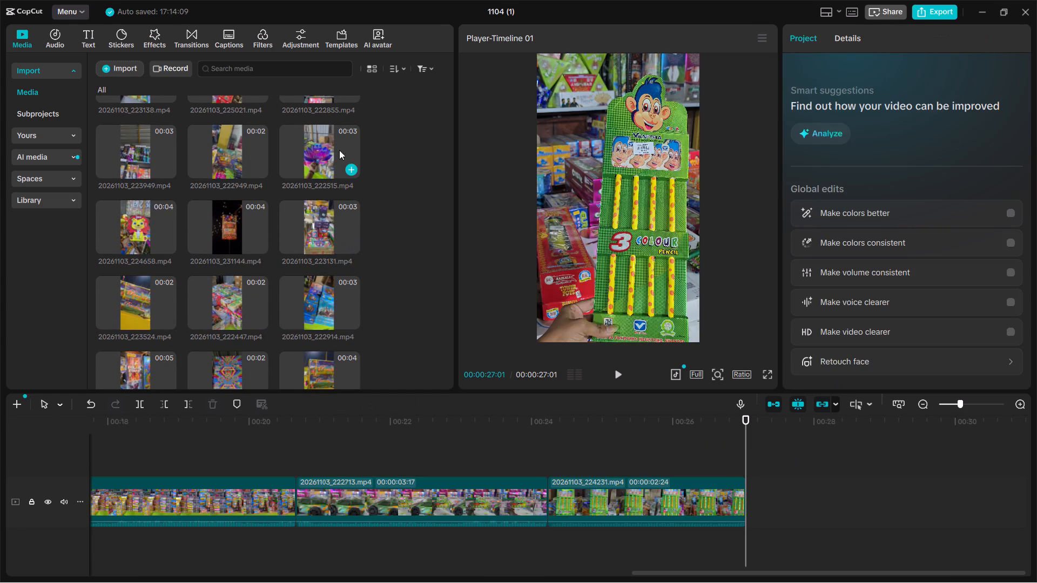
pyautogui.click(352, 167)
# Append 20261103_224658.mp4 at 00:00:29:22, then preview 20261103_223131.mp4 and append it at 00:00:33:14.
pyautogui.hscroll(-9, 607, 547)
pyautogui.click(779, 431)
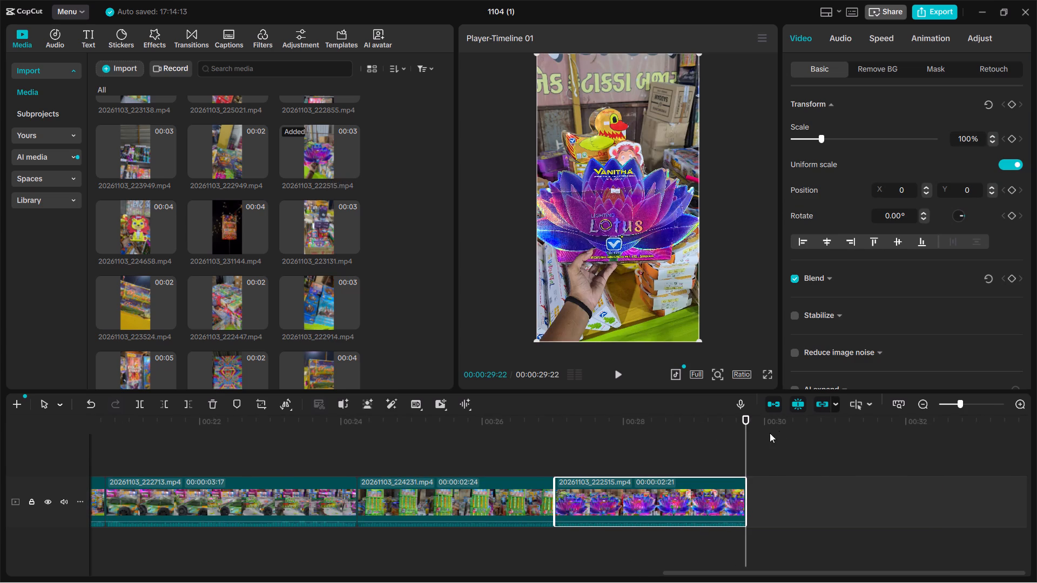
pyautogui.click(165, 241)
pyautogui.hscroll(-6, 762, 452)
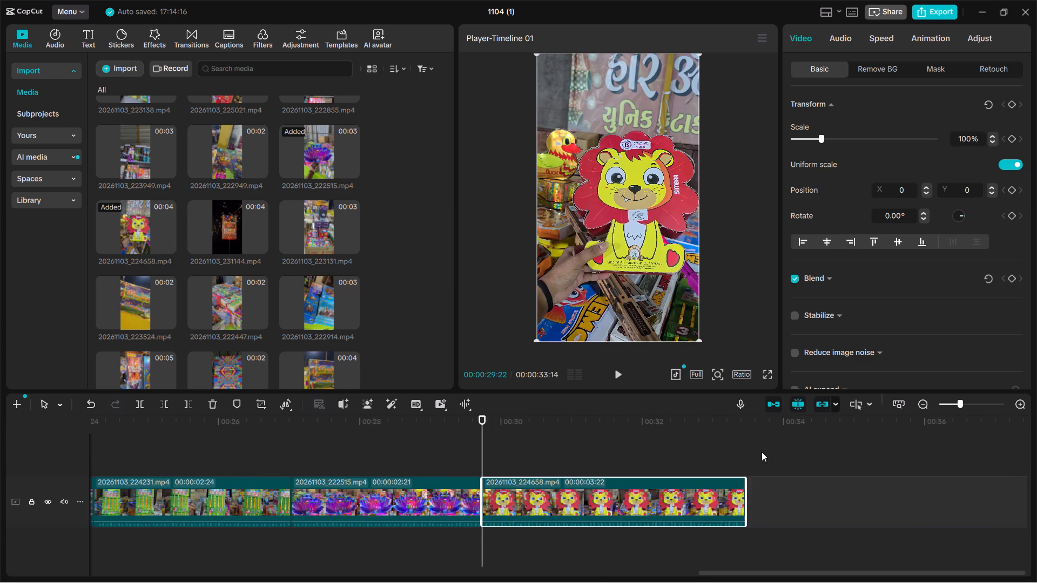
pyautogui.click(764, 452)
pyautogui.scroll(1, 251, 246)
pyautogui.click(302, 258)
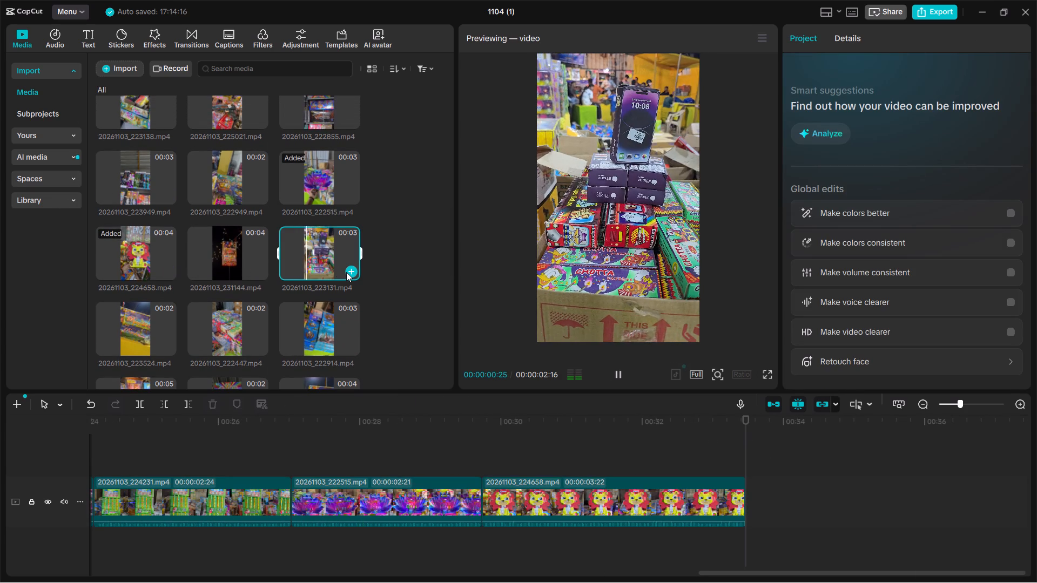
pyautogui.click(346, 272)
# Preview 20261103_222847.mp4 and 20261103_223916.mp4, and insert 20261103_223916.mp4 twice at 00:00:33:14.
pyautogui.scroll(-1, 321, 308)
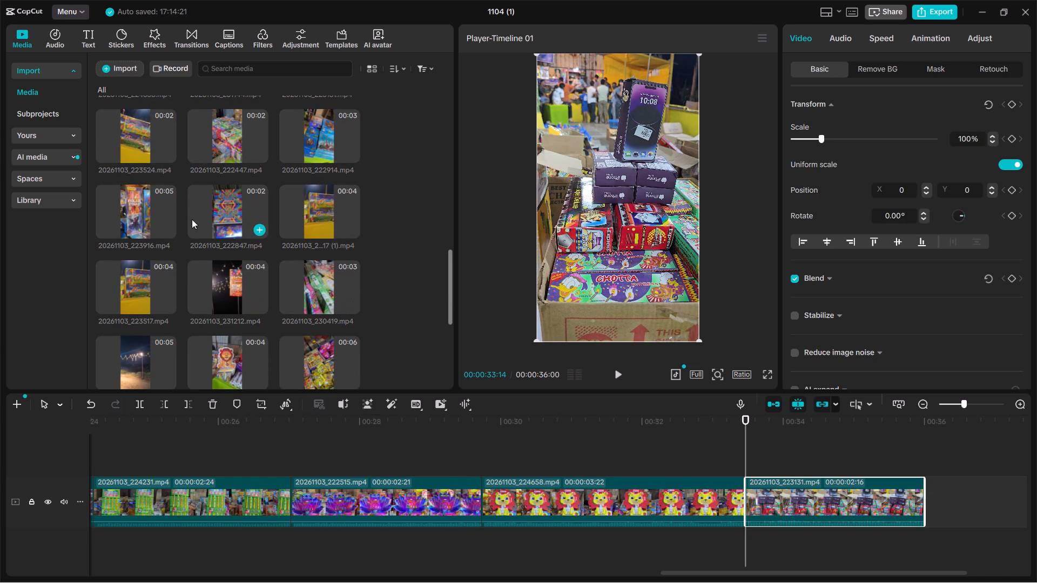
pyautogui.click(225, 206)
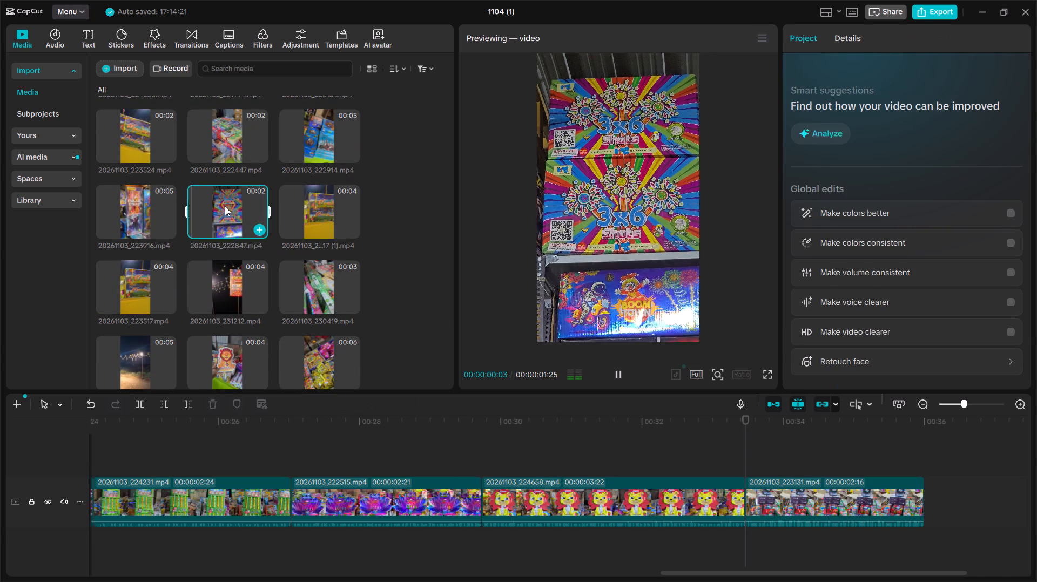
pyautogui.click(148, 216)
pyautogui.doubleClick(170, 235)
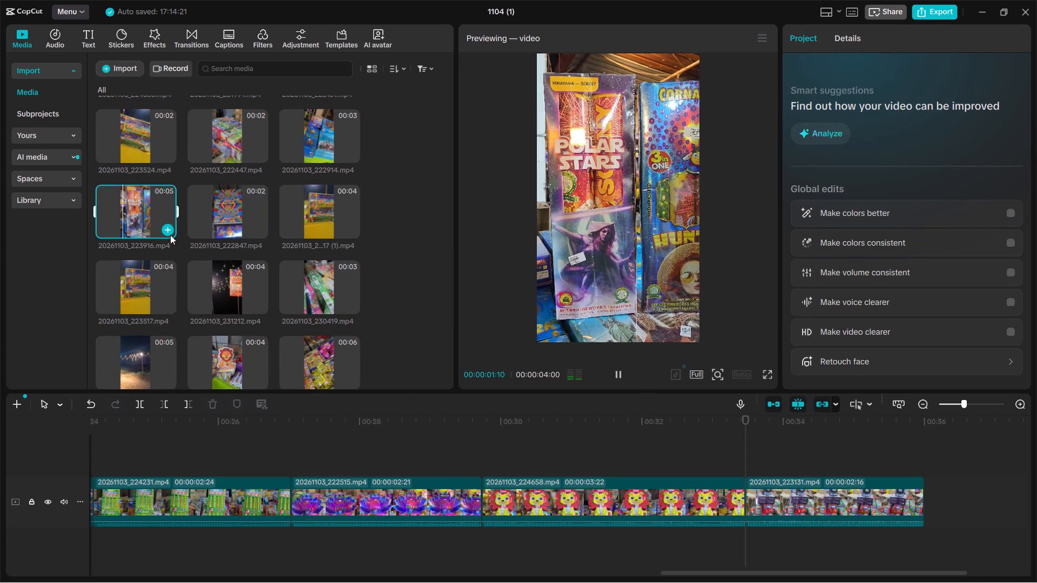
# Preview further library clips, including 222847, 222832 and 223926, and insert 20261103_224400.mp4 at 00:00:33:14.
pyautogui.click(253, 233)
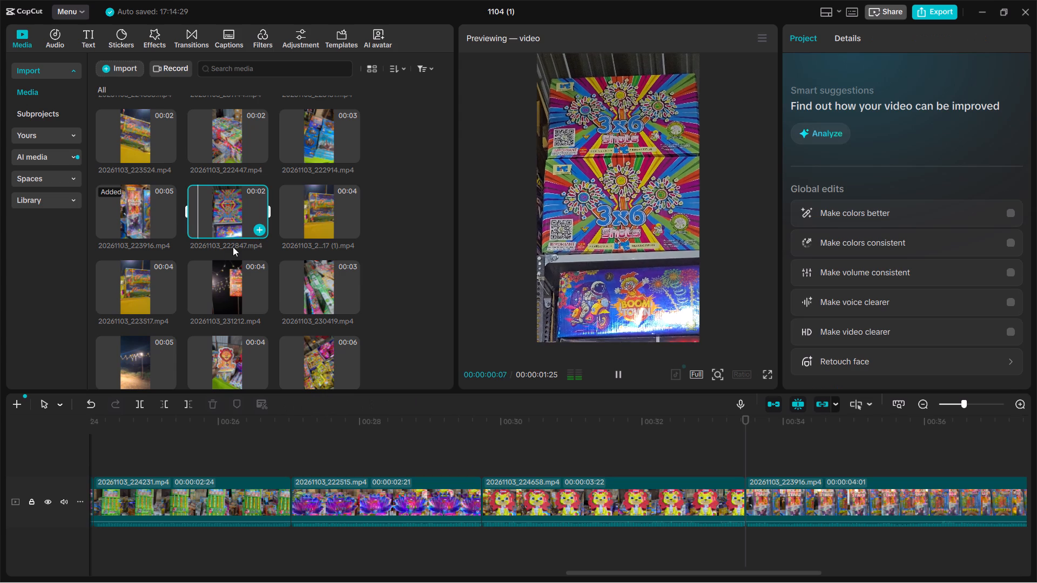
pyautogui.scroll(-1, 227, 253)
pyautogui.click(228, 209)
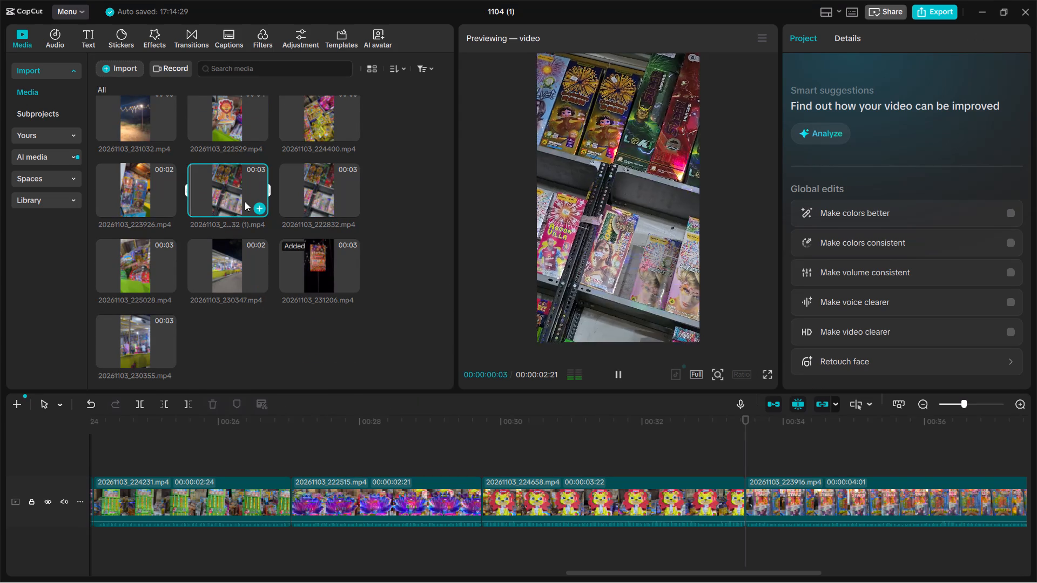
pyautogui.click(299, 208)
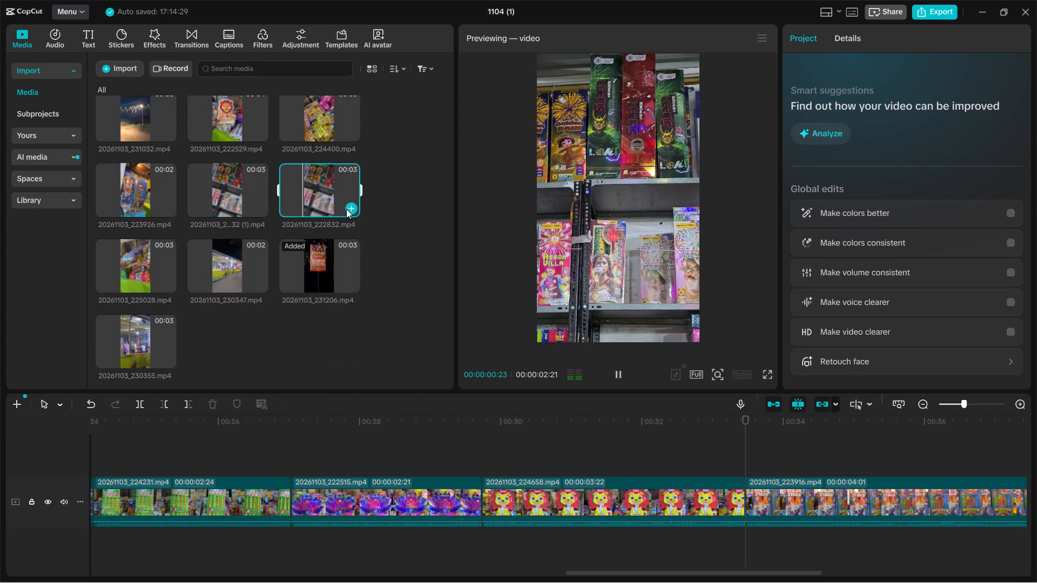
pyautogui.scroll(1, 346, 209)
pyautogui.click(153, 266)
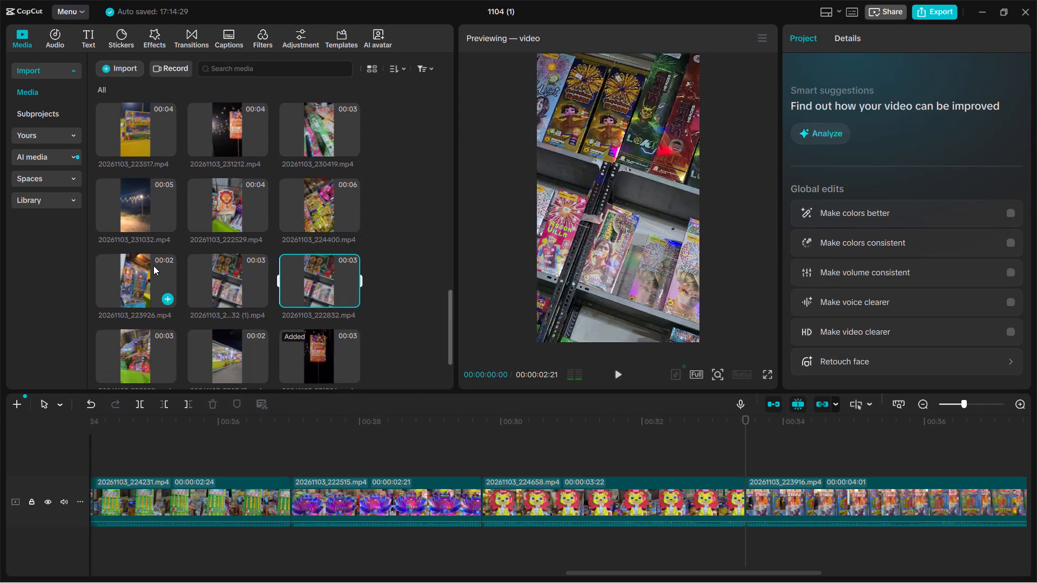
pyautogui.scroll(1, 292, 233)
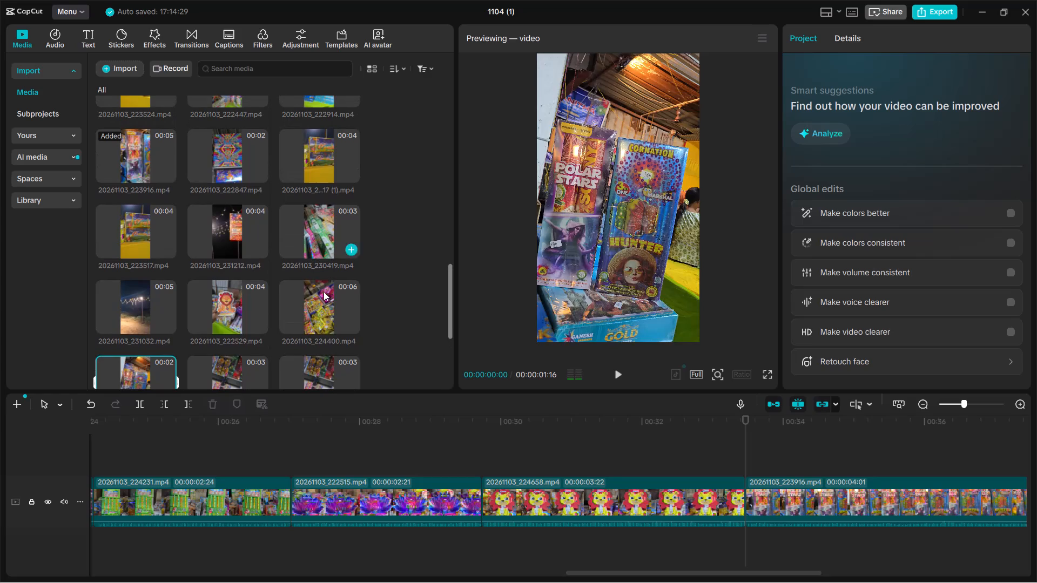
pyautogui.click(324, 292)
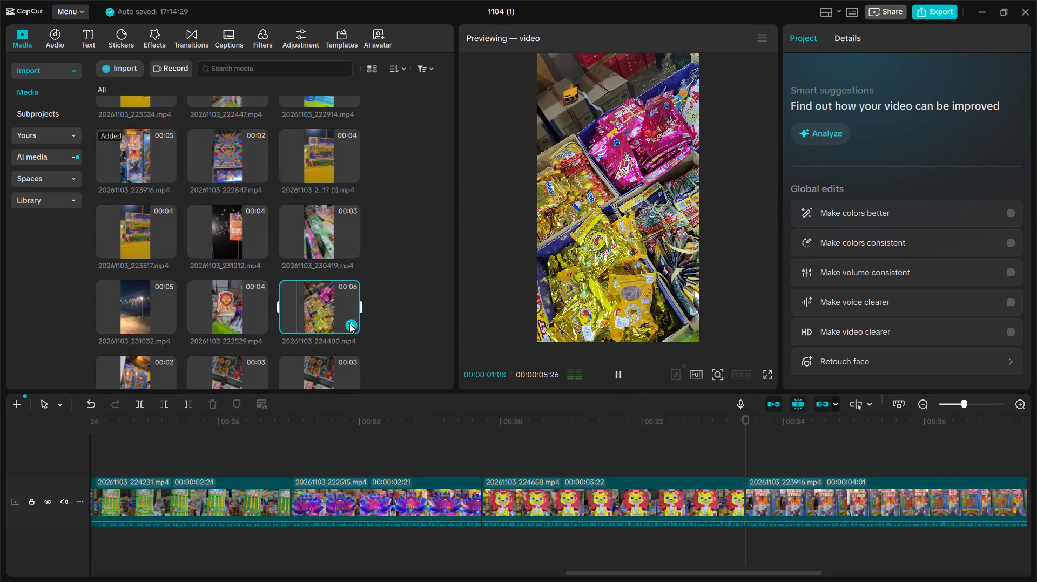
pyautogui.click(351, 326)
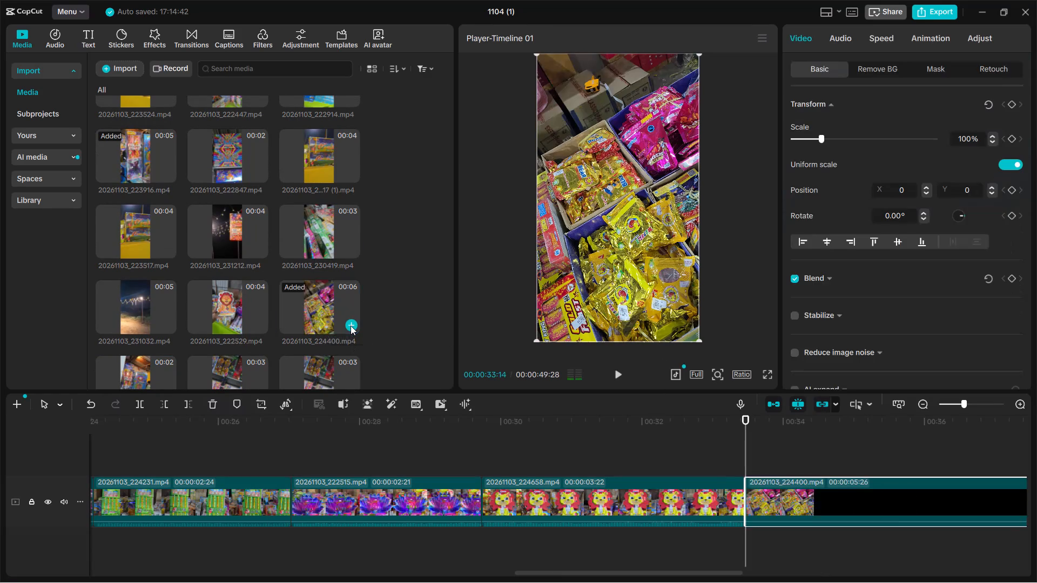
# Preview 20261103_230234.mp4, but append 20261103_230326.mp4, the stall exterior clip, at the end of the timeline, at 00:00:49:28.
pyautogui.scroll(3, 351, 326)
pyautogui.click(236, 210)
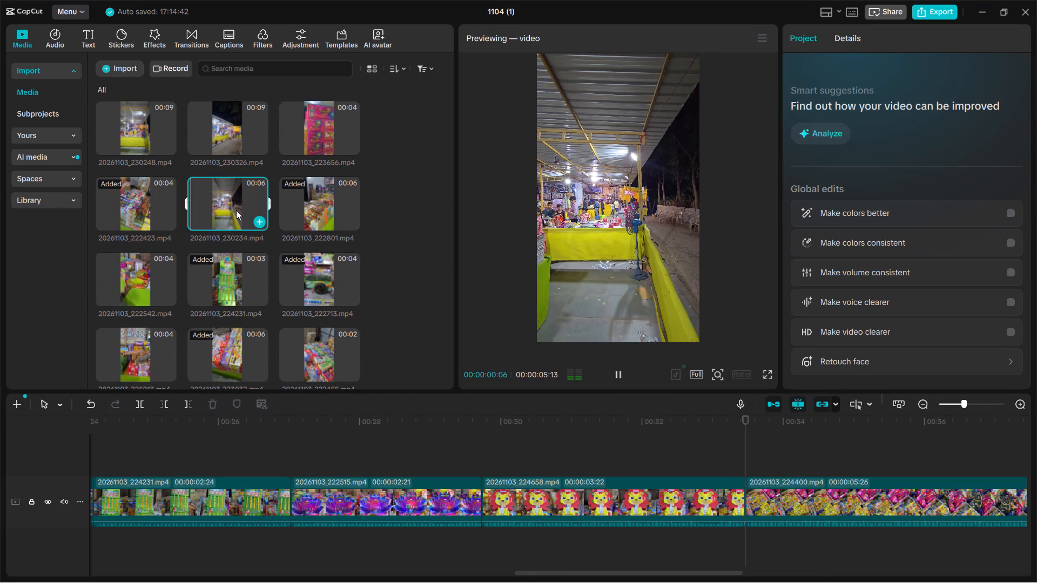
pyautogui.hscroll(-9, 726, 478)
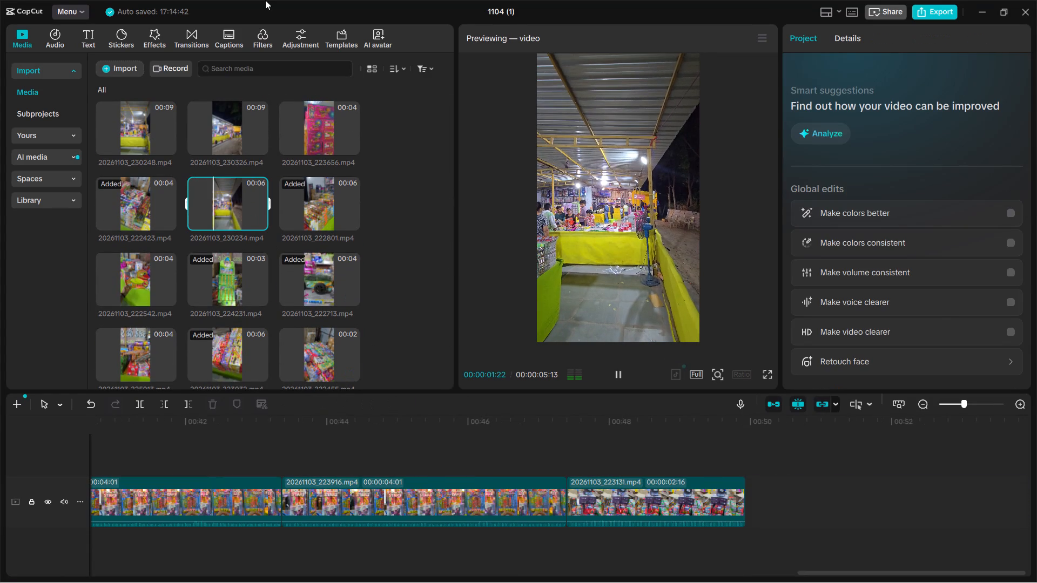
pyautogui.click(791, 470)
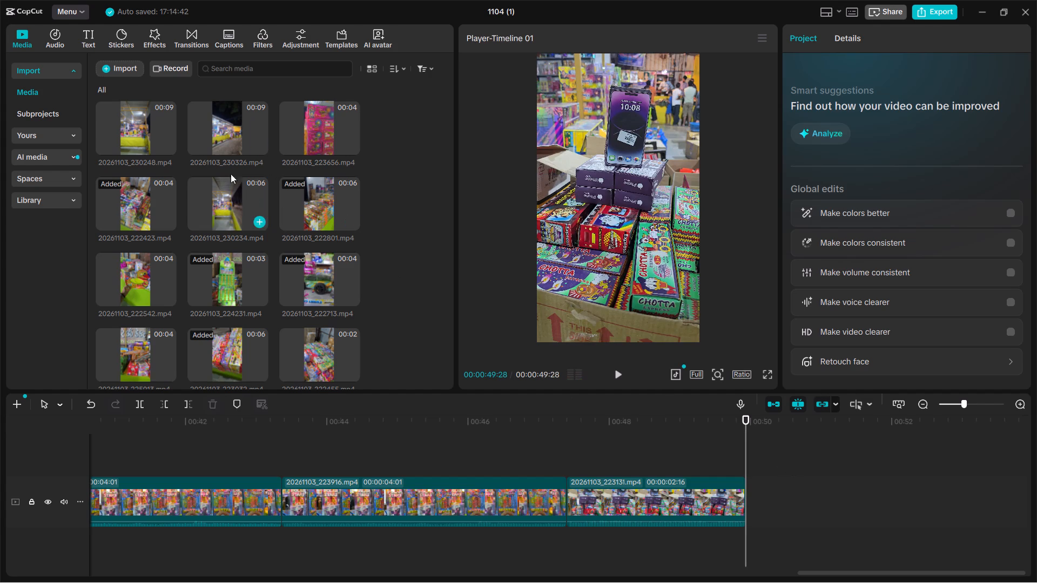
pyautogui.click(259, 142)
pyautogui.hscroll(-2, 644, 418)
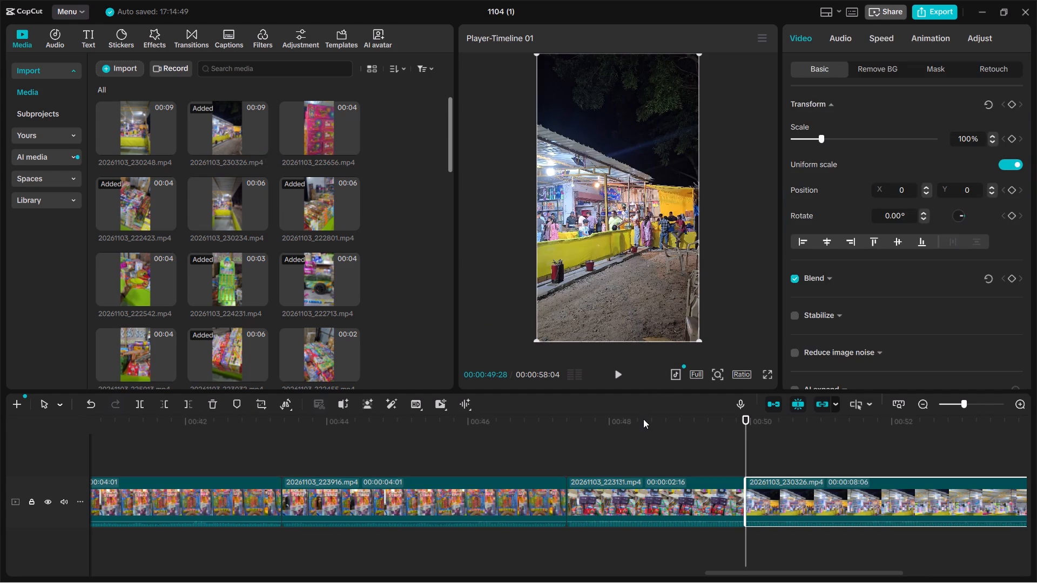
# Play the opening of the timeline and move the sign clip 20261103_231206.mp4 from the start to the end of the main track.
pyautogui.hscroll(-3, 643, 419)
pyautogui.press('space')
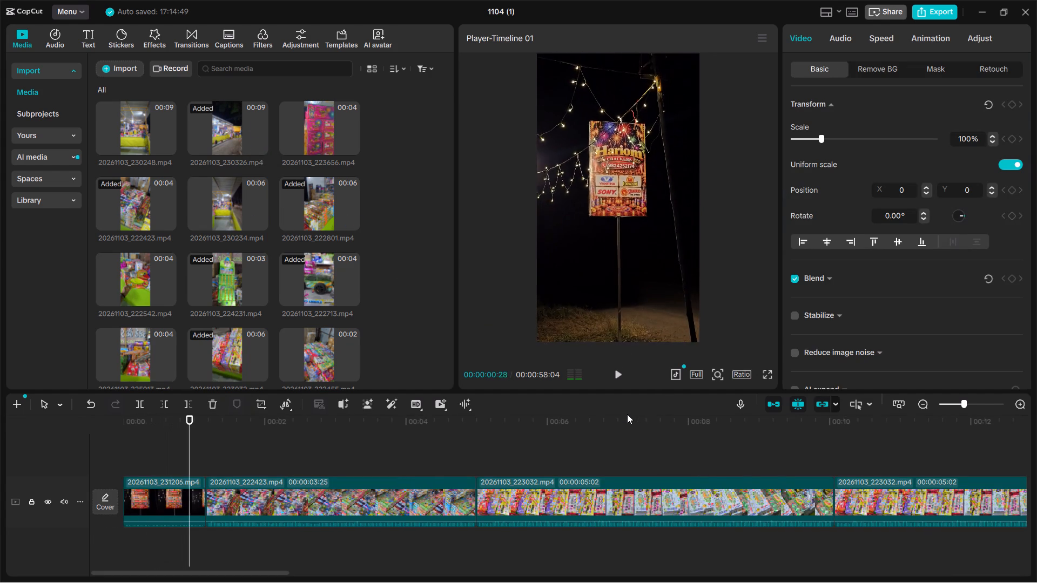
pyautogui.press('space')
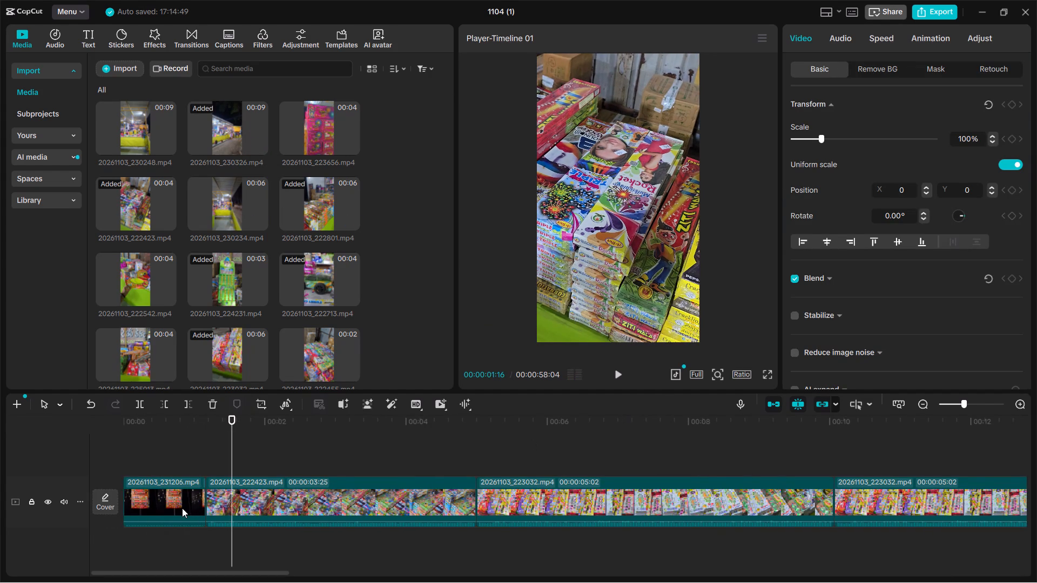
pyautogui.click(232, 464)
pyautogui.click(193, 491)
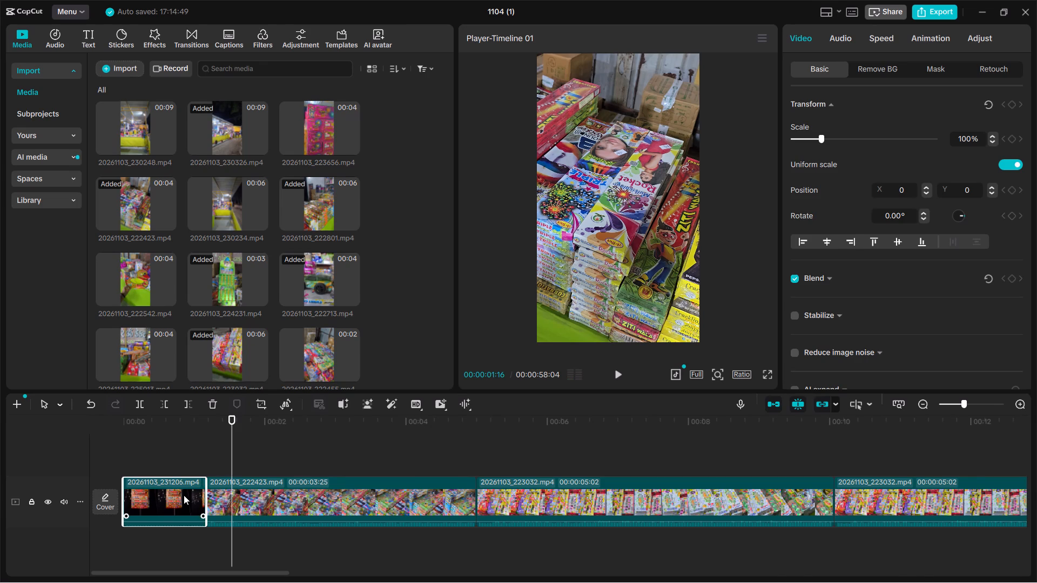
pyautogui.moveTo(176, 495); pyautogui.dragTo(1036, 506)
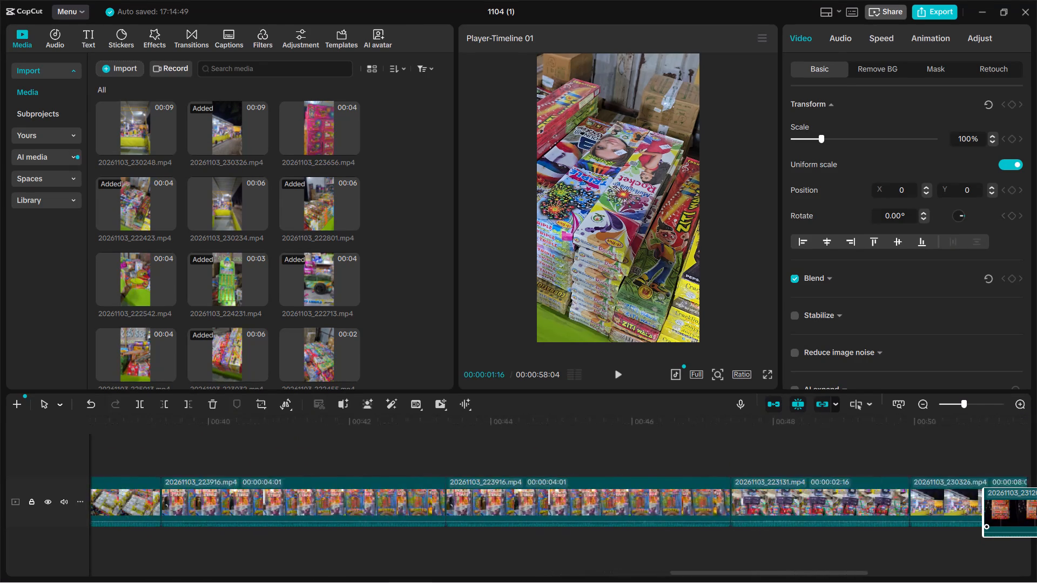
pyautogui.moveTo(1036, 506); pyautogui.dragTo(720, 497)
pyautogui.hscroll(20, 535, 462)
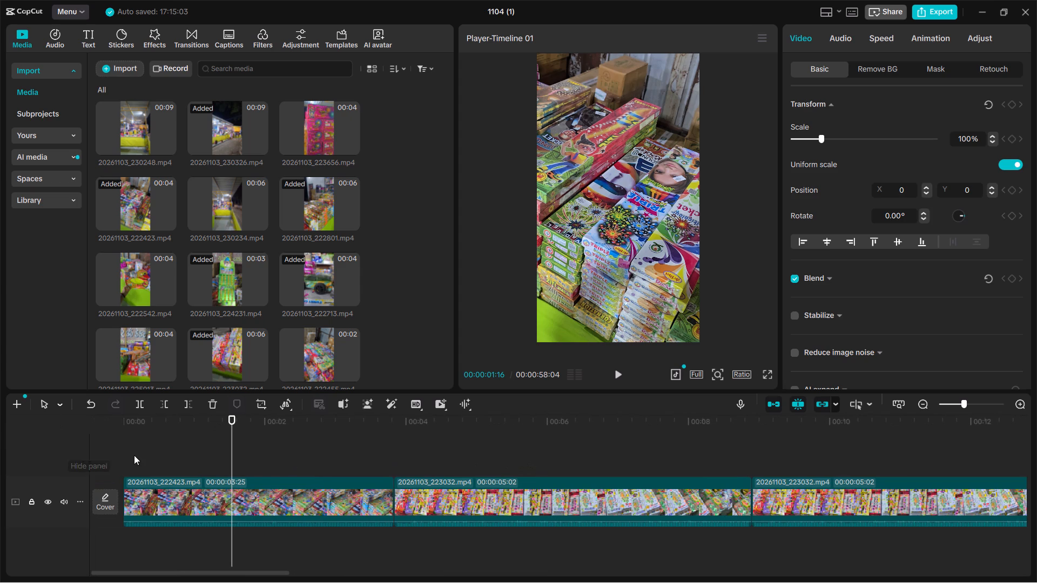
# Preview 20261103_231212.mp4 and 20261103_231032.mp4, and insert 20261103_231032.mp4, the entrance banner clip, at the start of the timeline, 00:00:00:00.
pyautogui.click(121, 452)
pyautogui.click(137, 445)
pyautogui.moveTo(137, 445); pyautogui.dragTo(131, 445)
pyautogui.moveTo(115, 445); pyautogui.dragTo(109, 445)
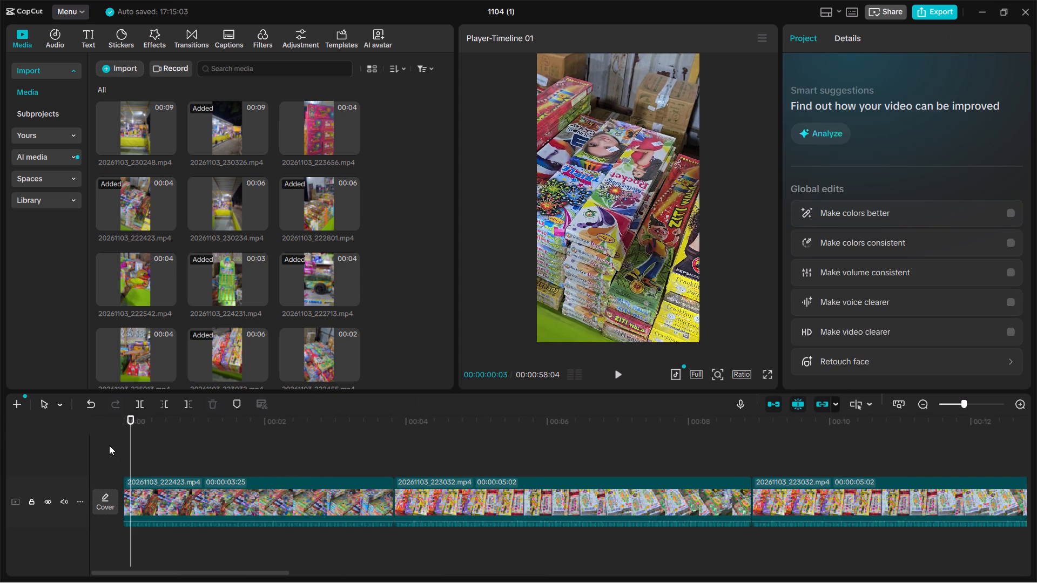
pyautogui.scroll(-1, 231, 263)
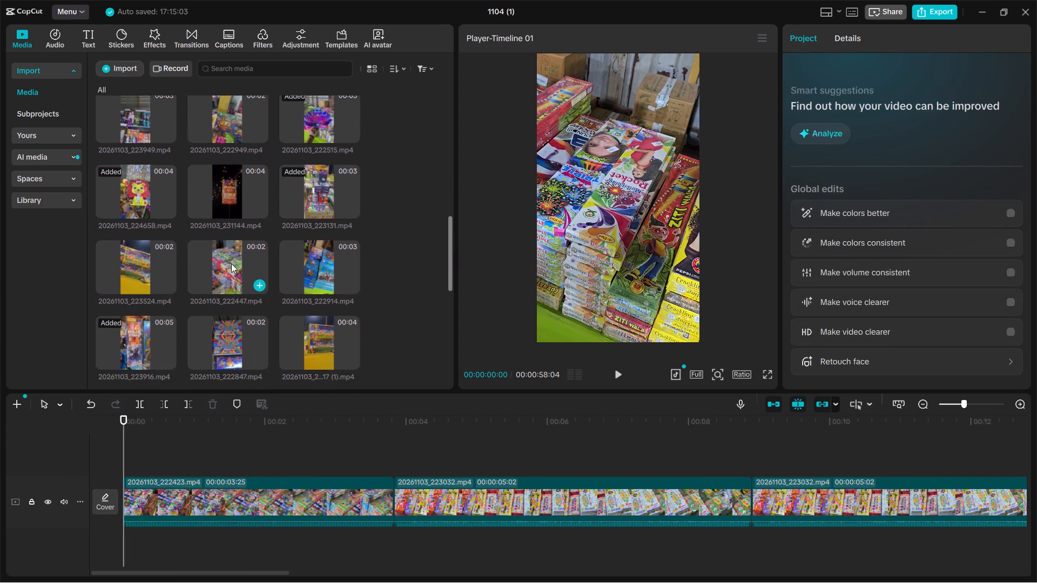
pyautogui.scroll(-1, 231, 263)
pyautogui.scroll(-1, 234, 216)
pyautogui.click(234, 216)
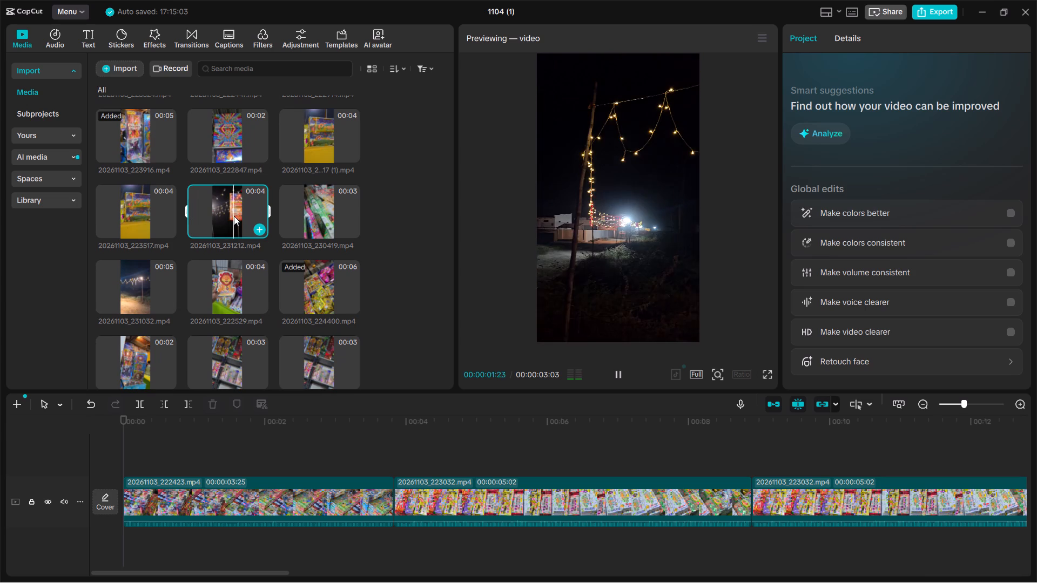
pyautogui.scroll(-1, 234, 216)
pyautogui.click(138, 195)
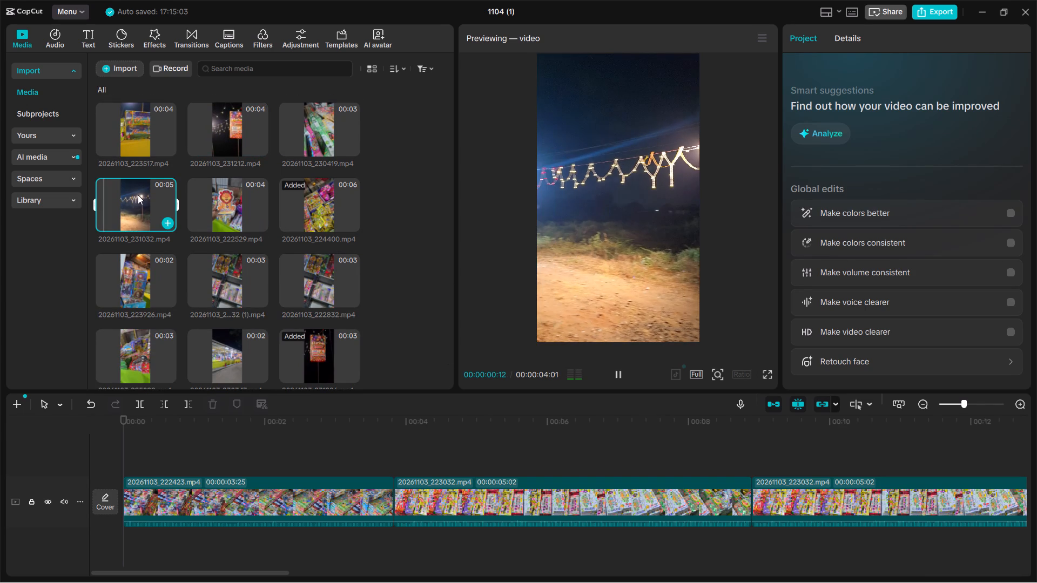
pyautogui.click(169, 226)
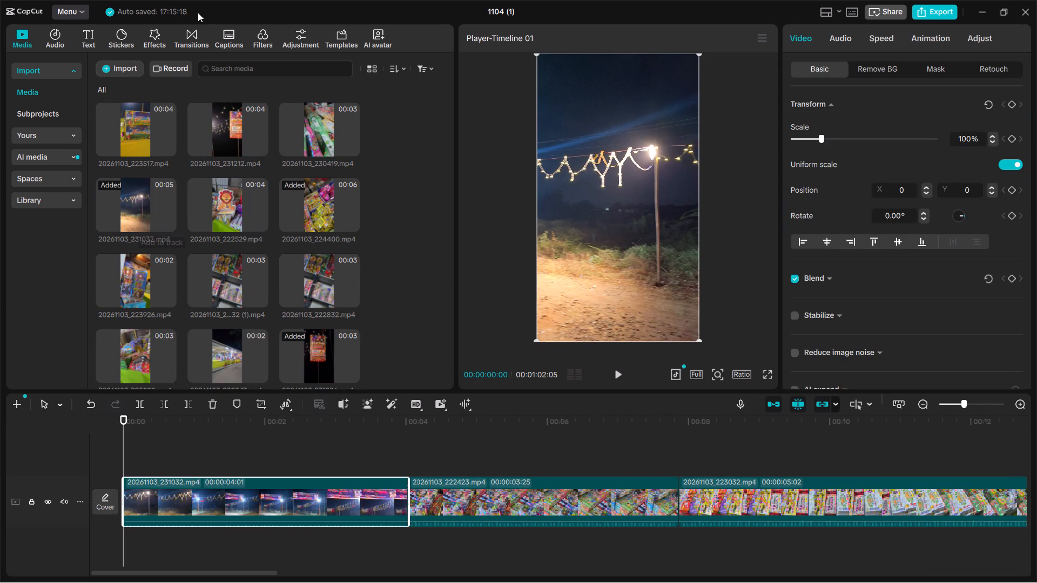
# Split 20261103_231032.mp4 at 00:00:01:01 and delete its opening part.
pyautogui.press('space')
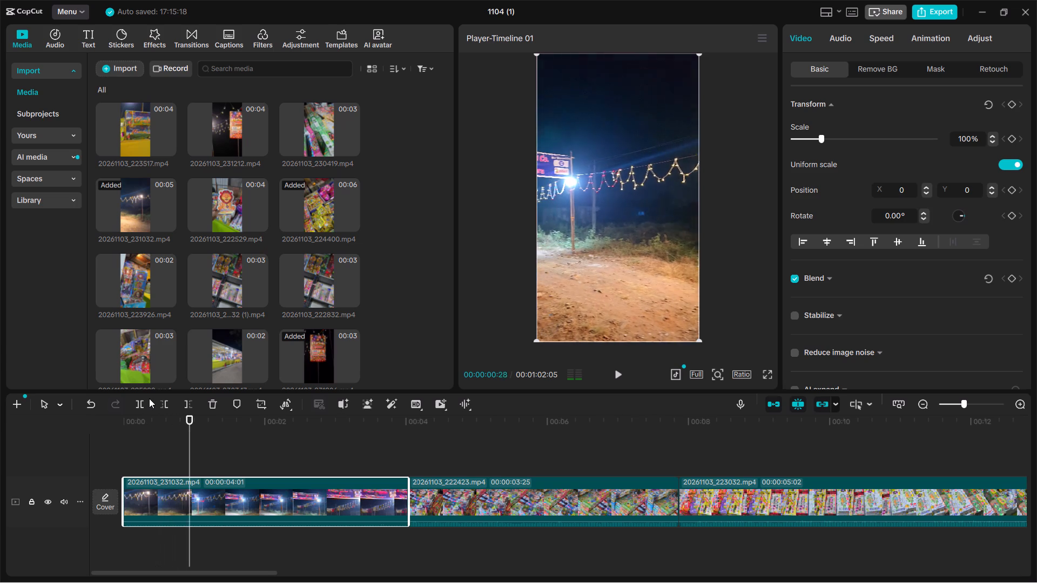
pyautogui.press('space')
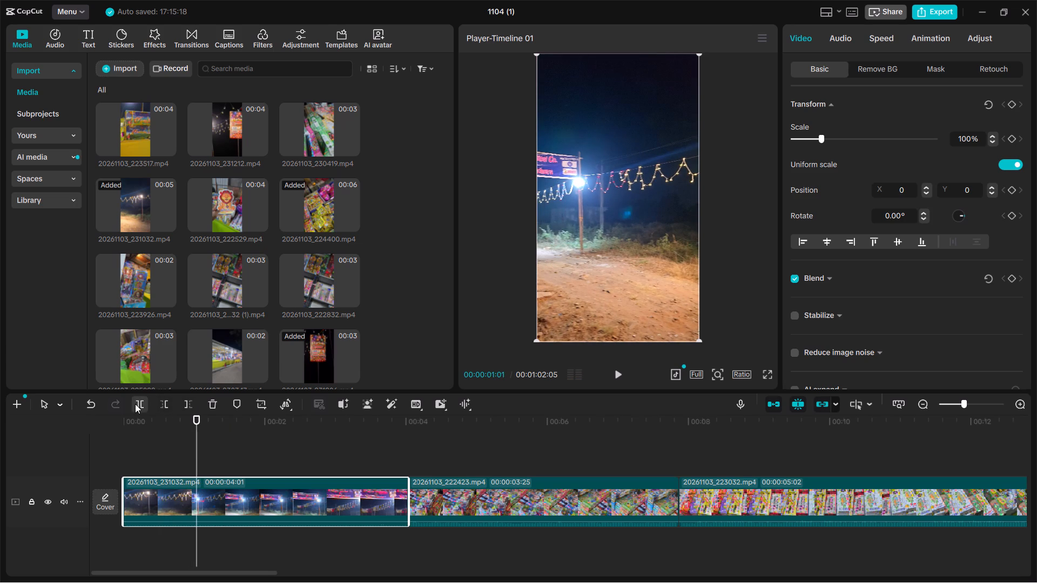
pyautogui.hotkey('ctrl', 'b')
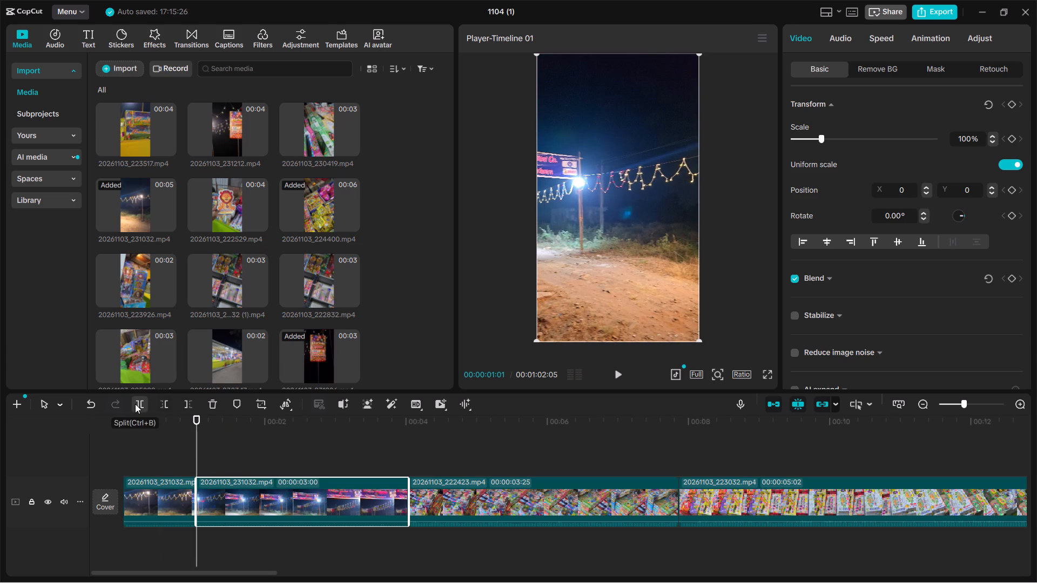
pyautogui.click(146, 491)
pyautogui.press('Delete')
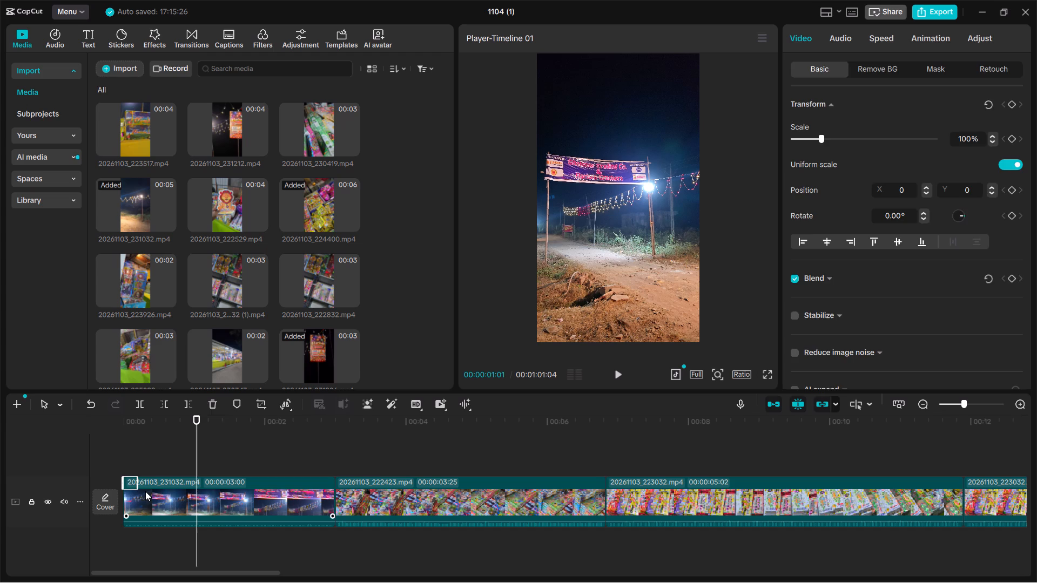
# Play the trimmed banner clip 20261103_231032.mp4, split it at 00:00:02:19 and delete the leftover end piece.
pyautogui.click(123, 453)
pyautogui.click(143, 453)
pyautogui.click(167, 448)
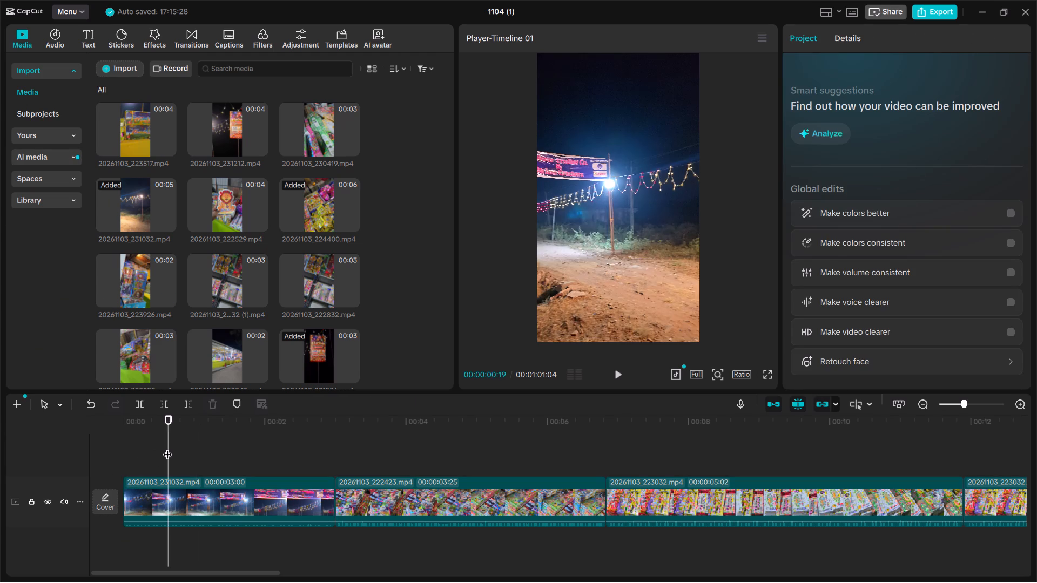
pyautogui.press('space')
pyautogui.press('space')
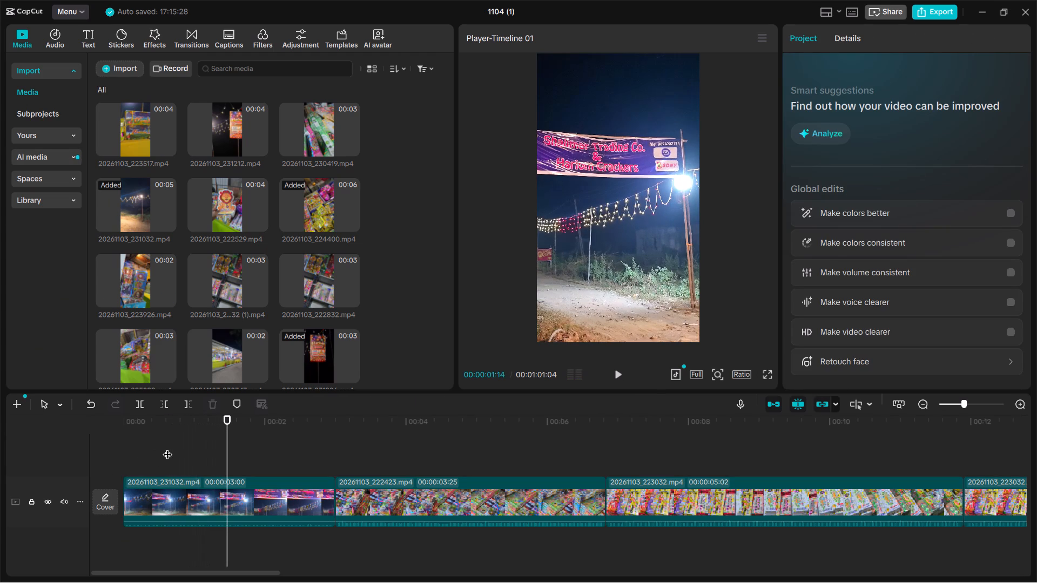
pyautogui.press('space')
pyautogui.press('space')
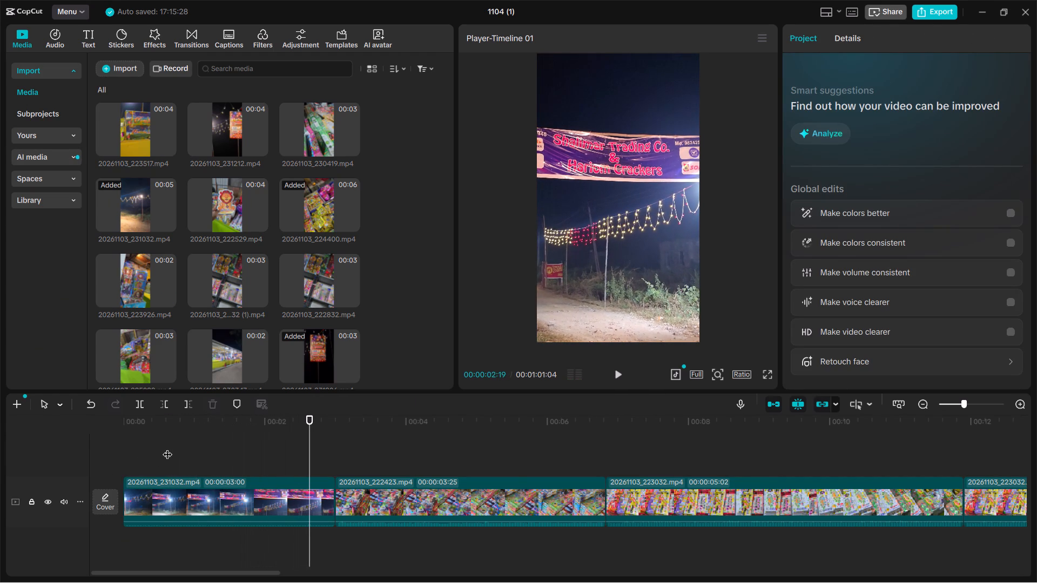
pyautogui.hotkey('ctrl', 'b')
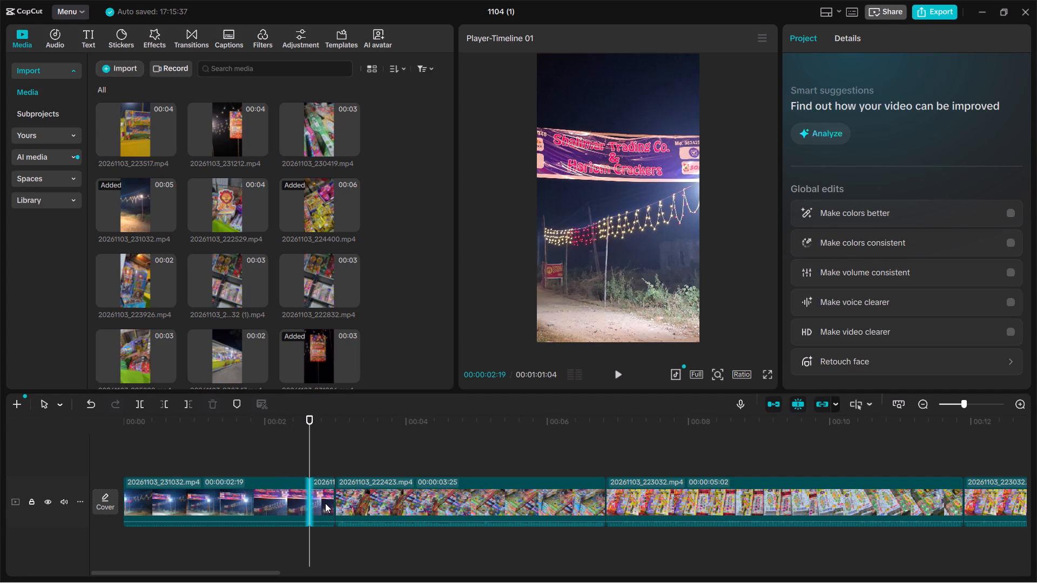
pyautogui.press('Delete')
pyautogui.doubleClick(332, 494)
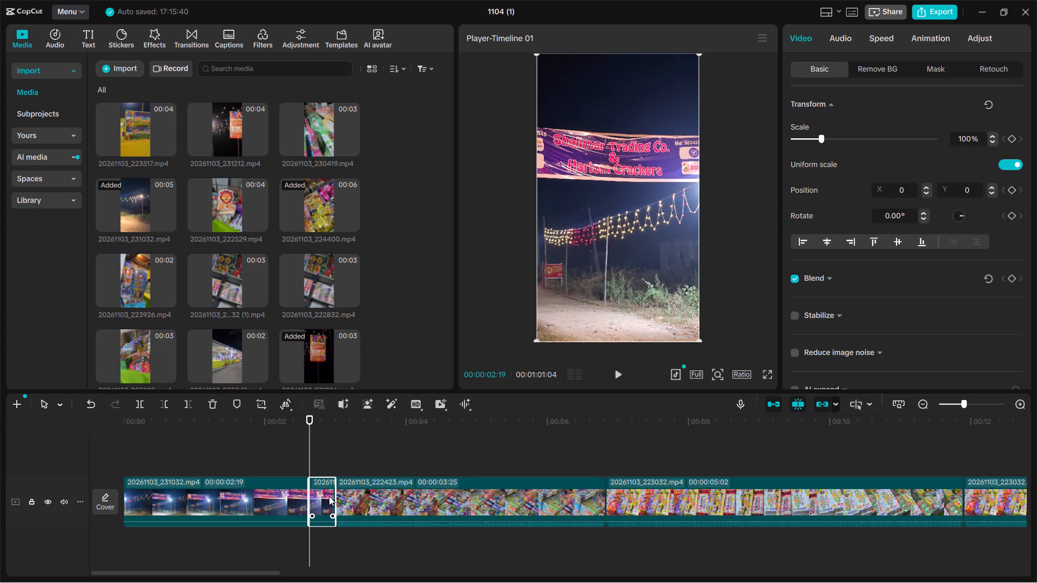
pyautogui.press('Delete')
# Play on into 20261103_222423.mp4, split it at 00:00:04:28 and delete the part after the cut.
pyautogui.press('space')
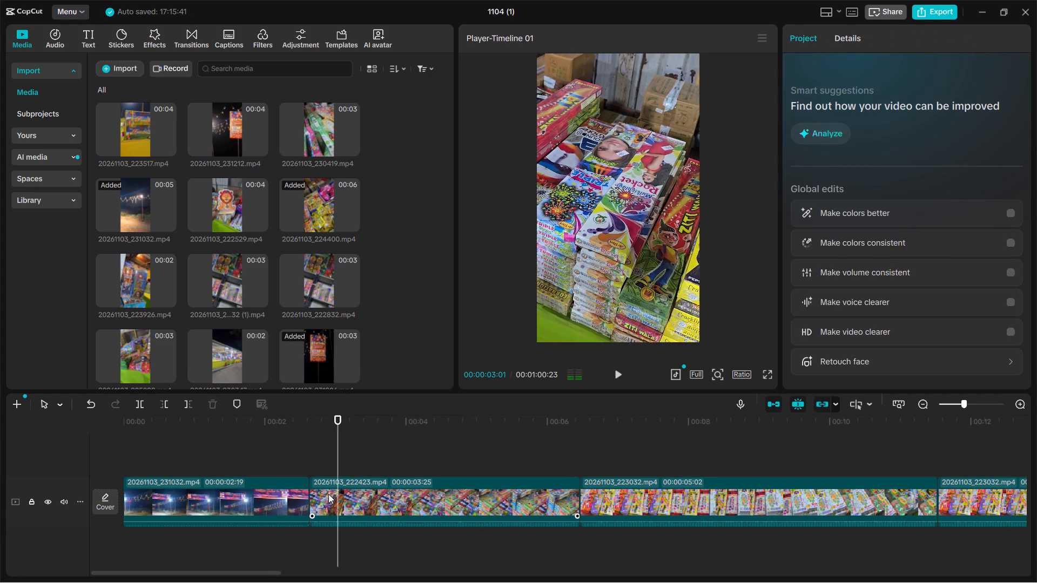
pyautogui.press('space')
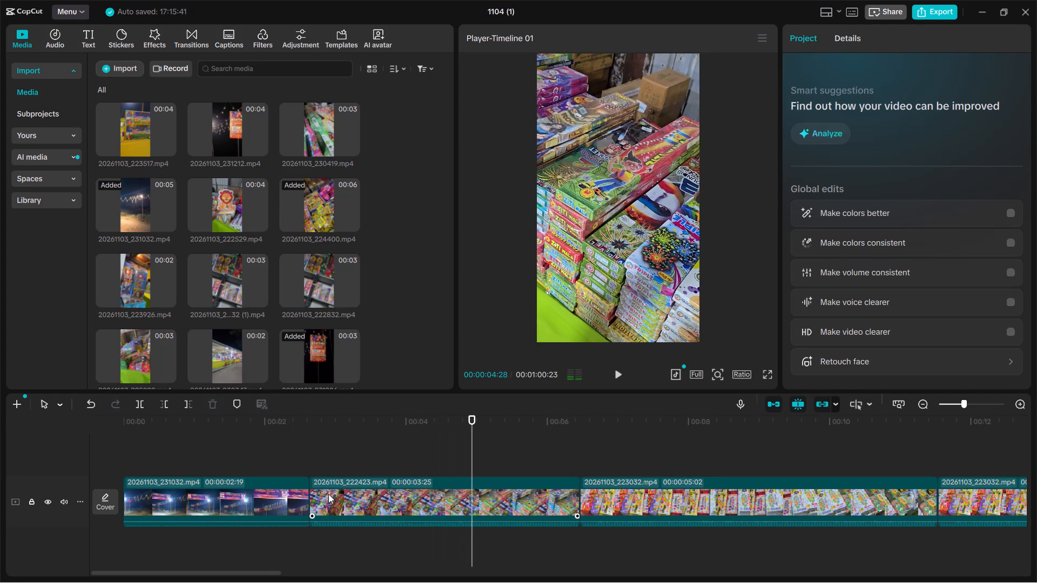
pyautogui.hotkey('ctrl', 'b')
pyautogui.click(526, 505)
pyautogui.press('Delete')
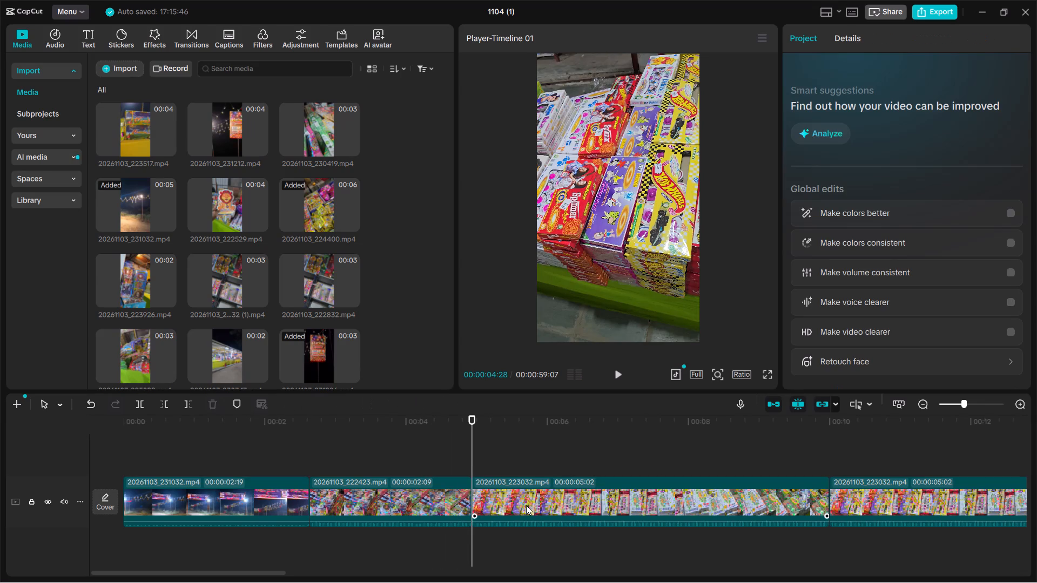
# Split the first 20261103_223032.mp4 clip at 00:00:06:18 and delete the part after the cut.
pyautogui.press('space')
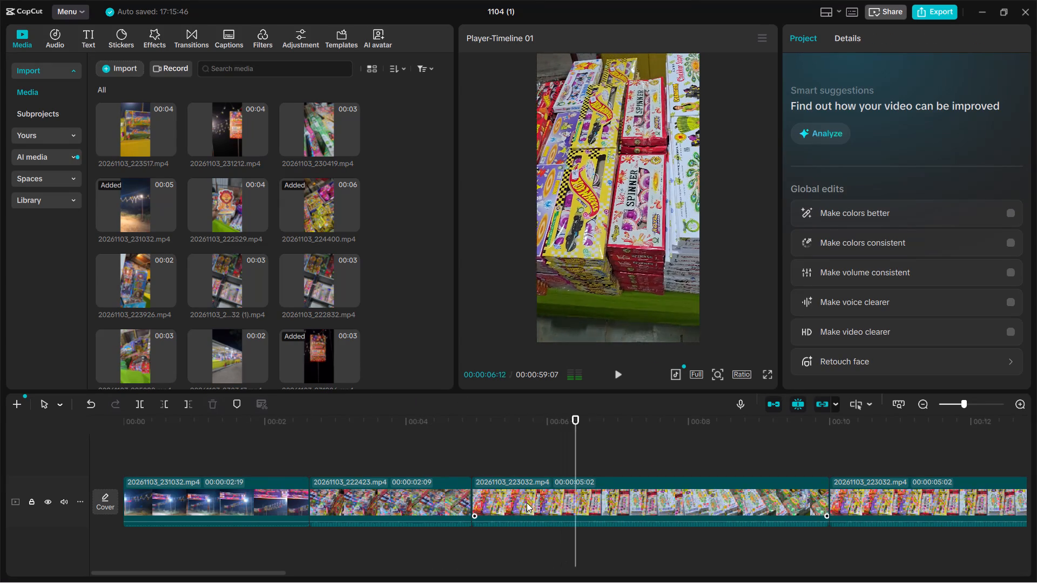
pyautogui.press('space')
pyautogui.hotkey('ctrl', 'b')
pyautogui.click(736, 501)
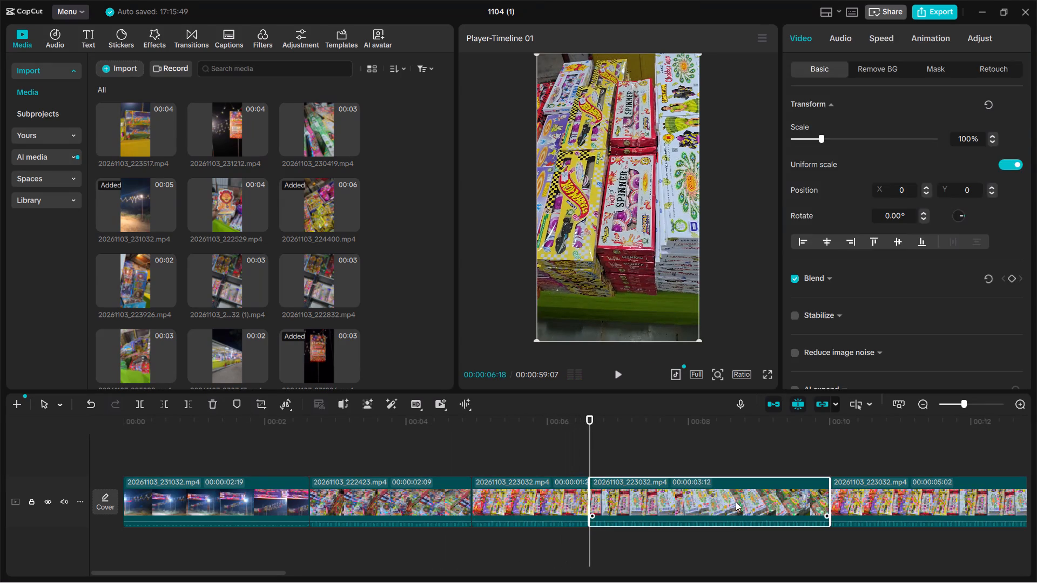
pyautogui.press('Delete')
# Play both 20261103_223032.mp4 clips to compare them, and delete the second, untrimmed copy.
pyautogui.press('space')
pyautogui.press('space')
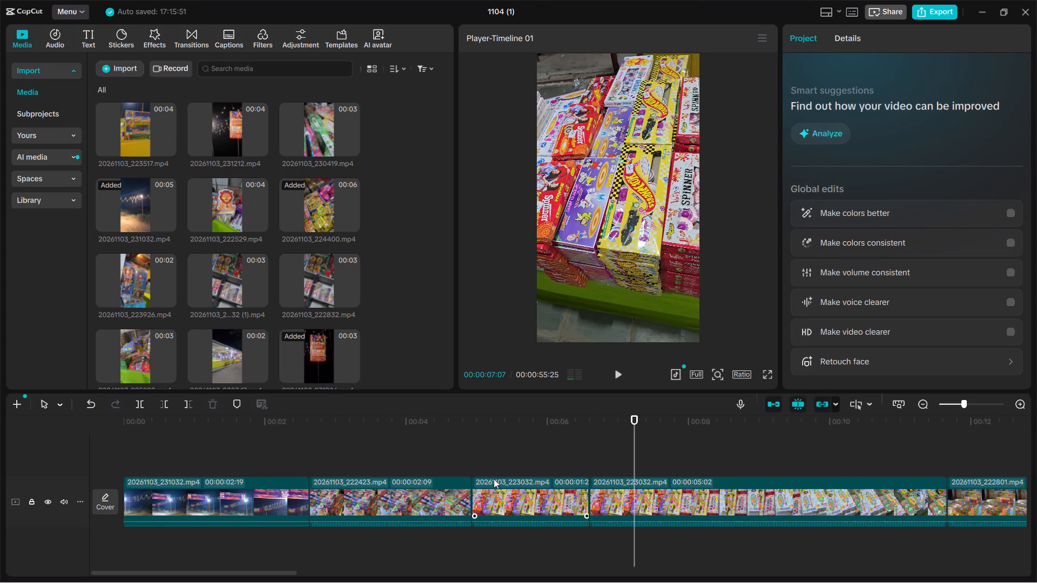
pyautogui.click(488, 469)
pyautogui.press('space')
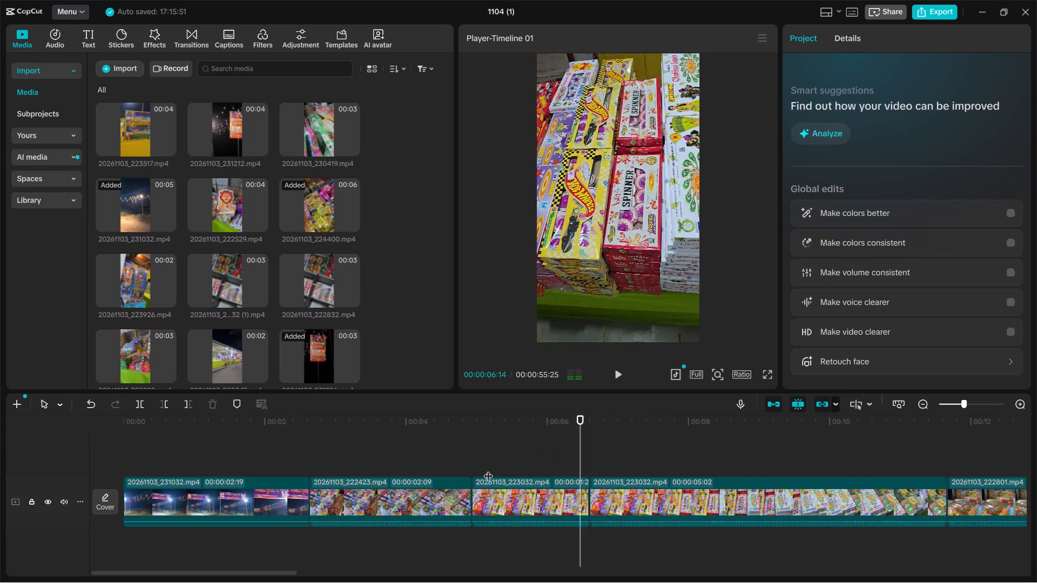
pyautogui.press('space')
pyautogui.click(650, 496)
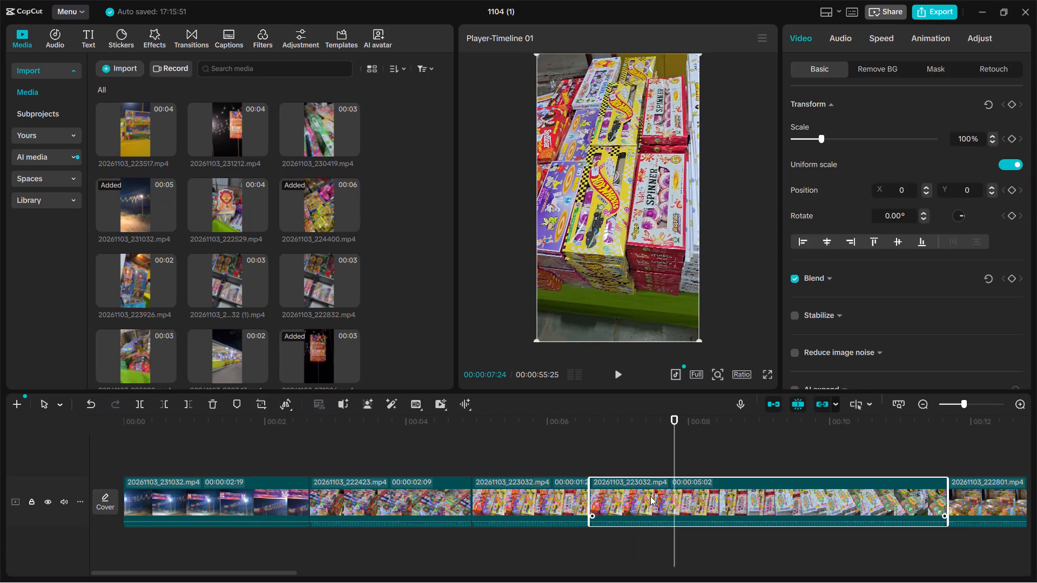
pyautogui.press('Delete')
# Play from the trimmed 20261103_223032.mp4 clip into 20261103_222801.mp4 and split the latter at 00:00:07:29.
pyautogui.click(533, 443)
pyautogui.press('space')
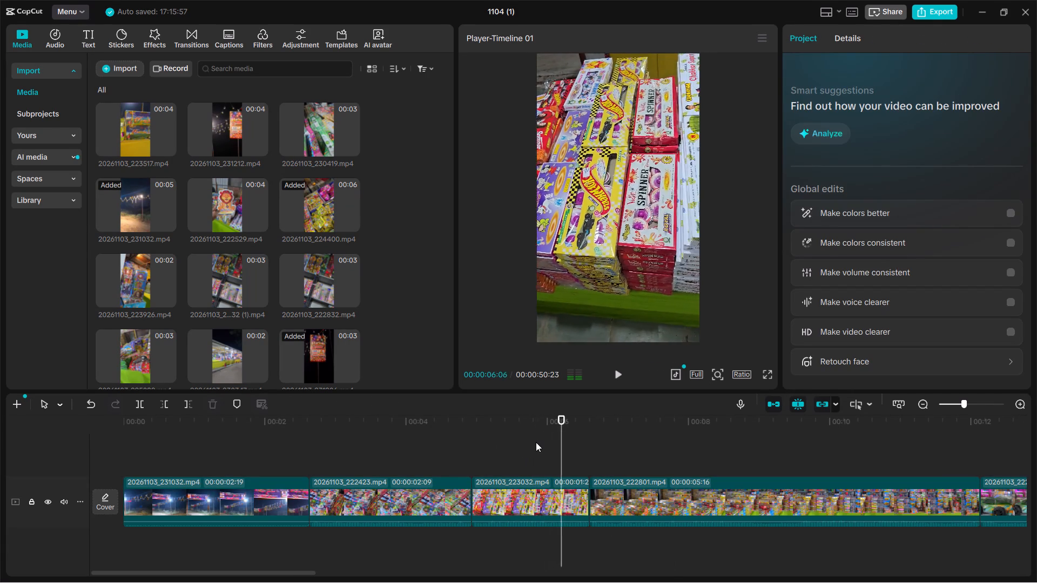
pyautogui.press('space')
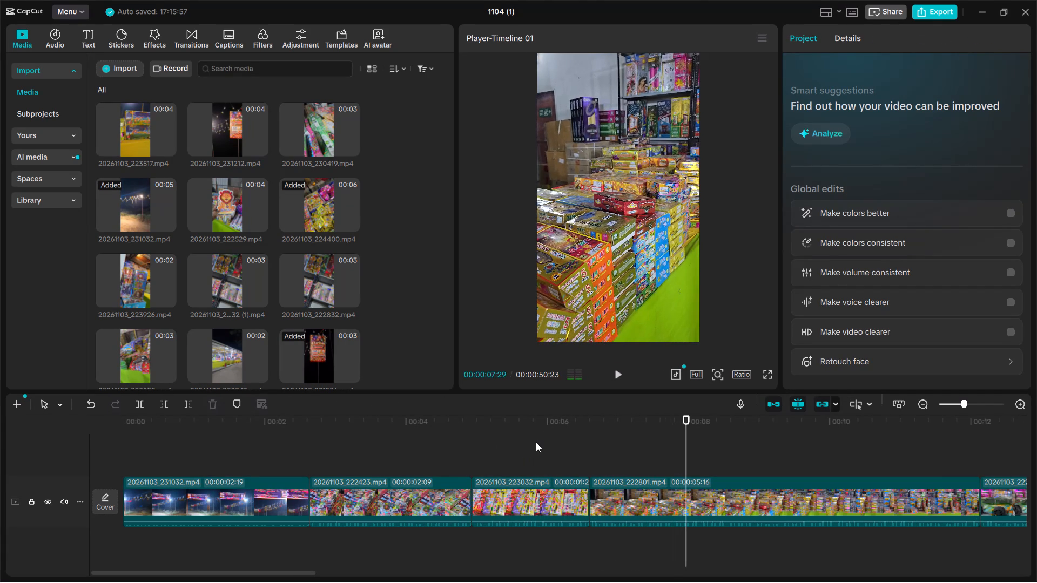
pyautogui.hotkey('ctrl', 'b')
# Play the rest of 20261103_222801.mp4, split it at 00:00:10:19 and delete the section between its two cuts.
pyautogui.press('space')
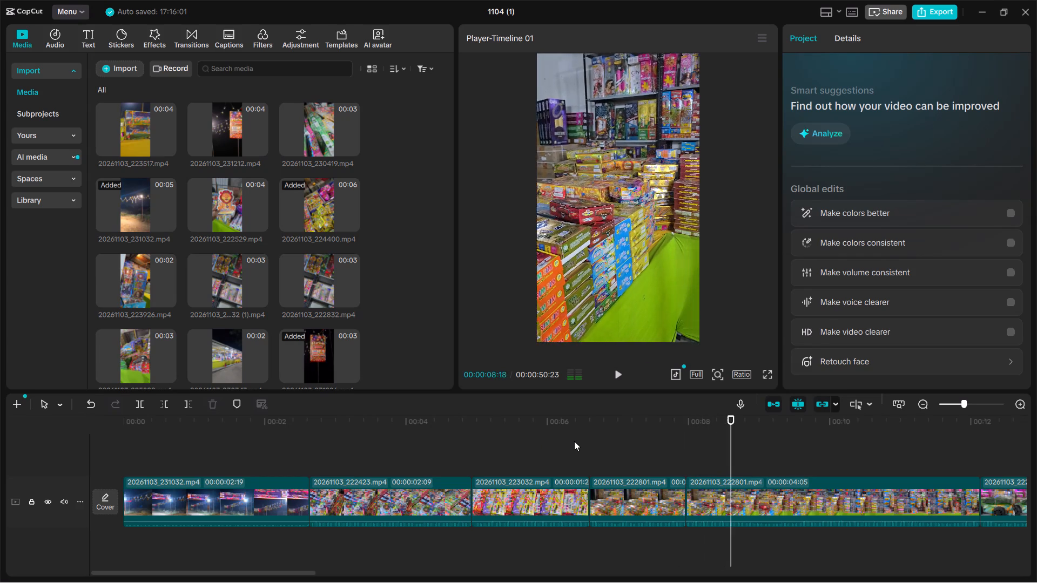
pyautogui.press('space')
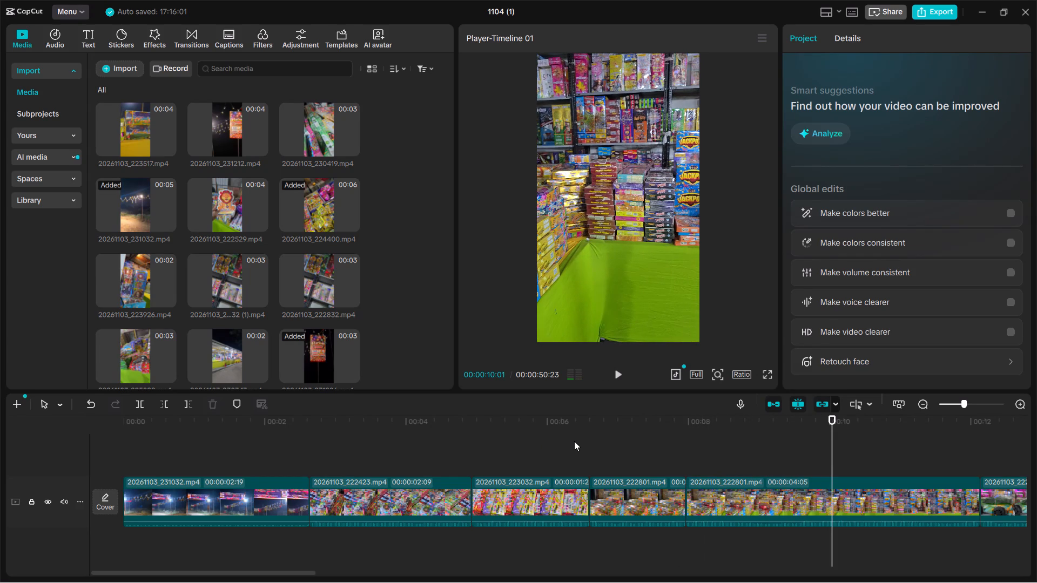
pyautogui.press('space')
pyautogui.press('space')
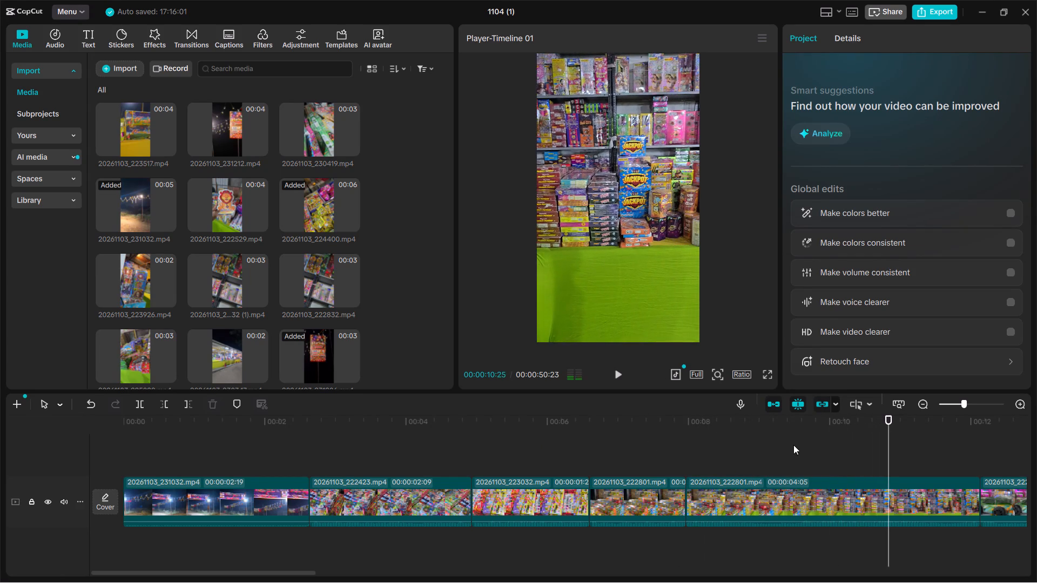
pyautogui.click(800, 439)
pyautogui.press('space')
pyautogui.press('space')
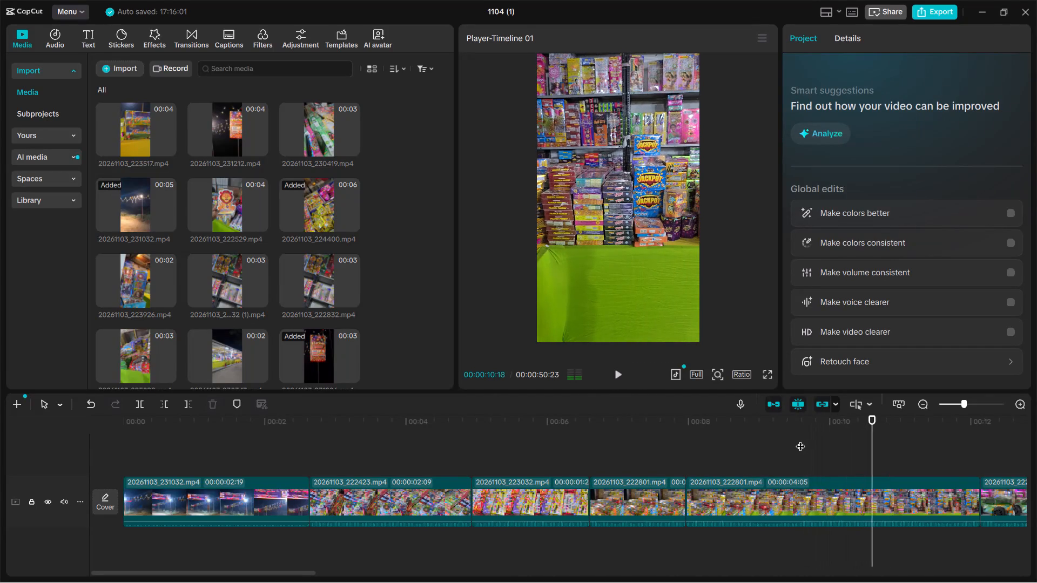
pyautogui.hotkey('ctrl', 'b')
pyautogui.click(745, 506)
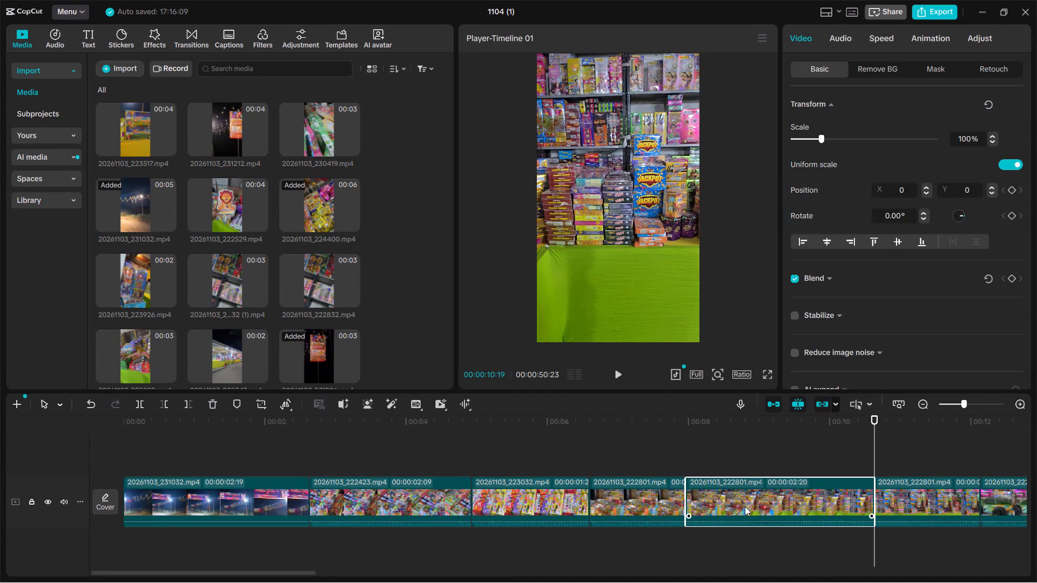
pyautogui.press('Delete')
# Play the join between the two 20261103_222801.mp4 pieces and delete the second piece, just before 20261103_222713.mp4.
pyautogui.click(745, 520)
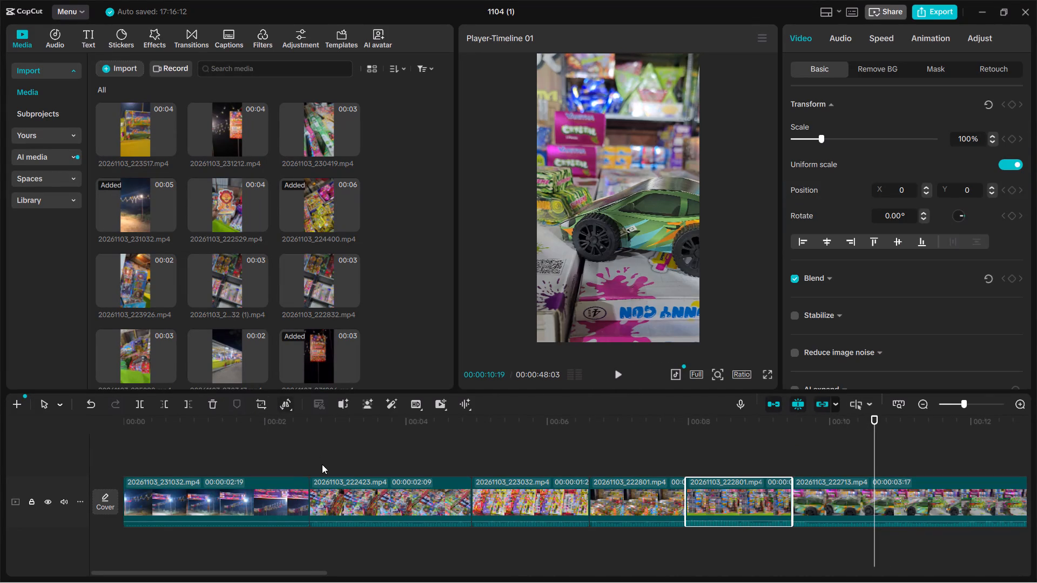
pyautogui.click(295, 401)
pyautogui.click(291, 403)
pyautogui.click(304, 455)
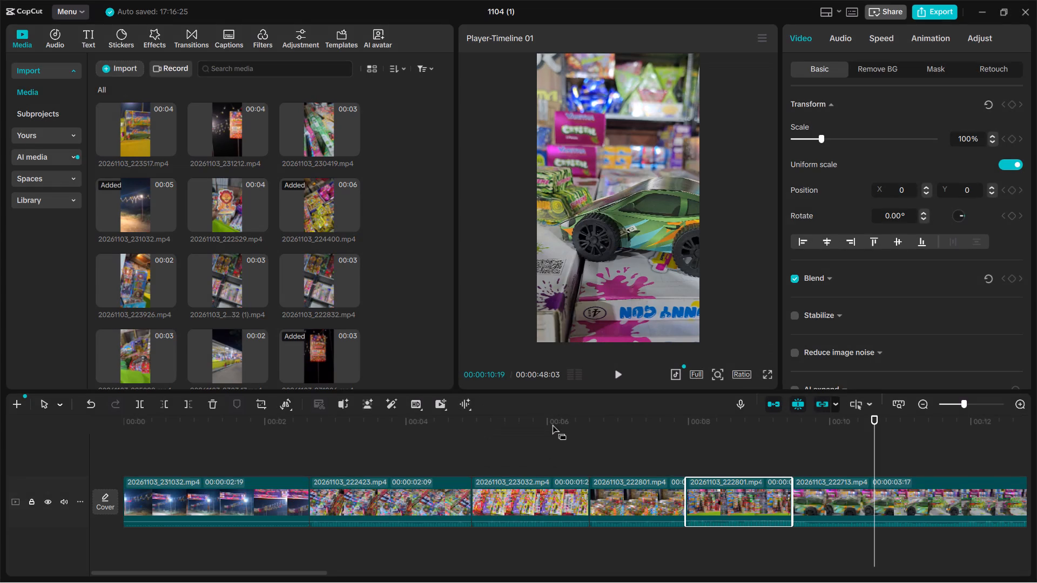
pyautogui.click(576, 436)
pyautogui.press('space')
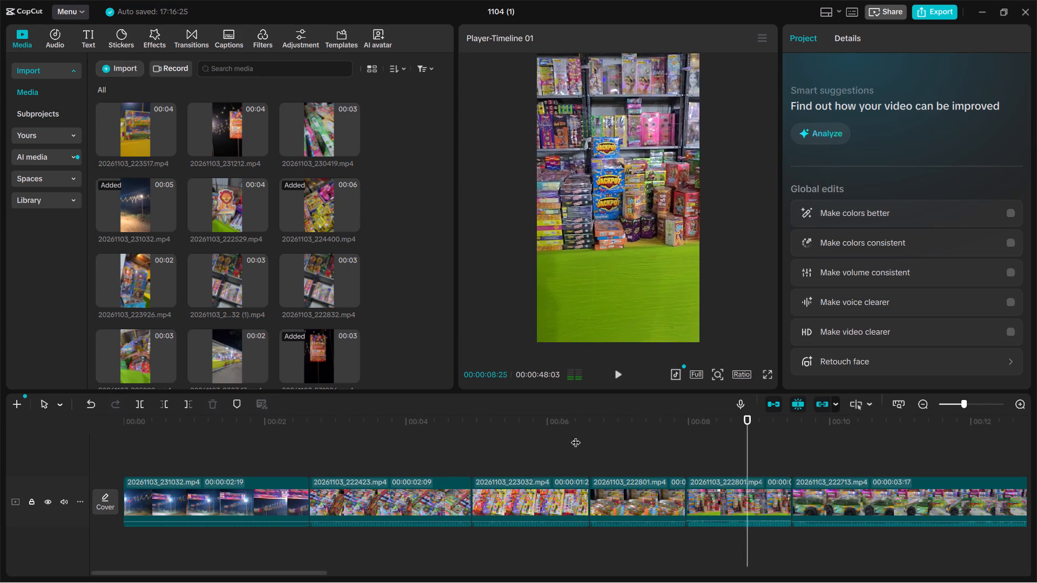
pyautogui.press('space')
pyautogui.press('Delete')
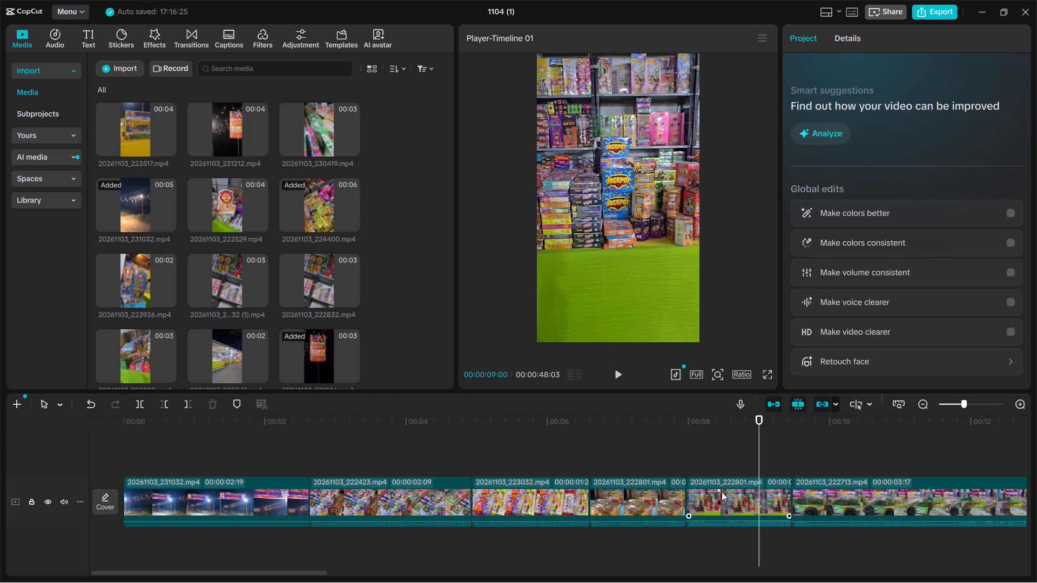
pyautogui.click(712, 504)
pyautogui.press('Delete')
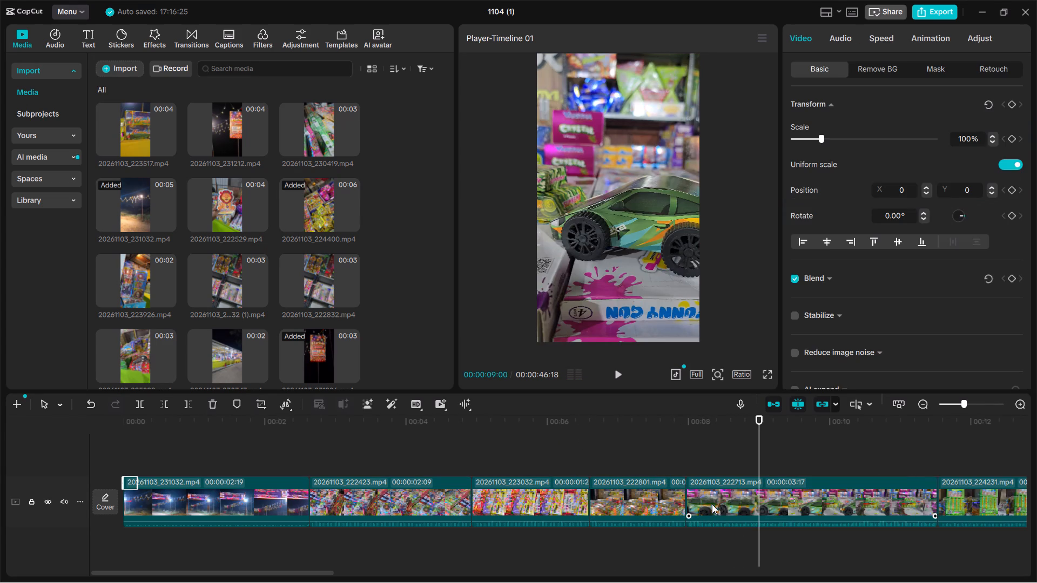
# Mute the main track's audio and place the playhead at 00:00:07:12 in 20261103_222801.mp4.
pyautogui.click(66, 505)
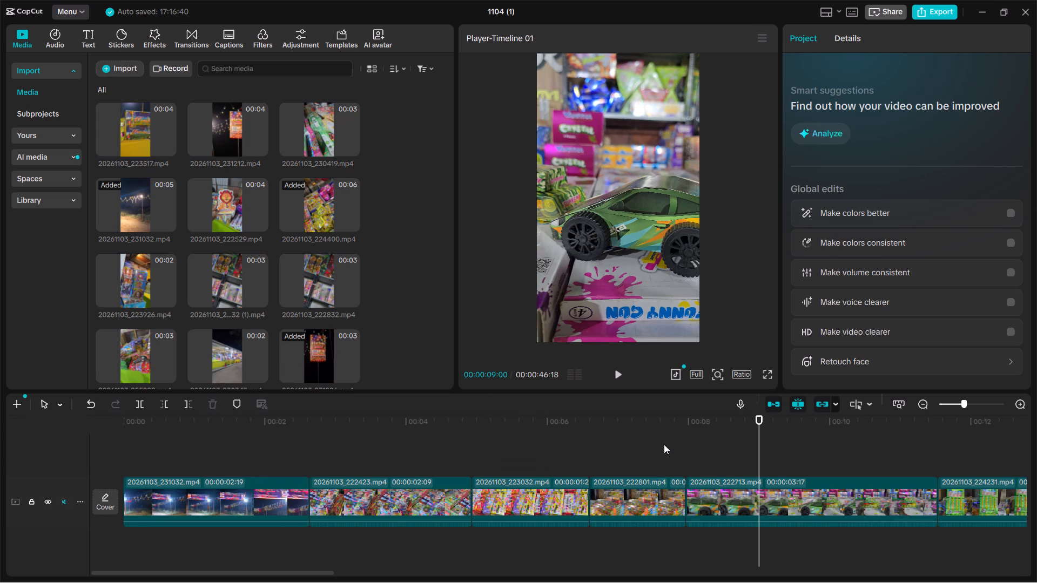
pyautogui.click(646, 438)
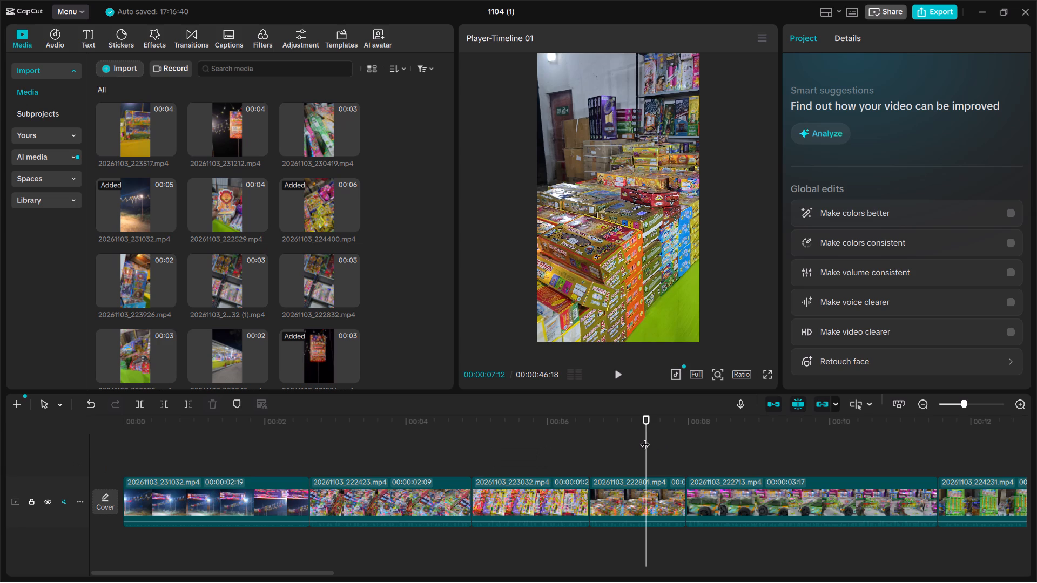
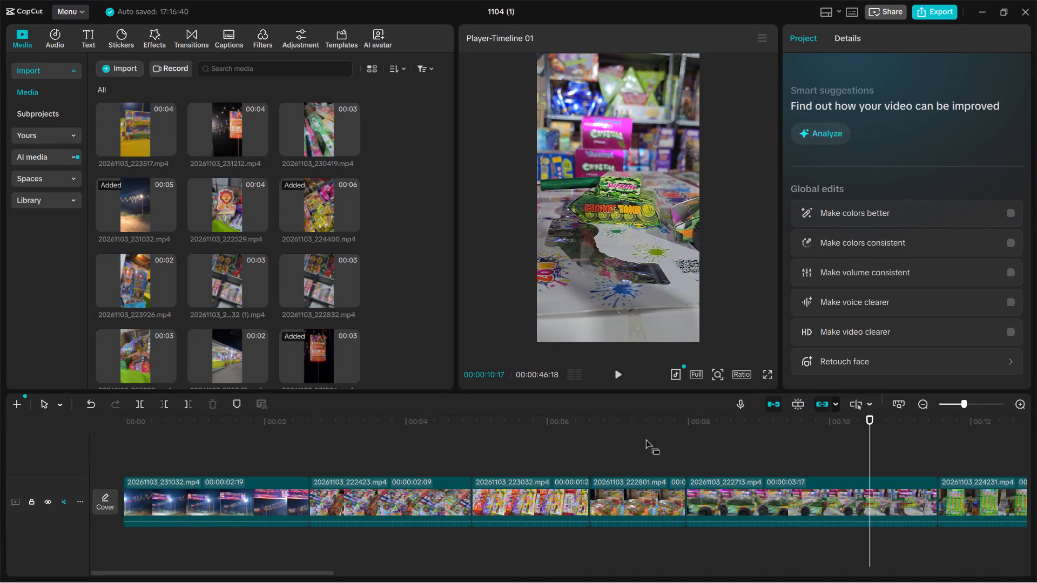
# Split 20261103_222713.mp4 at 00:00:10:18 and delete the piece after the cut.
pyautogui.hotkey('ctrl', 'b')
pyautogui.click(902, 495)
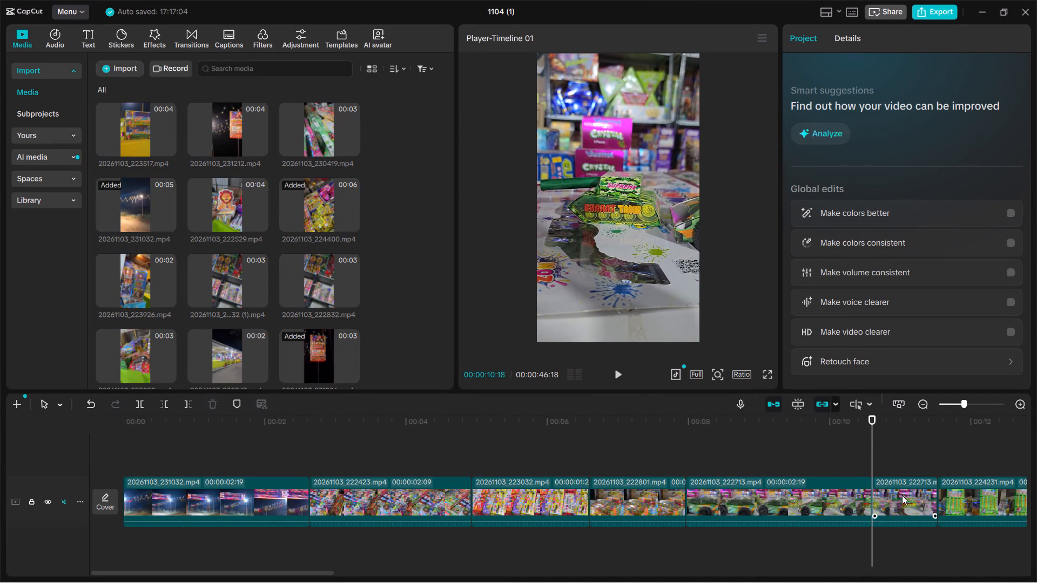
pyautogui.press('Delete')
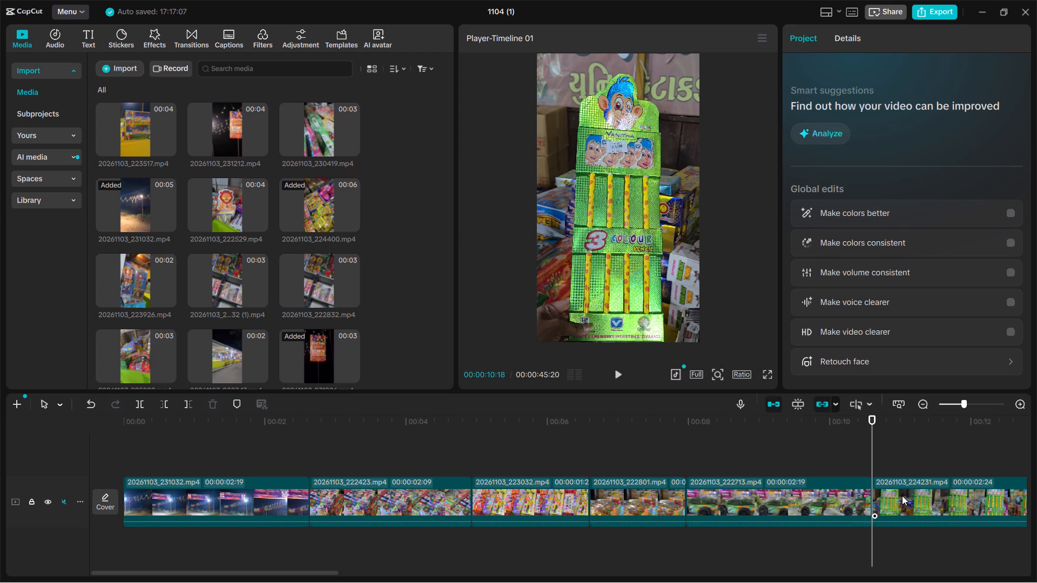
# Play the start of 20261103_224231.mp4, stop at 00:00:11:28 and review the following clips along the timeline through 20261103_230326.mp4.
pyautogui.press('space')
pyautogui.press('space')
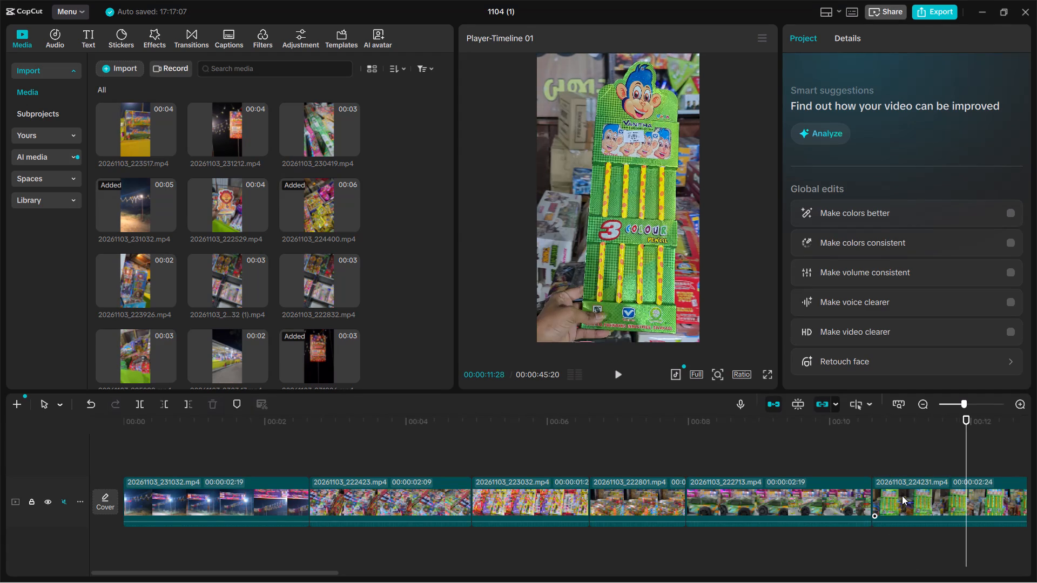
pyautogui.hscroll(-1, 701, 485)
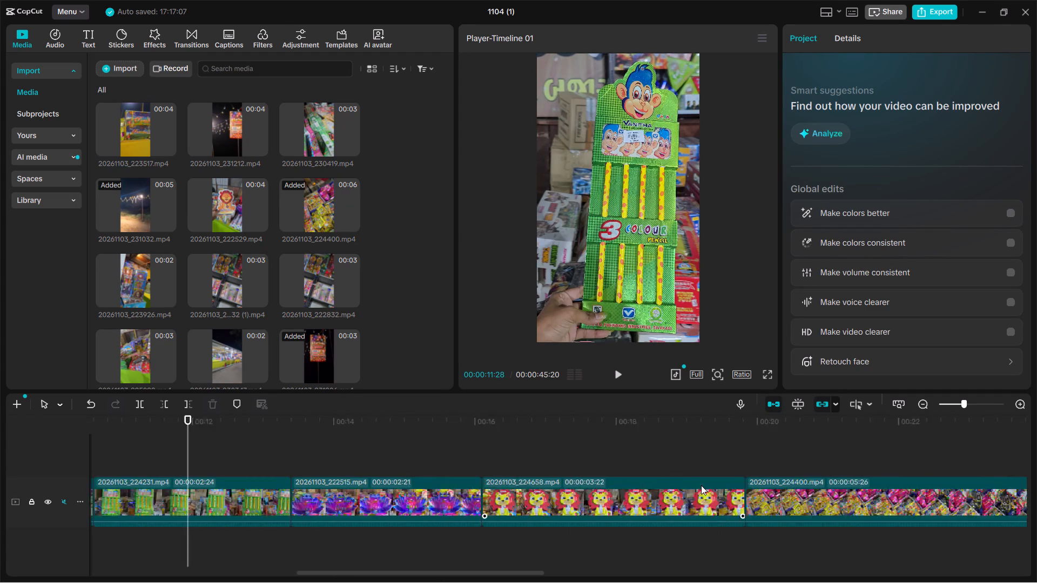
pyautogui.hscroll(-1, 701, 485)
pyautogui.click(674, 294)
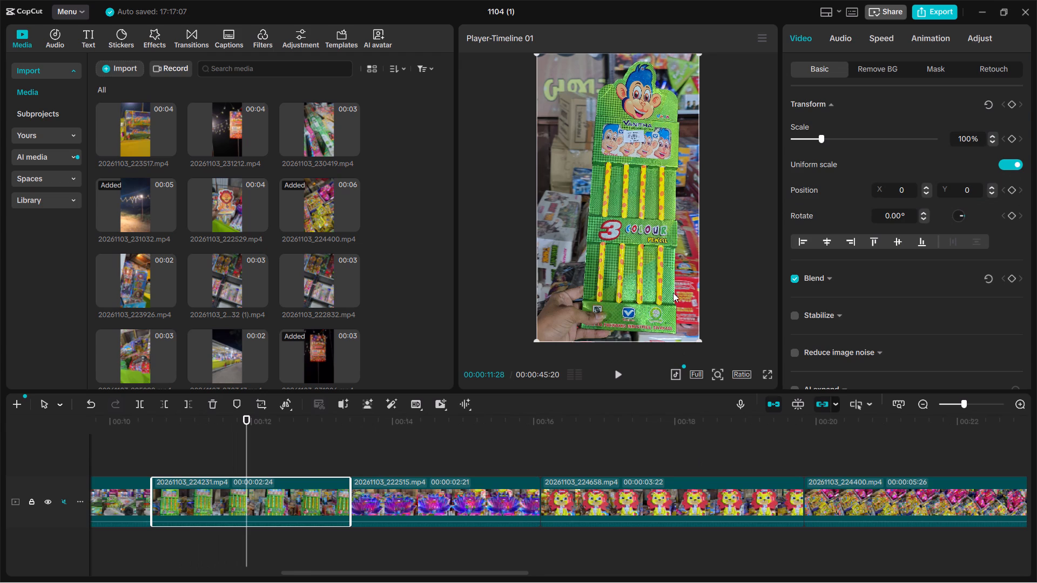
pyautogui.hscroll(-1, 494, 499)
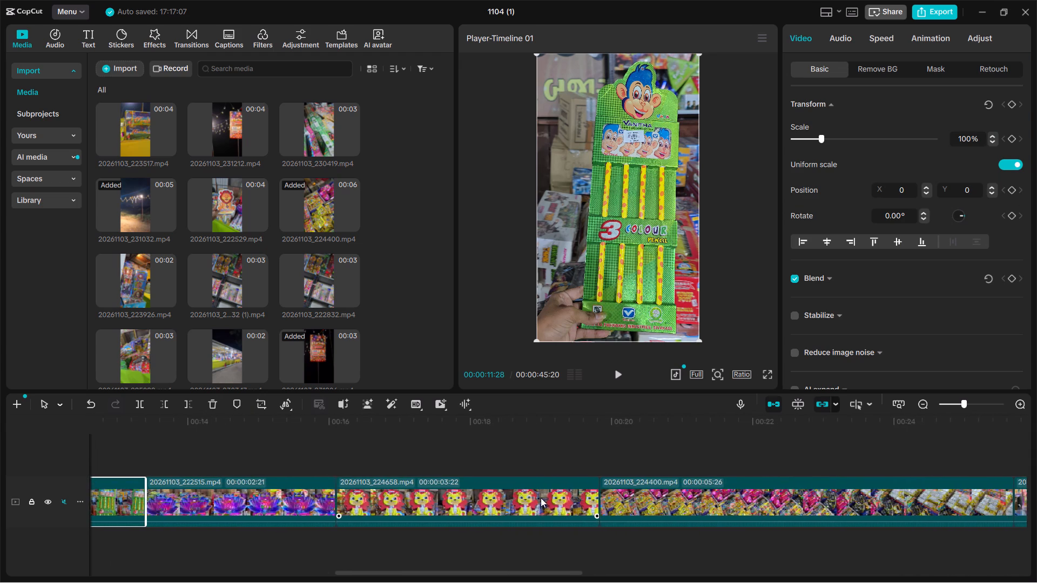
pyautogui.hscroll(-1, 541, 498)
pyautogui.click(729, 501)
pyautogui.hscroll(-1, 729, 501)
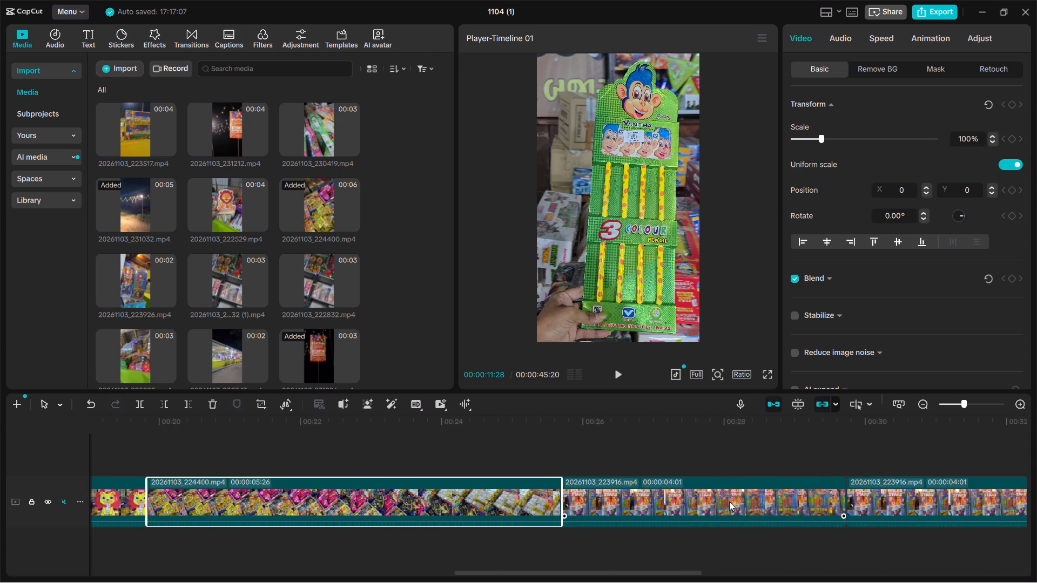
pyautogui.hscroll(-1, 729, 501)
pyautogui.click(360, 500)
pyautogui.click(326, 447)
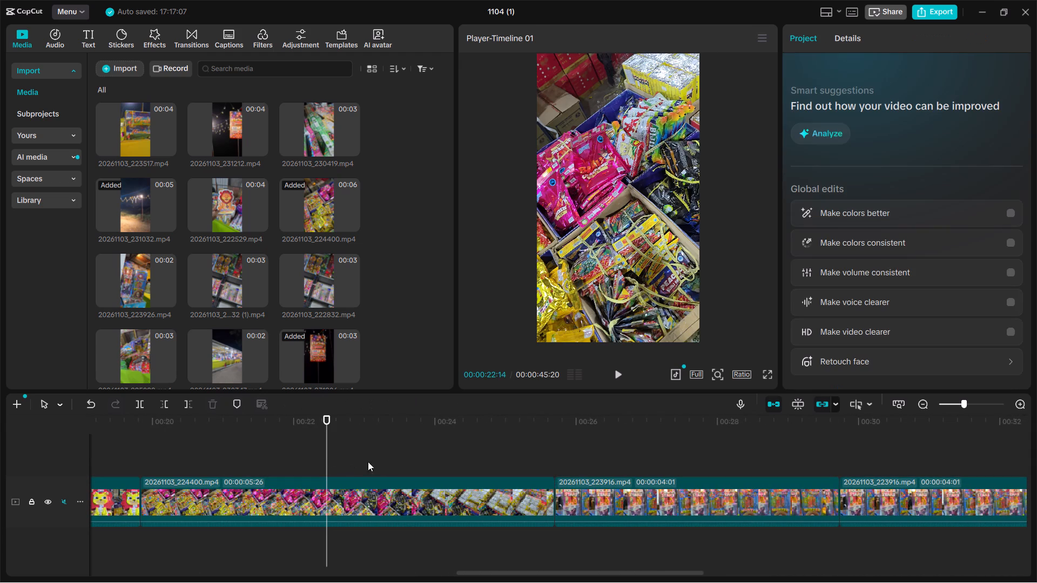
pyautogui.doubleClick(420, 458)
pyautogui.click(560, 449)
pyautogui.click(676, 443)
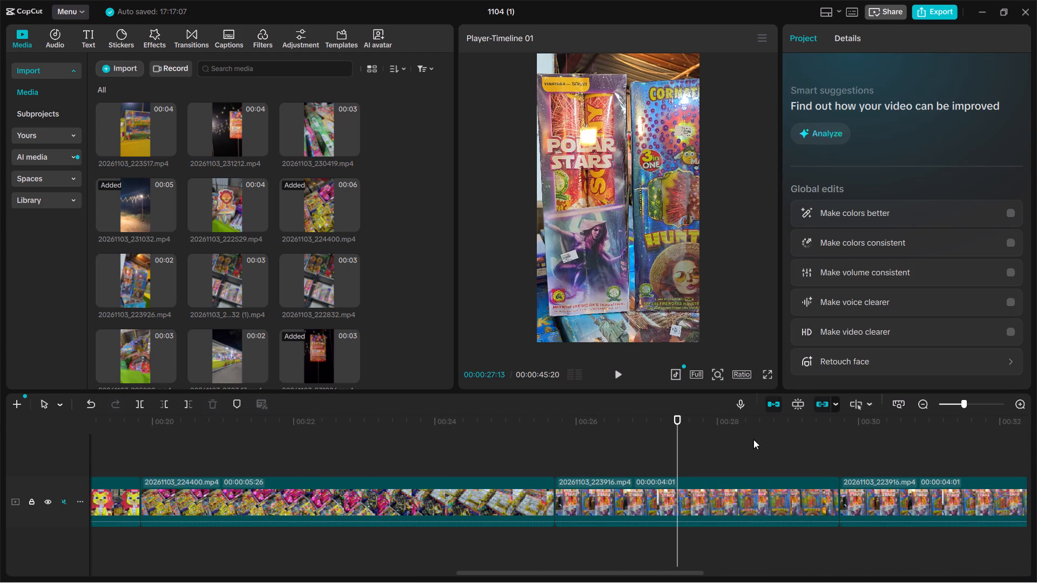
pyautogui.click(753, 439)
pyautogui.hscroll(-3, 760, 438)
pyautogui.click(566, 444)
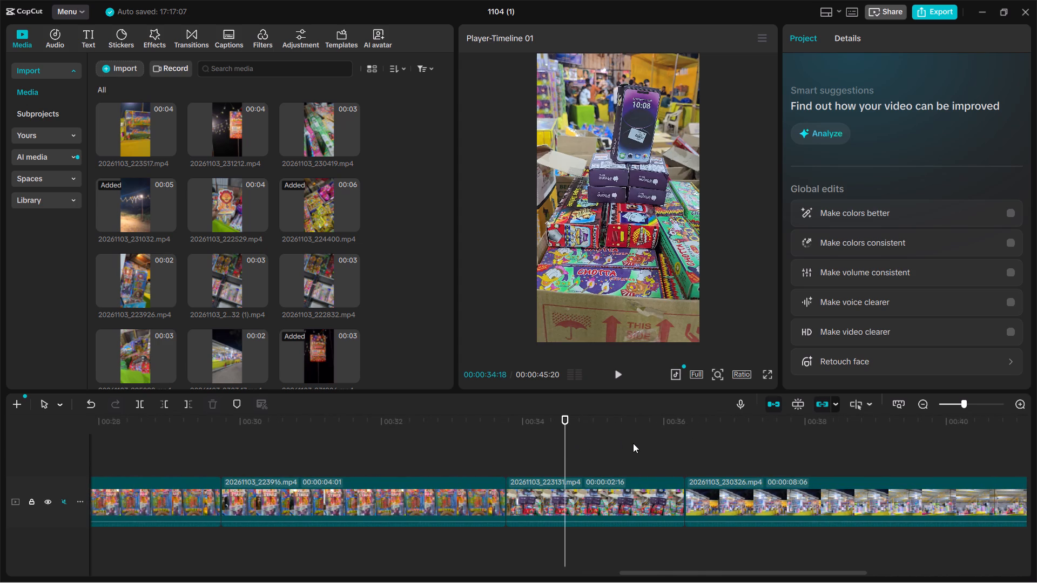
pyautogui.hscroll(-1, 634, 443)
pyautogui.click(634, 443)
pyautogui.hscroll(-2, 634, 443)
pyautogui.hscroll(5, 634, 443)
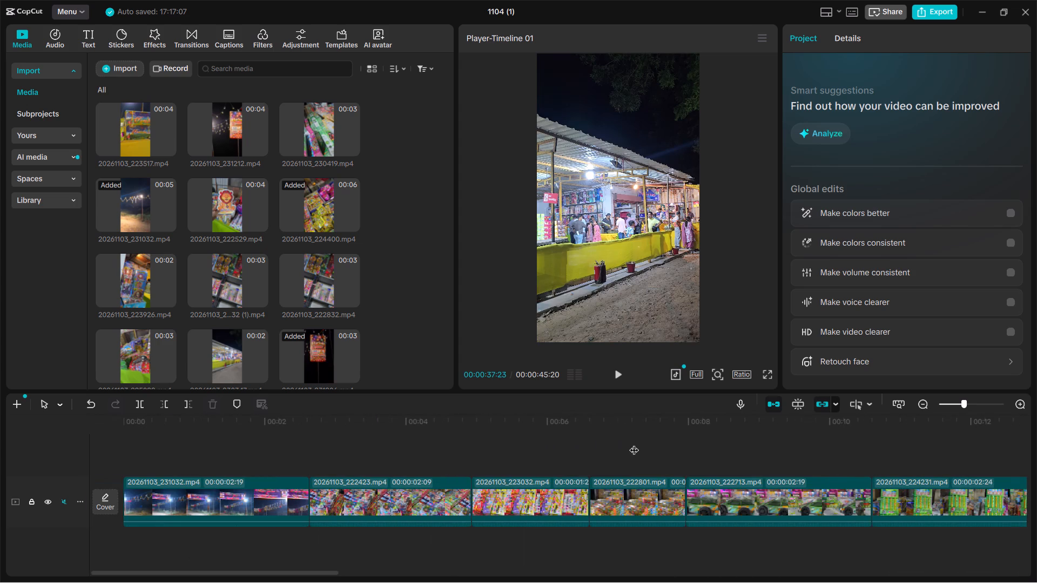
pyautogui.hscroll(2, 634, 443)
pyautogui.hscroll(-2, 396, 446)
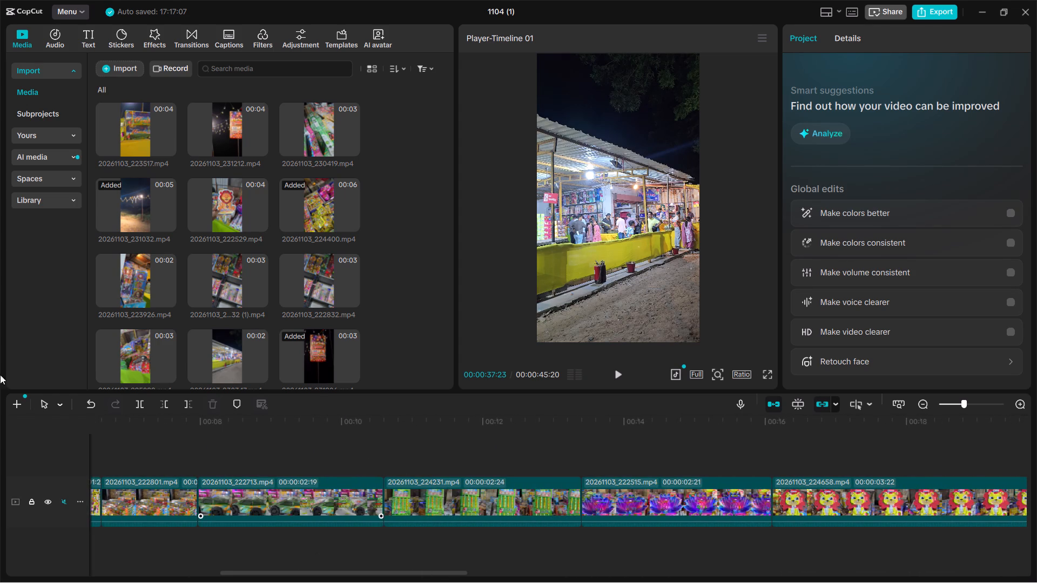
pyautogui.hscroll(-1, 430, 461)
pyautogui.click(484, 456)
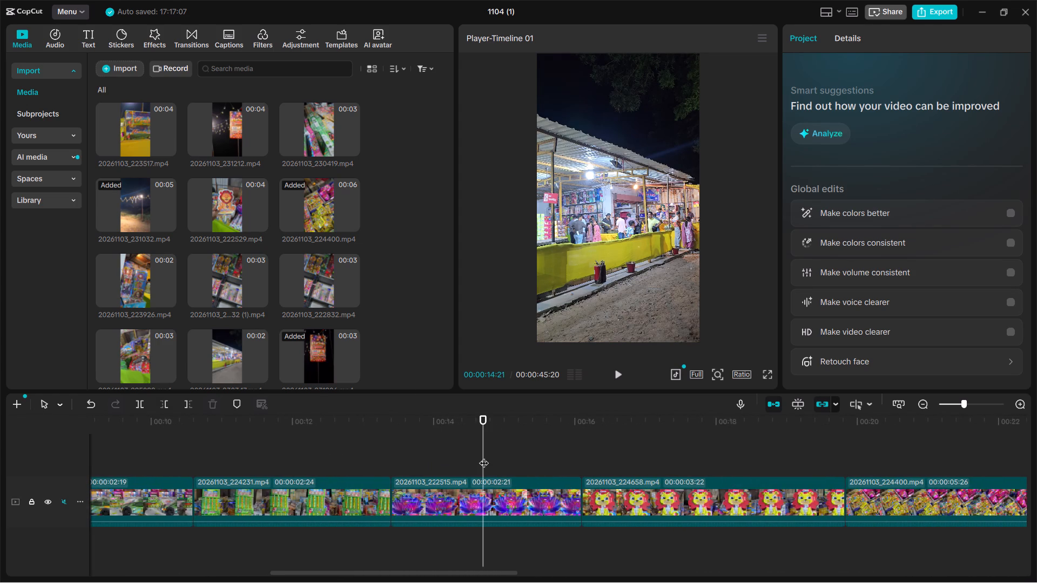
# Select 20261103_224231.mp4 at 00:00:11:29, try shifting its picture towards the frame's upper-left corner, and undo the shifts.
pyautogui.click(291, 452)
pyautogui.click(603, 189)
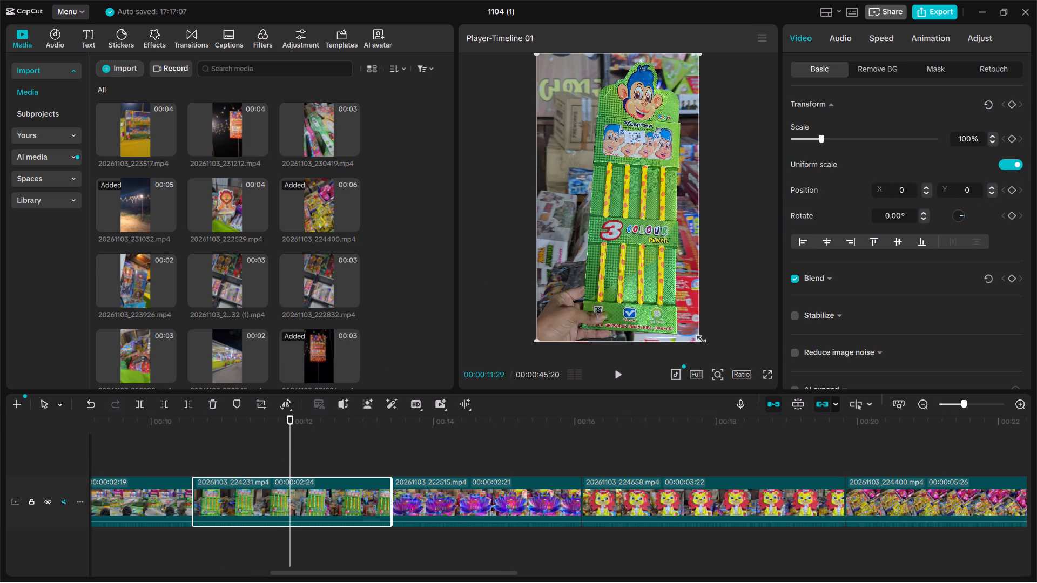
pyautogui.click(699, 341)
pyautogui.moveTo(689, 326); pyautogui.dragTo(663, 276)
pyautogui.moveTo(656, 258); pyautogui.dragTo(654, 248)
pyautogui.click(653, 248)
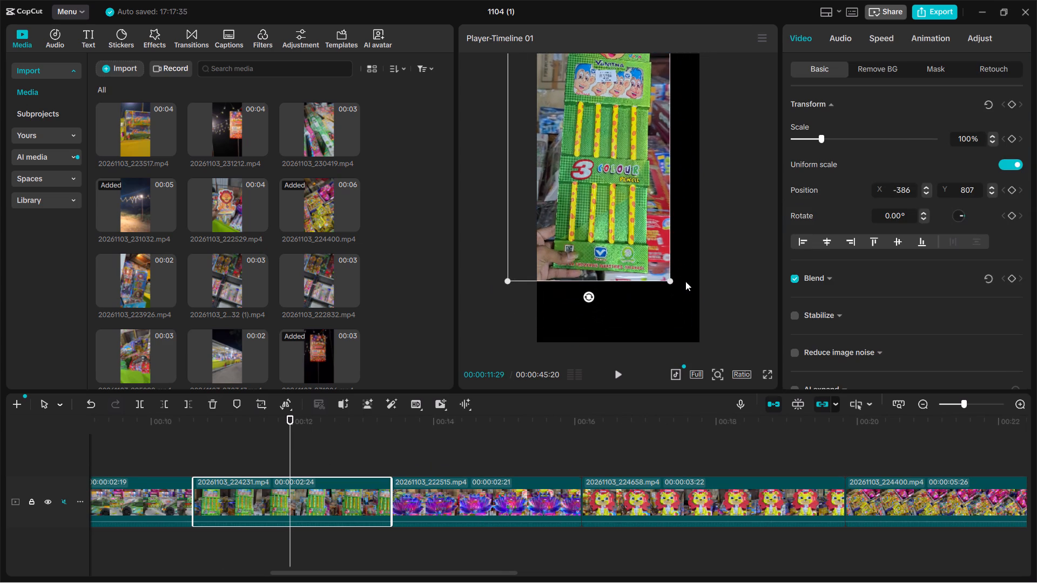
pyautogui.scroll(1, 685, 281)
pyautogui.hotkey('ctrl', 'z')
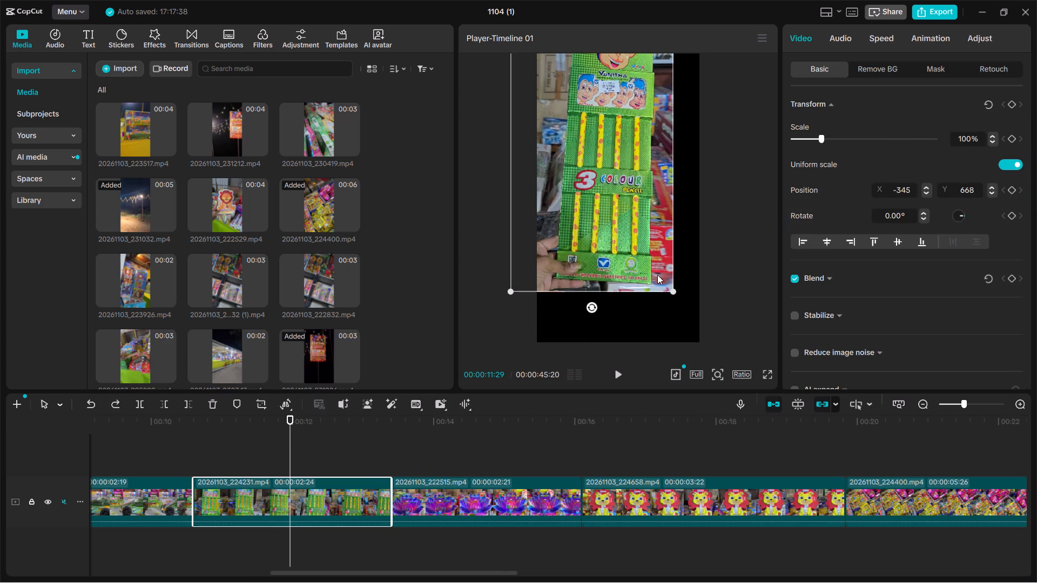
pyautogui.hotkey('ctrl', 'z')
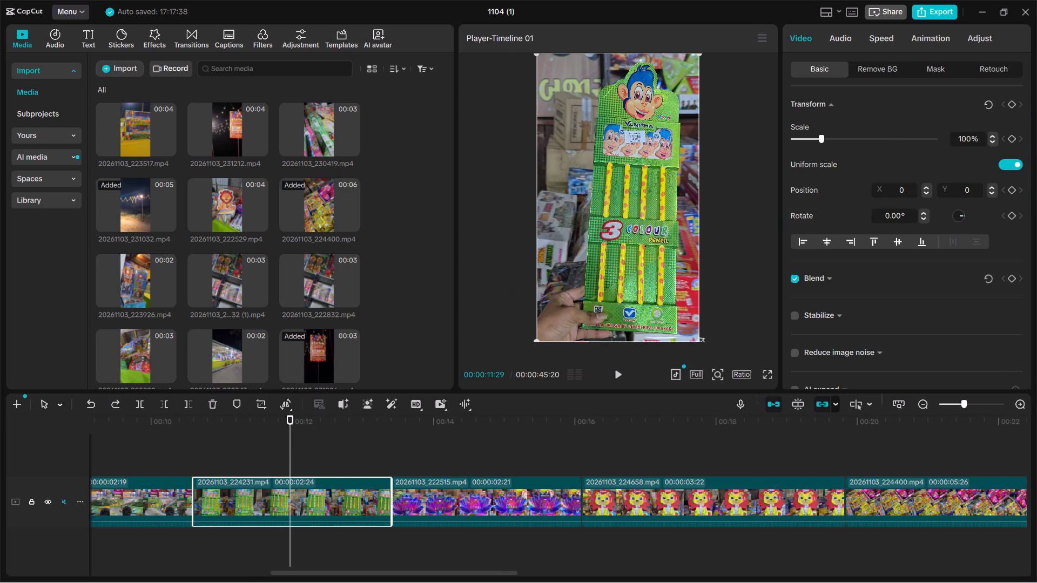
# Scale 20261103_224231.mp4 to 41% and place it in the video frame's top-left corner, at position X -636, Y 1130.
pyautogui.moveTo(701, 336); pyautogui.dragTo(631, 213)
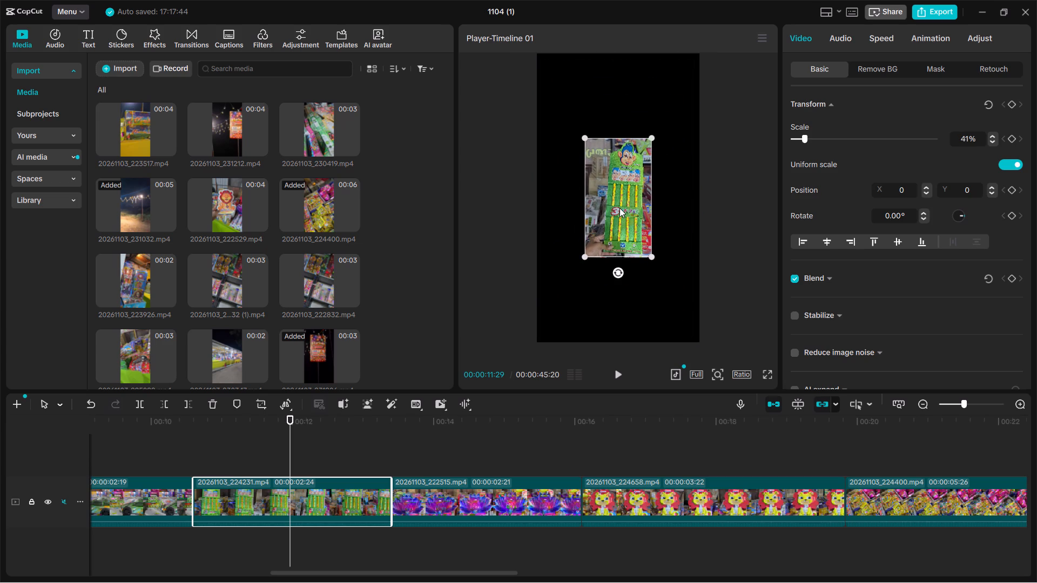
pyautogui.doubleClick(619, 208)
pyautogui.moveTo(618, 208); pyautogui.dragTo(570, 123)
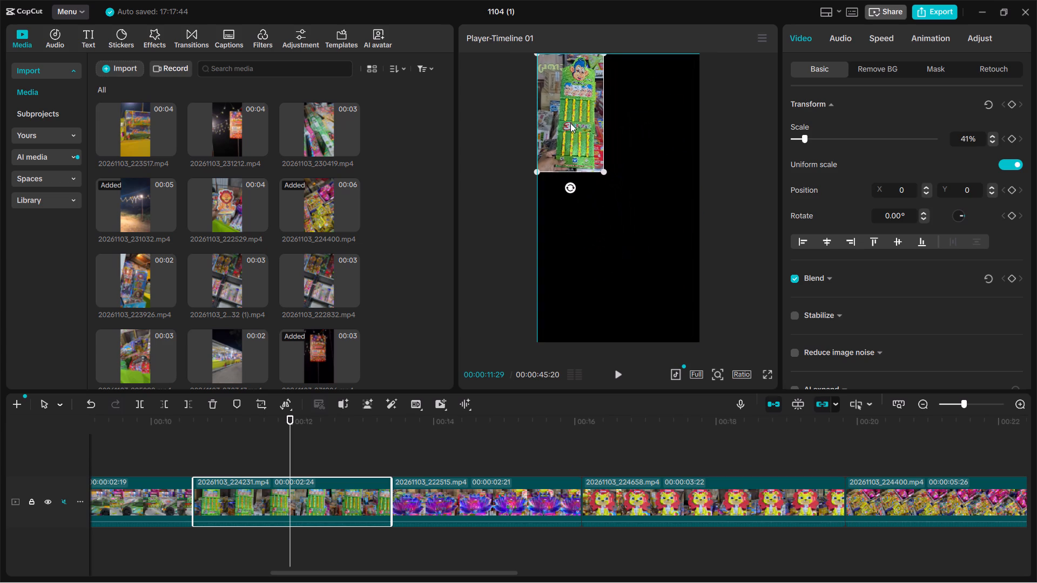
pyautogui.moveTo(570, 123); pyautogui.dragTo(570, 124)
# Move 20261103_222515.mp4 onto an overlay track directly above 20261103_224231.mp4, with both clips starting together.
pyautogui.click(469, 490)
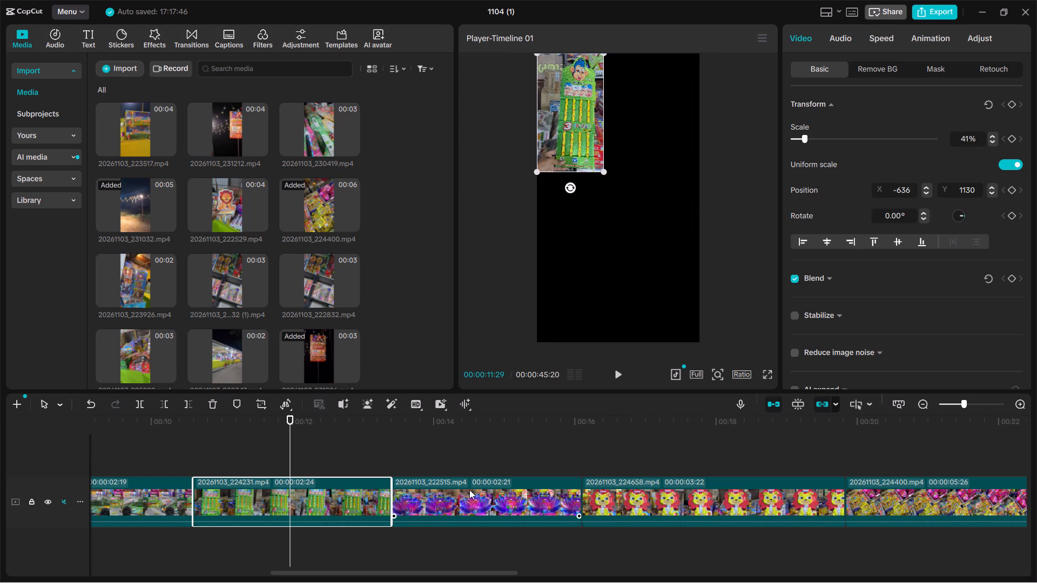
pyautogui.moveTo(469, 490); pyautogui.dragTo(281, 439)
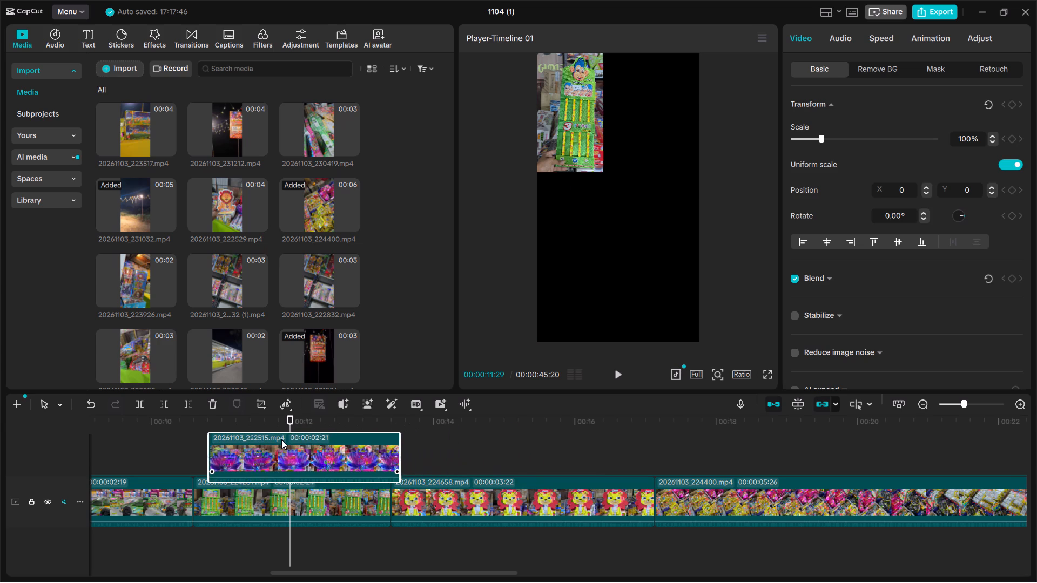
pyautogui.moveTo(281, 439); pyautogui.dragTo(275, 438)
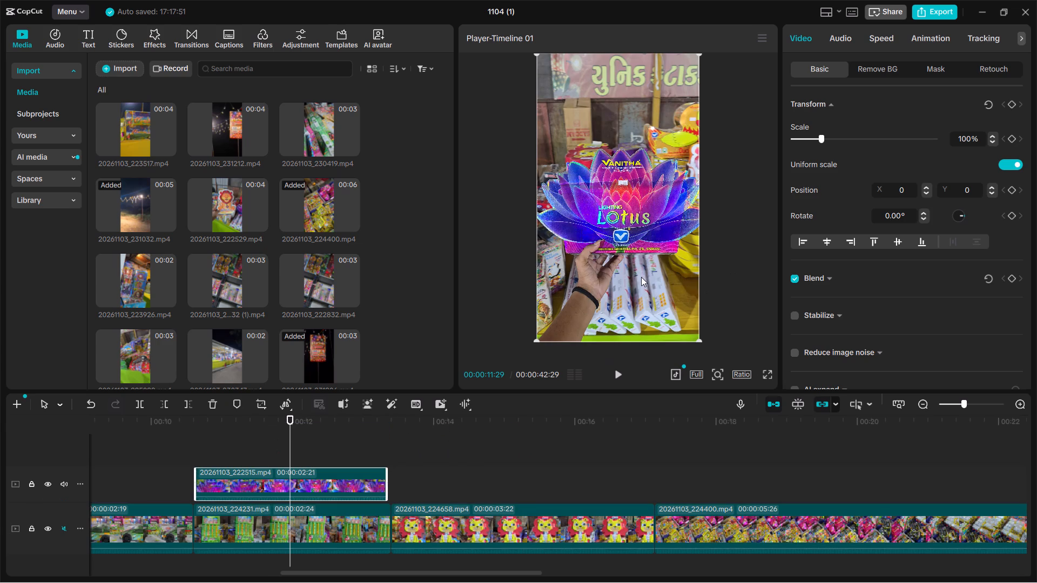
# Scale 20261103_222515.mp4 to 41% and place it in the video frame's top-right corner, at position X 636, Y 1130.
pyautogui.click(641, 277)
pyautogui.moveTo(531, 57); pyautogui.dragTo(565, 125)
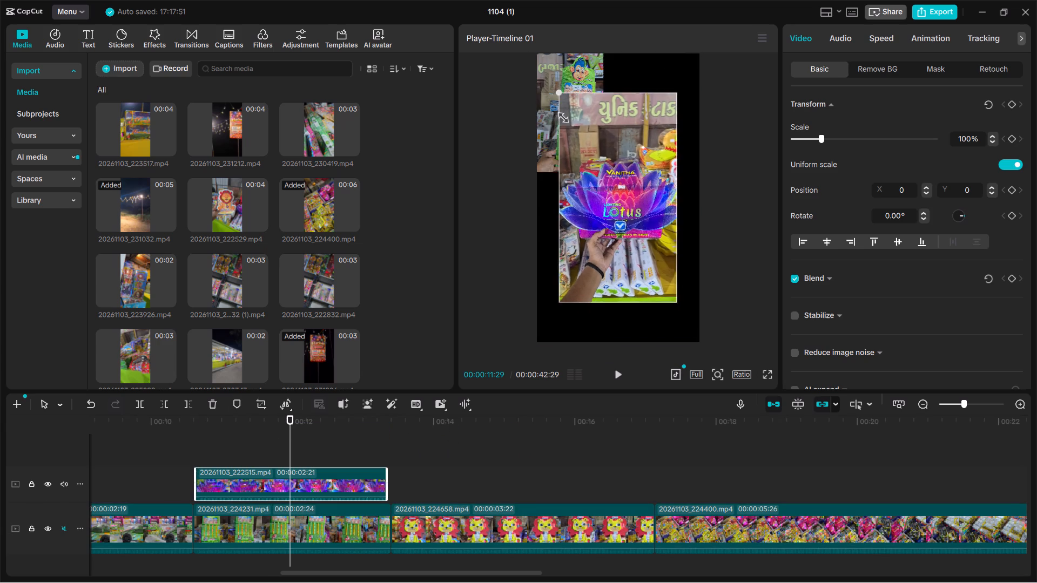
pyautogui.moveTo(565, 125); pyautogui.dragTo(599, 177)
pyautogui.moveTo(625, 204); pyautogui.dragTo(655, 130)
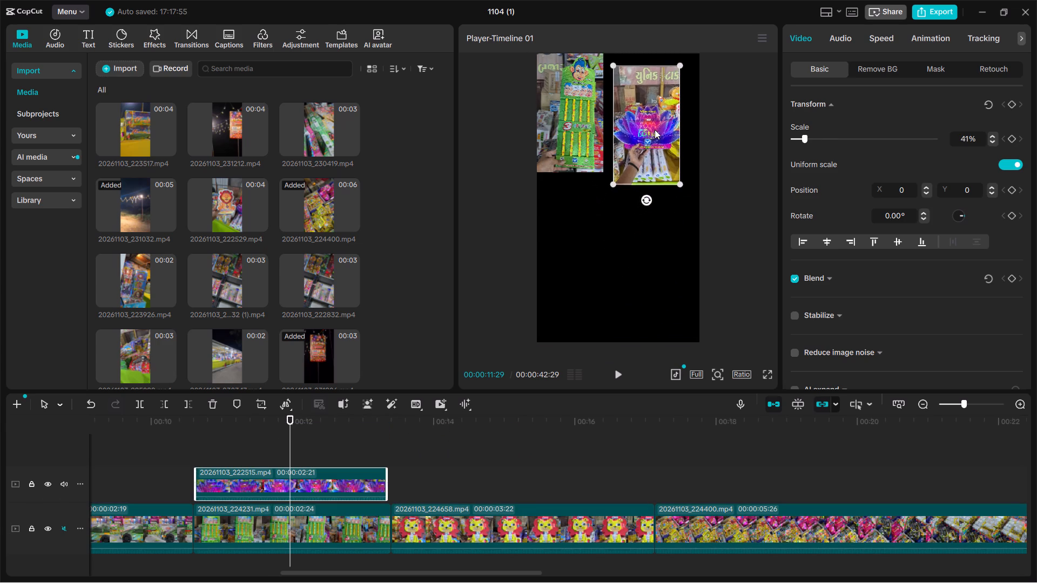
pyautogui.moveTo(655, 130); pyautogui.dragTo(672, 120)
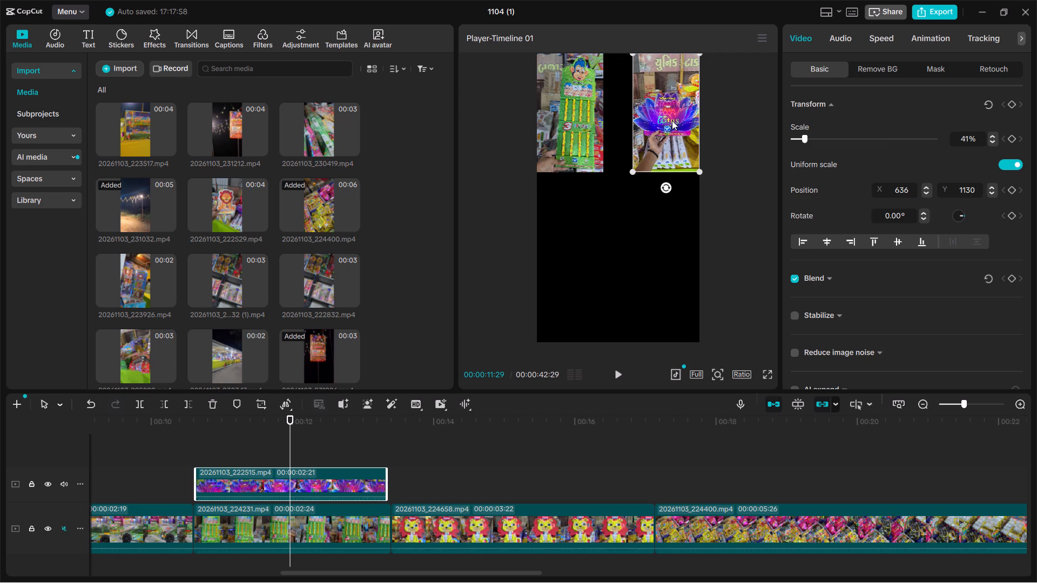
# Move 20261103_224658.mp4 onto a new overlay track above 20261103_222515.mp4, with both clips starting together.
pyautogui.moveTo(470, 518); pyautogui.dragTo(466, 462)
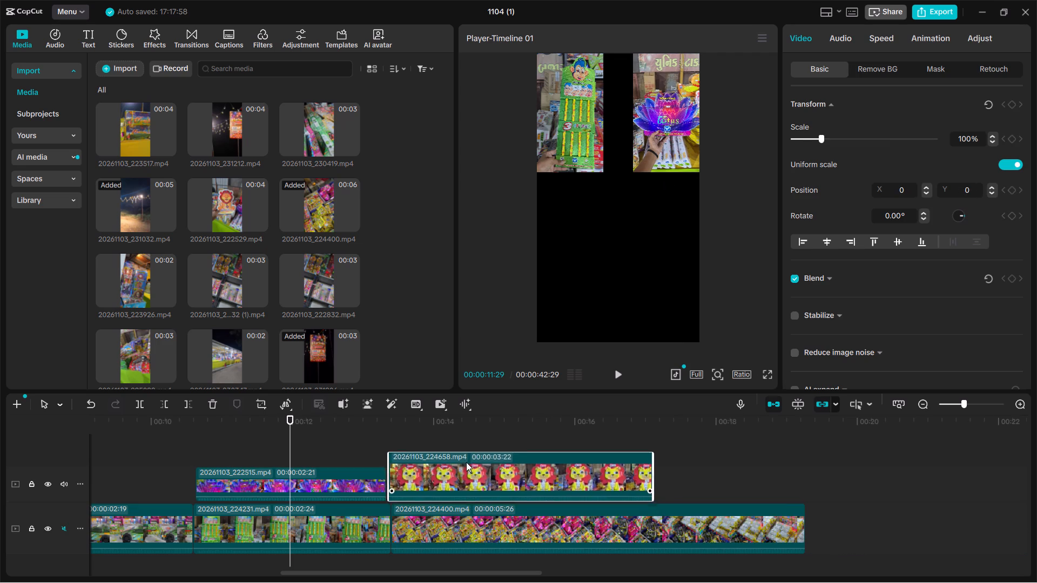
pyautogui.moveTo(466, 462); pyautogui.dragTo(277, 438)
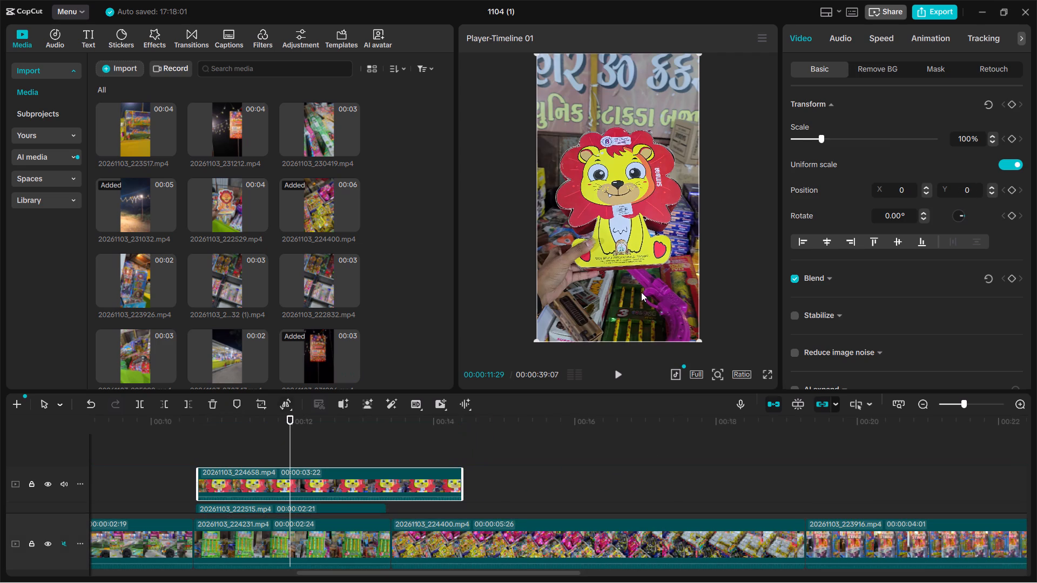
# Scale 20261103_224658.mp4 to 32% and place it in the video frame's bottom-left corner.
pyautogui.click(641, 293)
pyautogui.moveTo(536, 49); pyautogui.dragTo(579, 109)
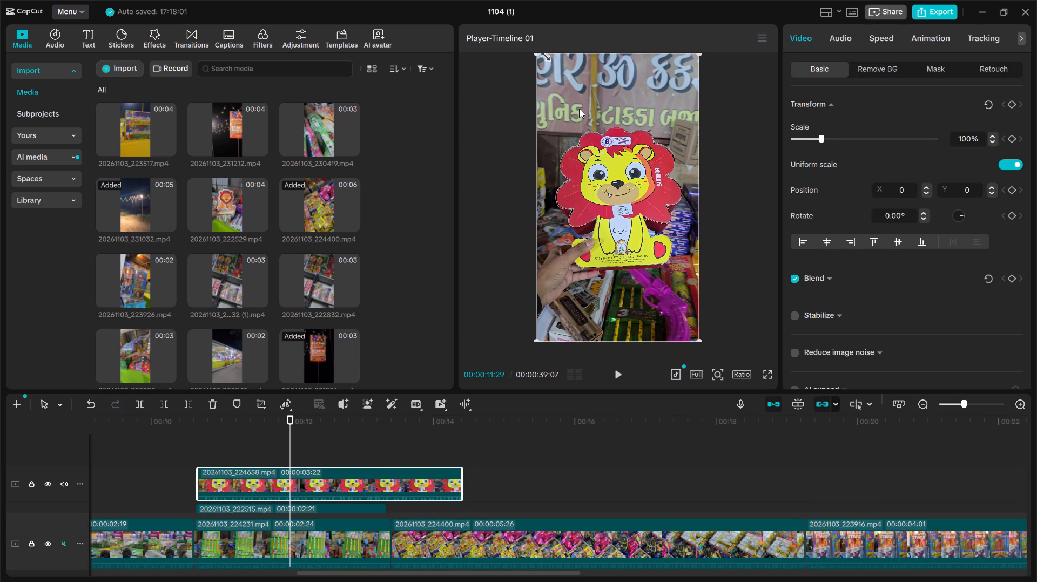
pyautogui.click(579, 109)
pyautogui.click(561, 320)
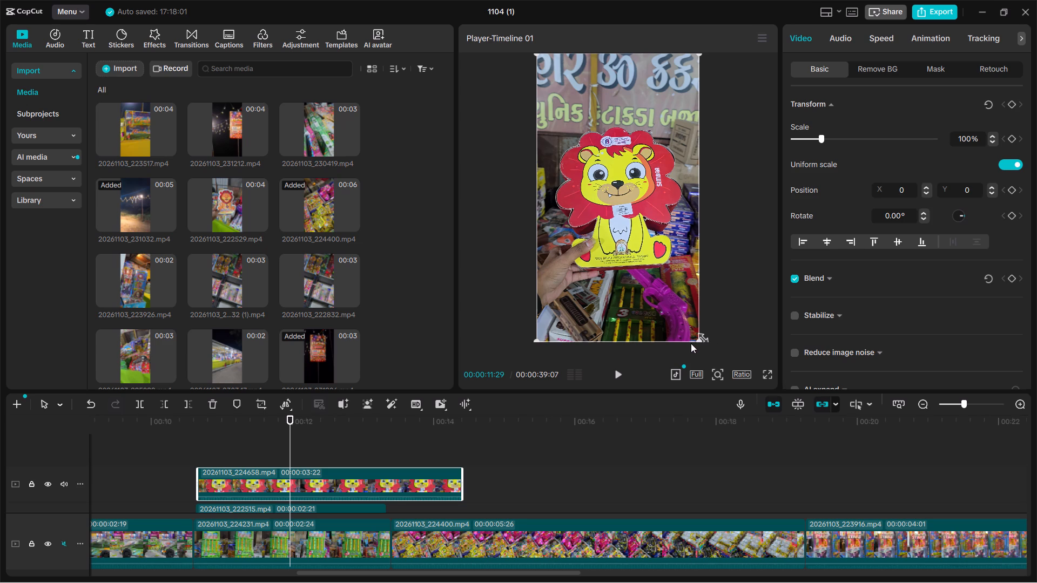
pyautogui.tripleClick(694, 339)
pyautogui.moveTo(694, 339); pyautogui.dragTo(682, 322)
pyautogui.moveTo(662, 297); pyautogui.dragTo(655, 287)
pyautogui.moveTo(634, 252); pyautogui.dragTo(625, 235)
pyautogui.click(621, 224)
pyautogui.click(619, 219)
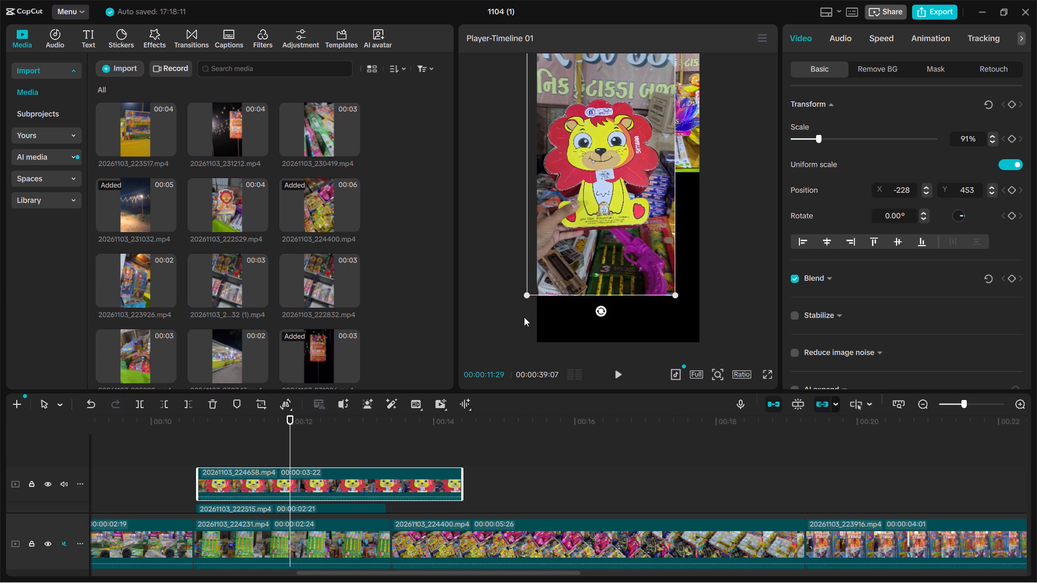
pyautogui.moveTo(522, 294); pyautogui.dragTo(612, 177)
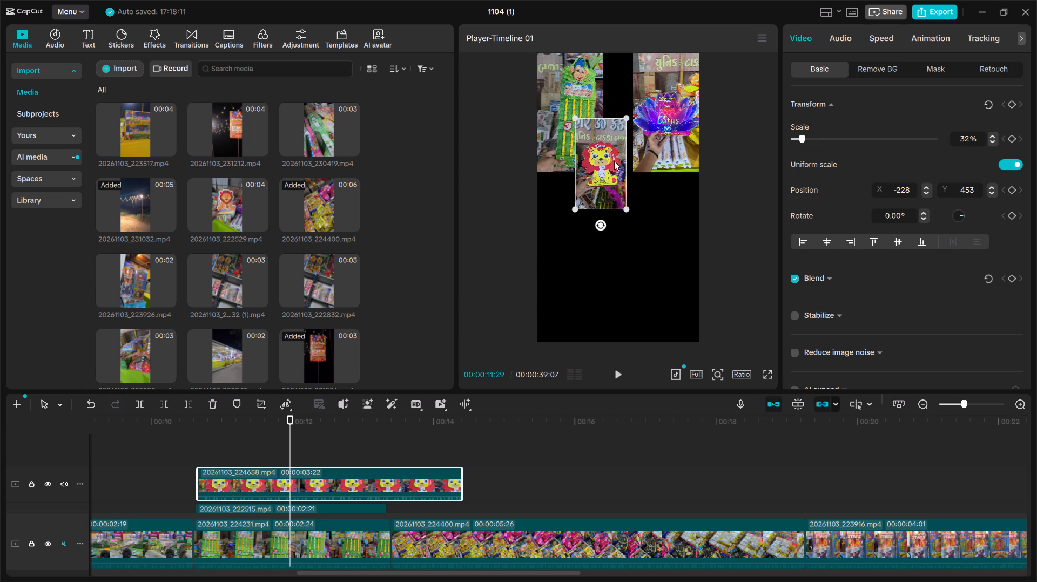
pyautogui.moveTo(611, 154); pyautogui.dragTo(575, 287)
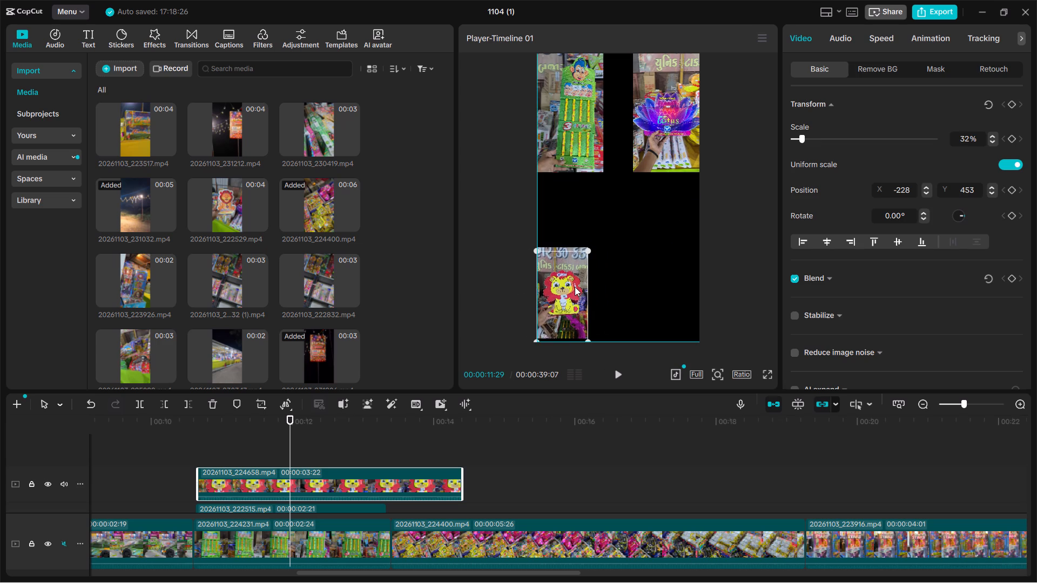
# Nudge 20261103_224658.mp4 flush into the video frame's bottom-left corner, at position X -739, Y -1313.
pyautogui.moveTo(575, 287); pyautogui.dragTo(575, 287)
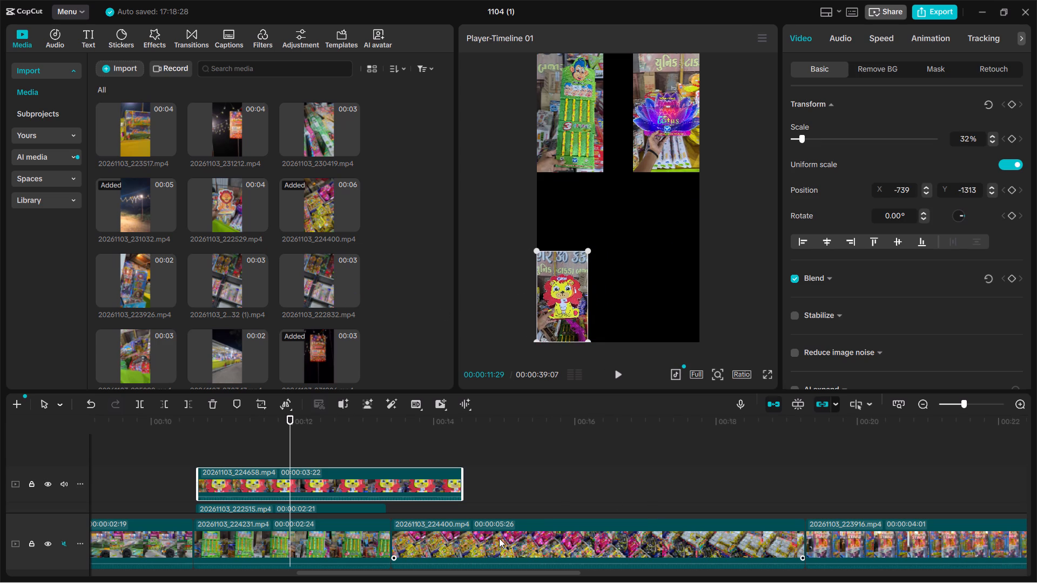
# Insert 20261103_222529.mp4 into the main track between 20261103_224231.mp4 and 20261103_224400.mp4.
pyautogui.click(499, 539)
pyautogui.click(499, 539)
pyautogui.click(530, 485)
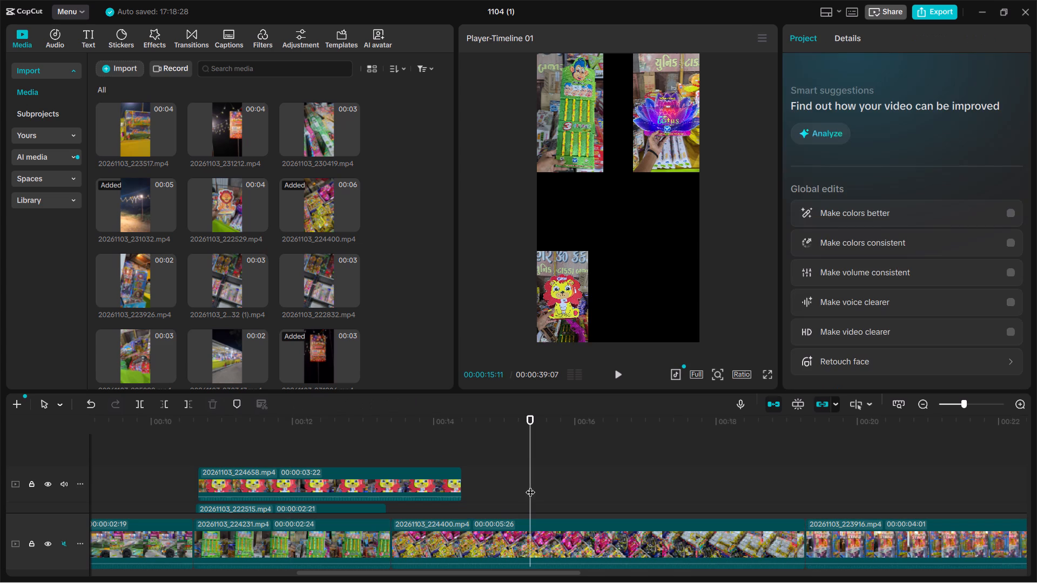
pyautogui.hscroll(1, 464, 484)
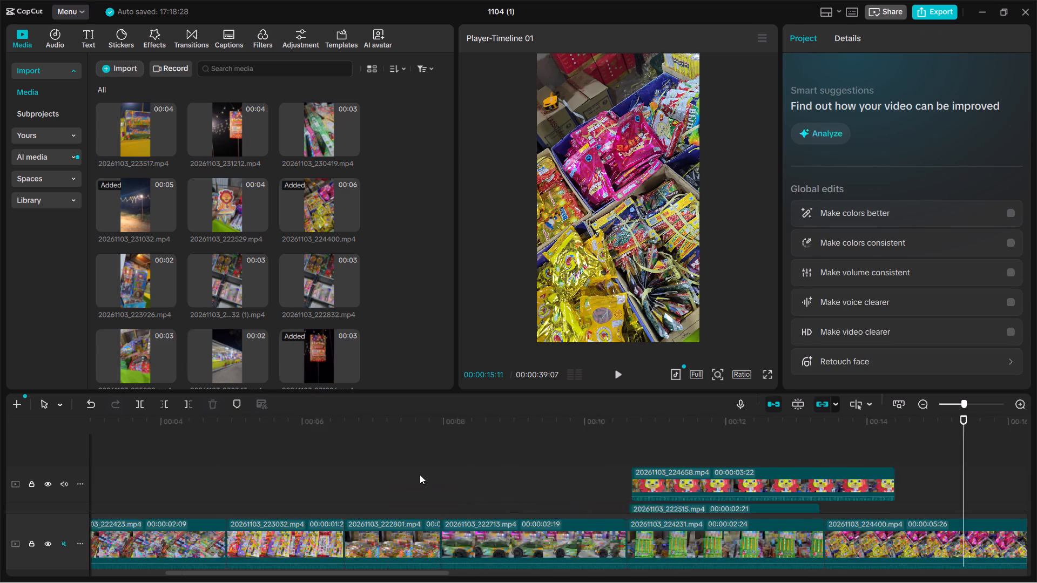
pyautogui.hscroll(1, 420, 474)
pyautogui.hscroll(-2, 419, 473)
pyautogui.click(235, 209)
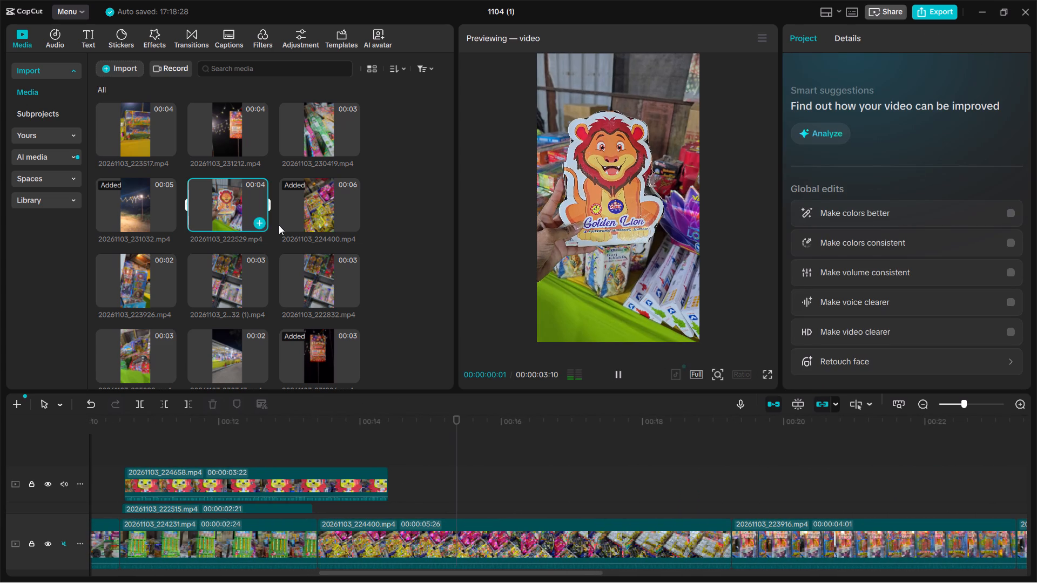
pyautogui.doubleClick(261, 226)
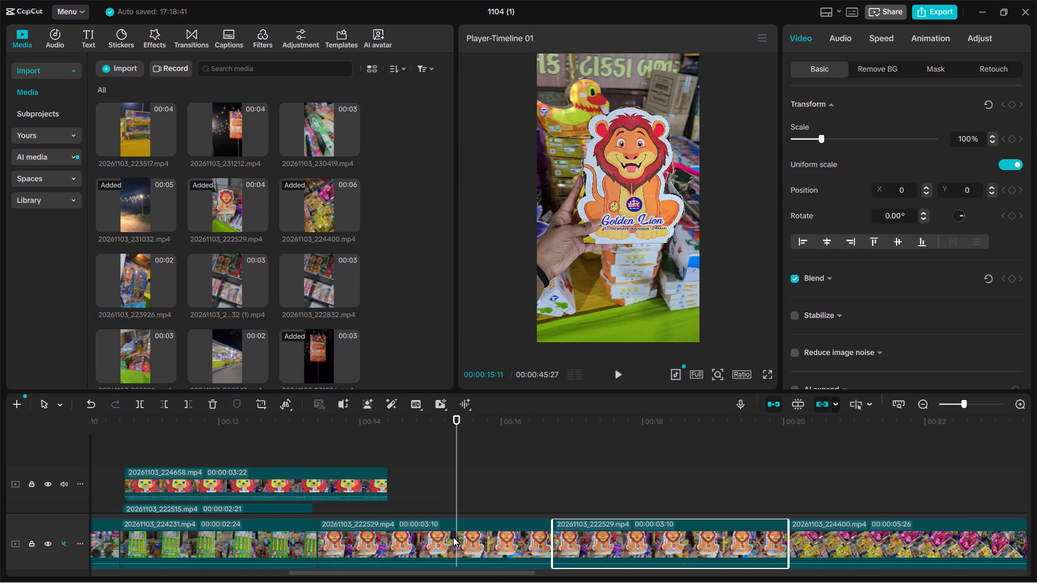
# Delete the second, duplicate copy of 20261103_222529.mp4 from the main track.
pyautogui.click(453, 537)
pyautogui.click(538, 486)
pyautogui.click(634, 561)
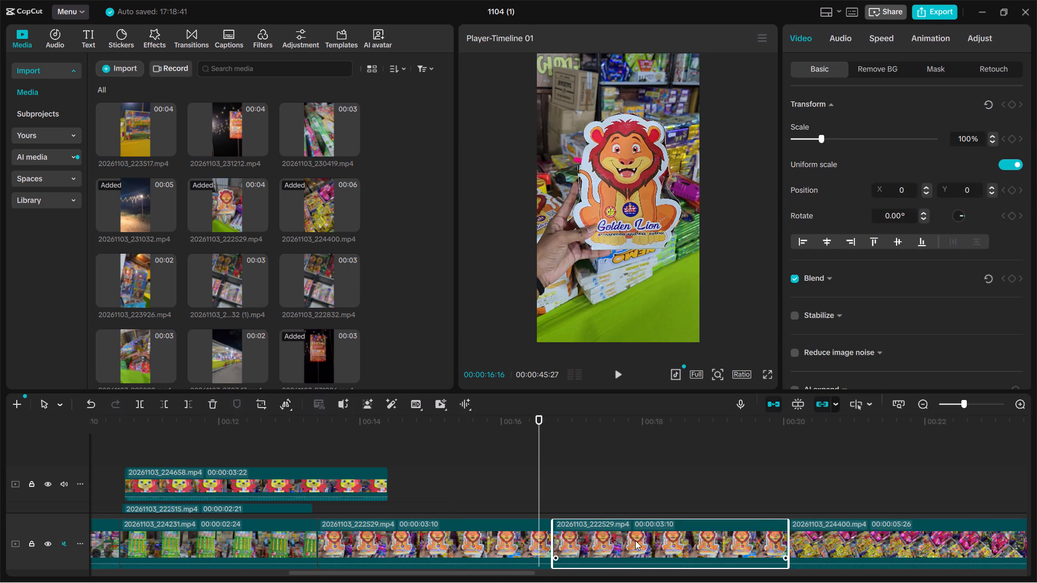
pyautogui.press('Delete')
# Move 20261103_222529.mp4 onto a new overlay track above 20261103_224658.mp4, starting at about the same time as 20261103_224231.mp4.
pyautogui.click(382, 538)
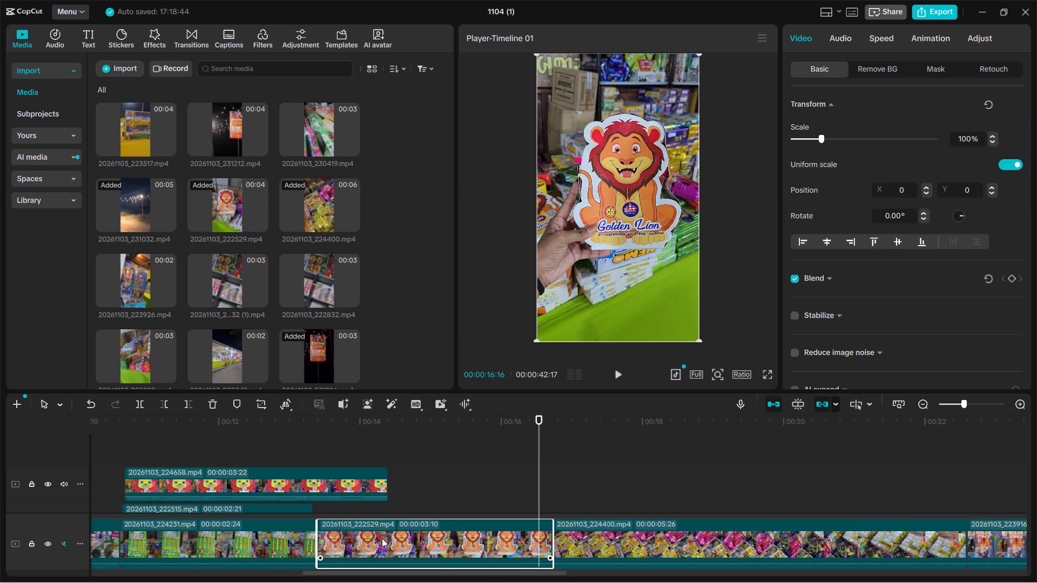
pyautogui.moveTo(382, 538); pyautogui.dragTo(183, 439)
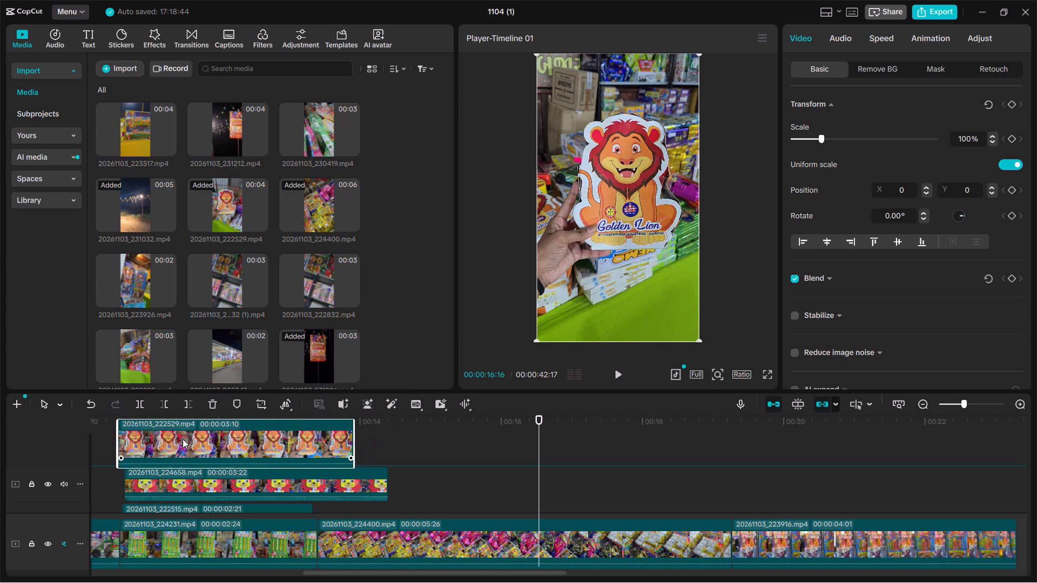
# Scale 20261103_222529.mp4 to 36% and place it in the video frame's bottom-right corner, at position X 688, Y -1223.
pyautogui.click(125, 450)
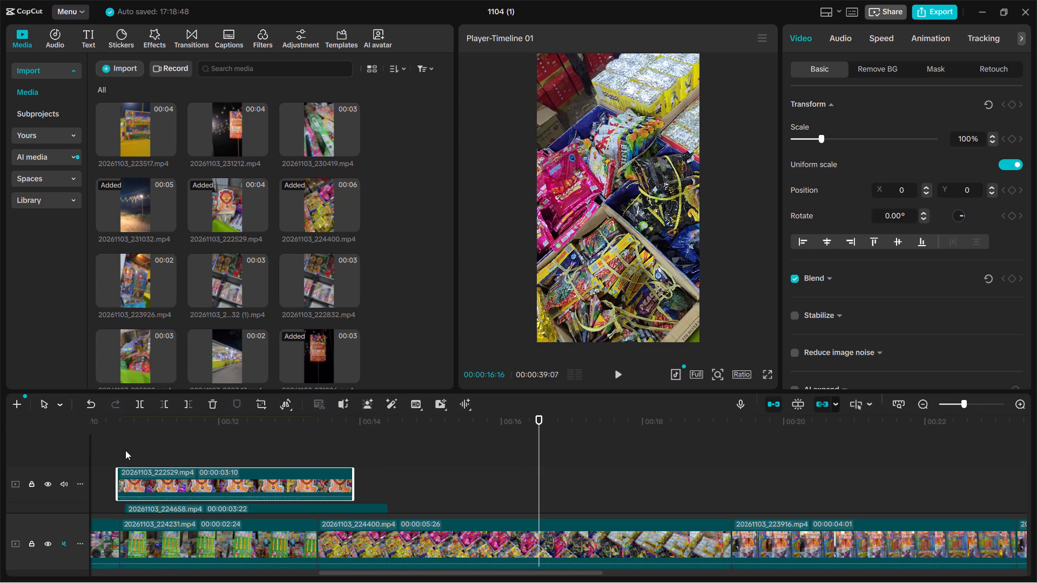
pyautogui.click(125, 450)
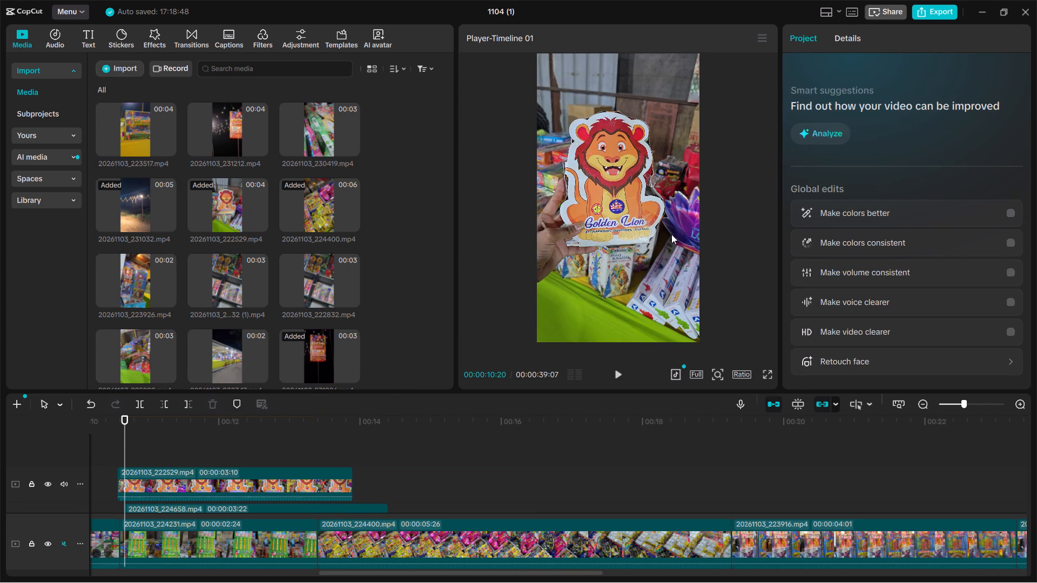
pyautogui.click(671, 234)
pyautogui.moveTo(534, 340); pyautogui.dragTo(593, 248)
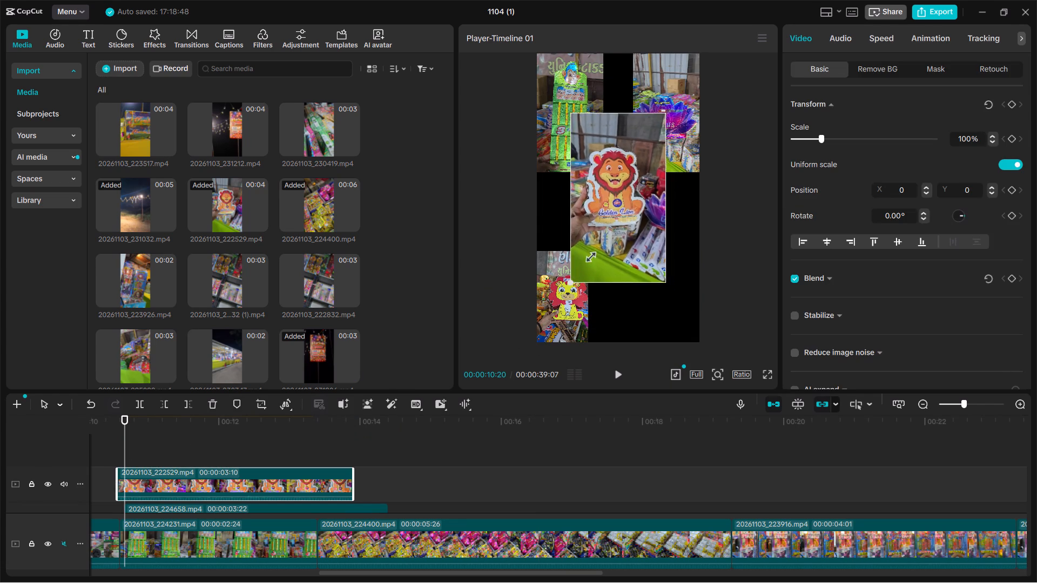
pyautogui.moveTo(593, 248); pyautogui.dragTo(624, 213)
pyautogui.moveTo(629, 184); pyautogui.dragTo(683, 251)
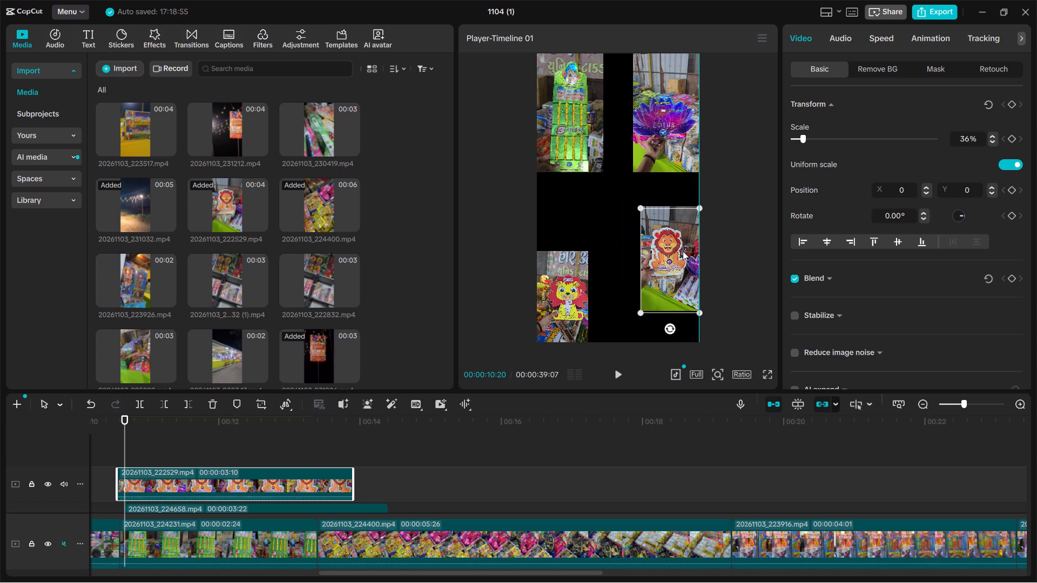
pyautogui.moveTo(683, 251); pyautogui.dragTo(681, 276)
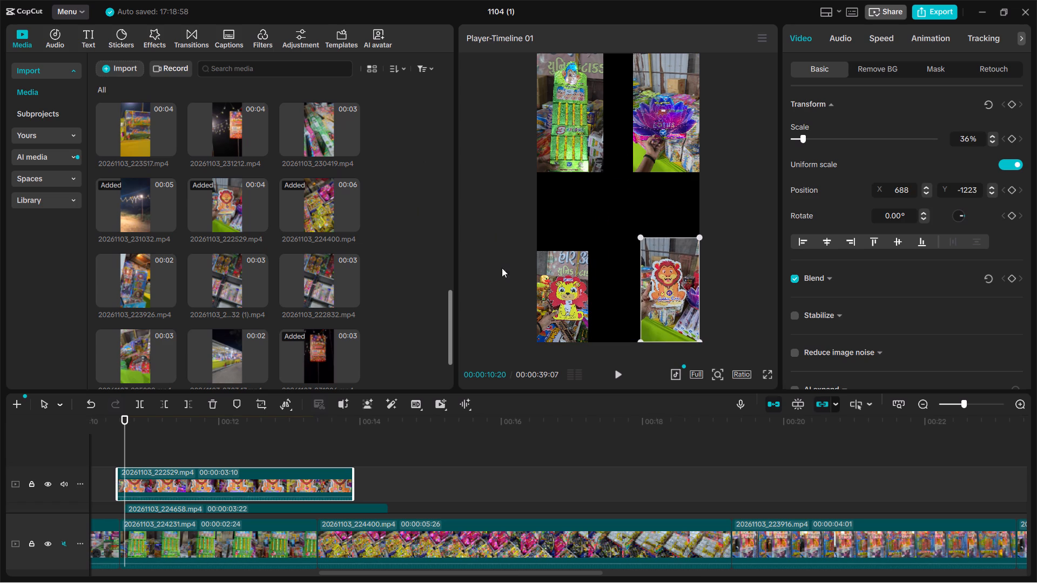
# Look through the imported media for further product clips and preview 20261103_225013.mp4.
pyautogui.scroll(1, 280, 247)
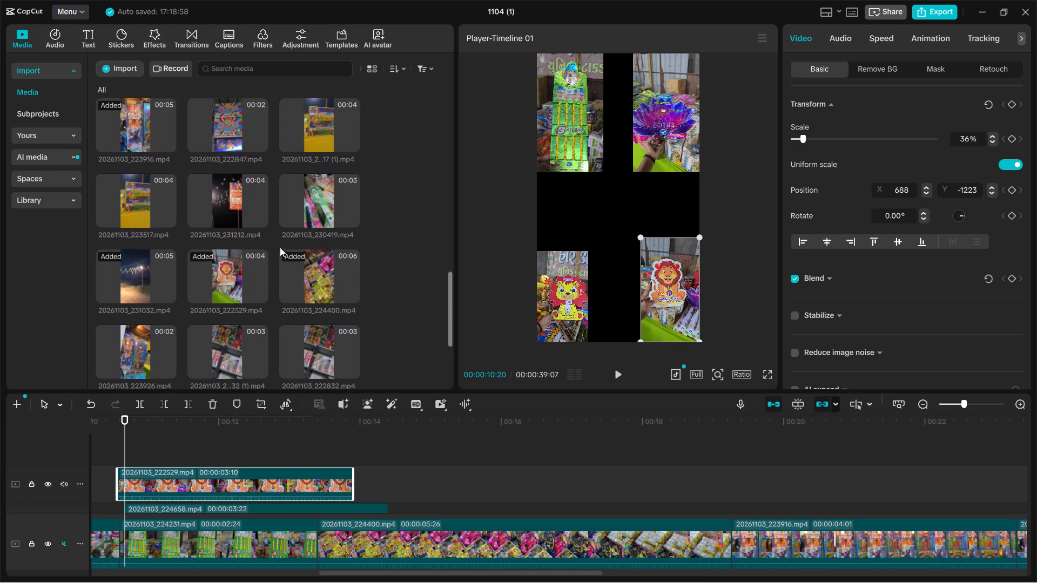
pyautogui.scroll(4, 280, 247)
pyautogui.scroll(-1, 231, 241)
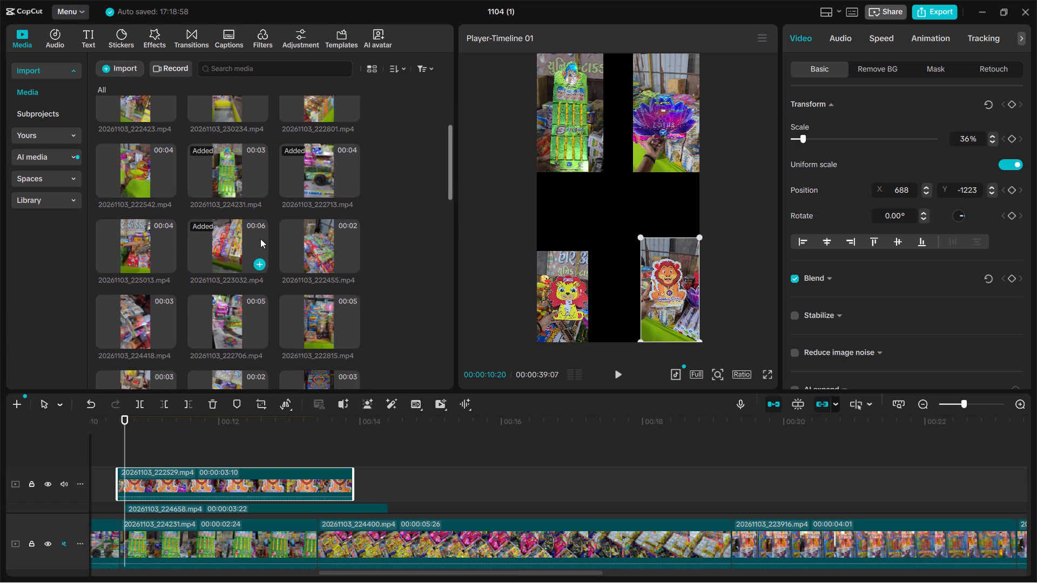
pyautogui.scroll(-1, 260, 239)
pyautogui.scroll(-1, 158, 260)
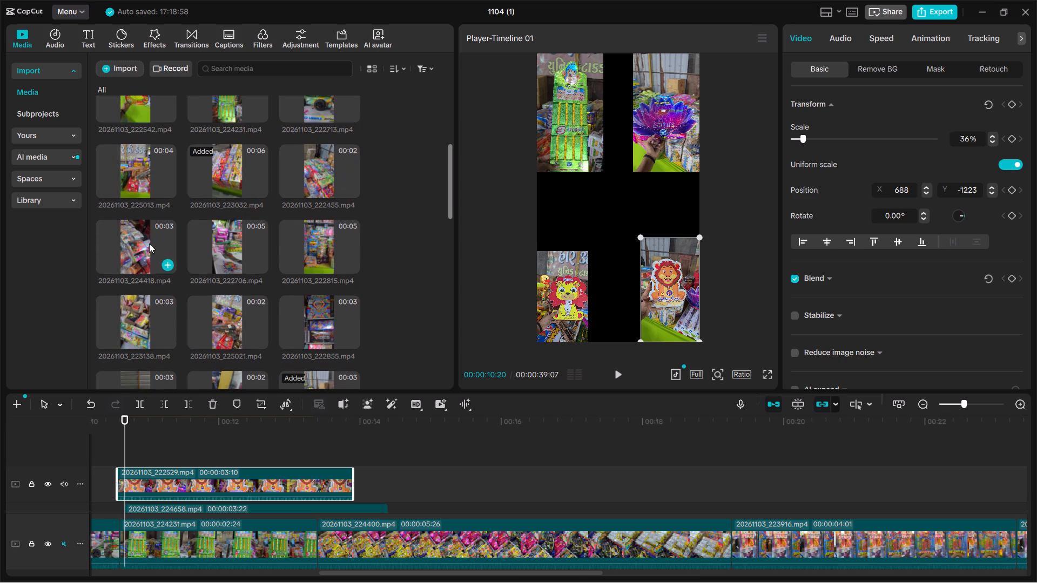
pyautogui.scroll(-1, 149, 243)
pyautogui.click(147, 181)
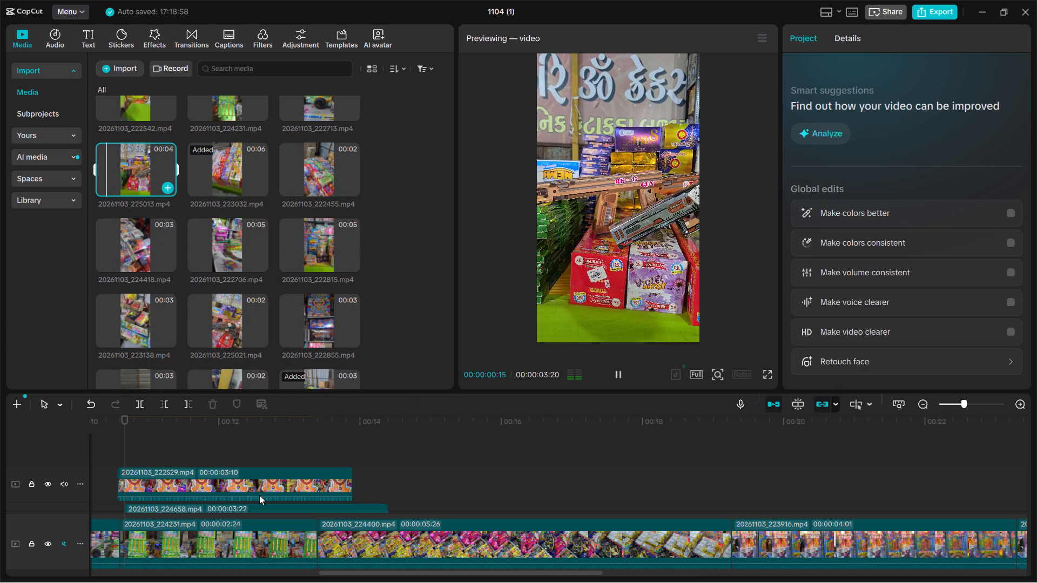
pyautogui.click(259, 486)
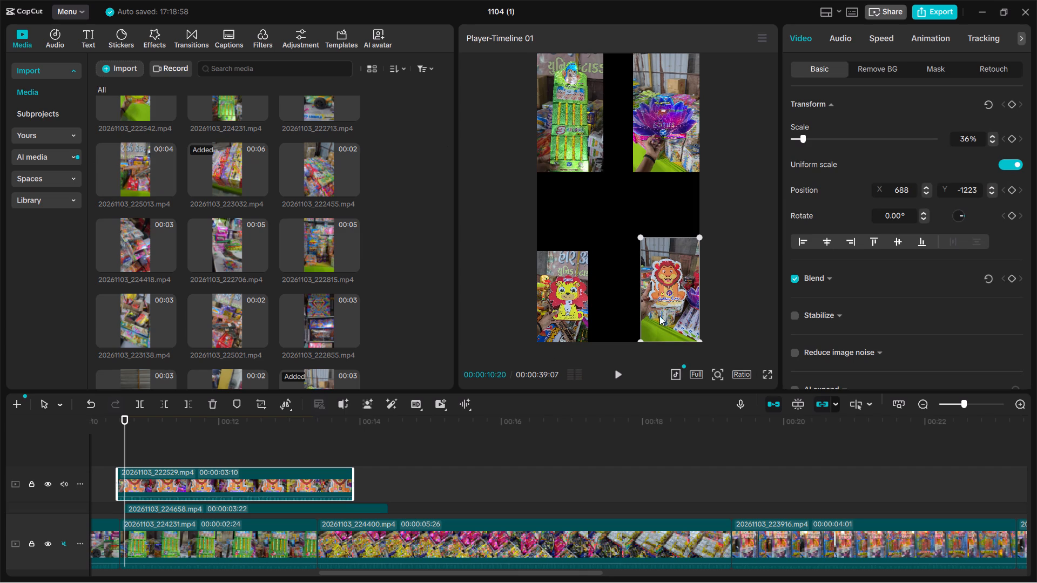
# Check the four-clip split-screen layout in the full-screen preview.
pyautogui.click(767, 376)
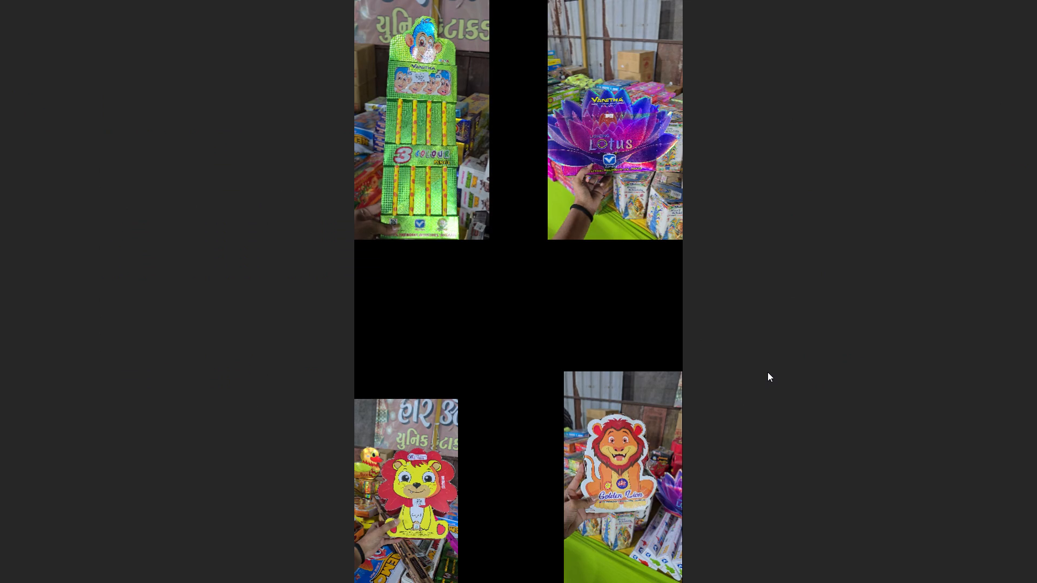
pyautogui.press('Escape')
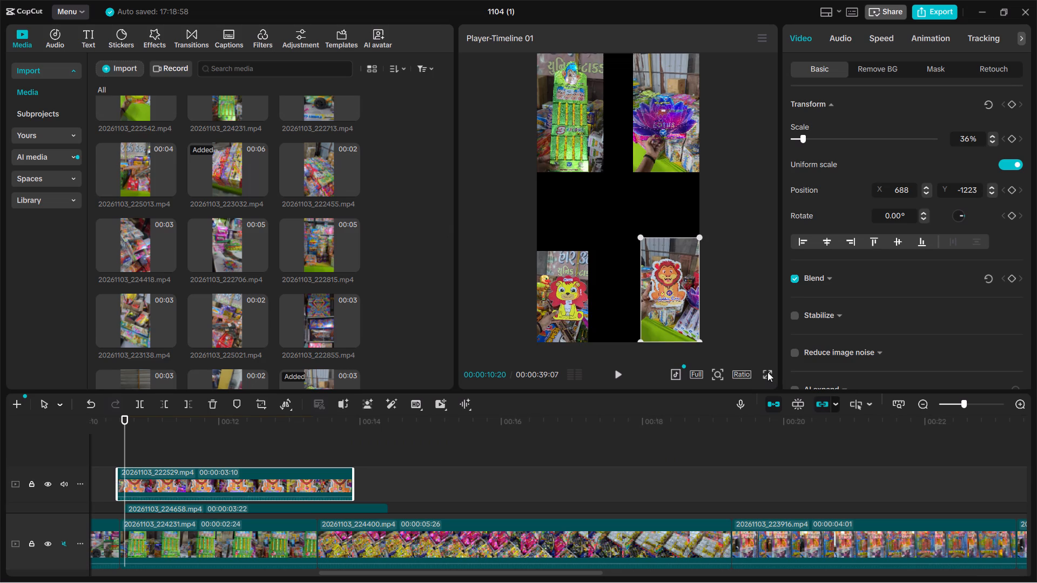
# Enlarge 20261103_224658.mp4 to 45% and refit it in the video frame's bottom-left corner, at position X -592, Y -1052.
pyautogui.click(551, 253)
pyautogui.moveTo(585, 249); pyautogui.dragTo(594, 240)
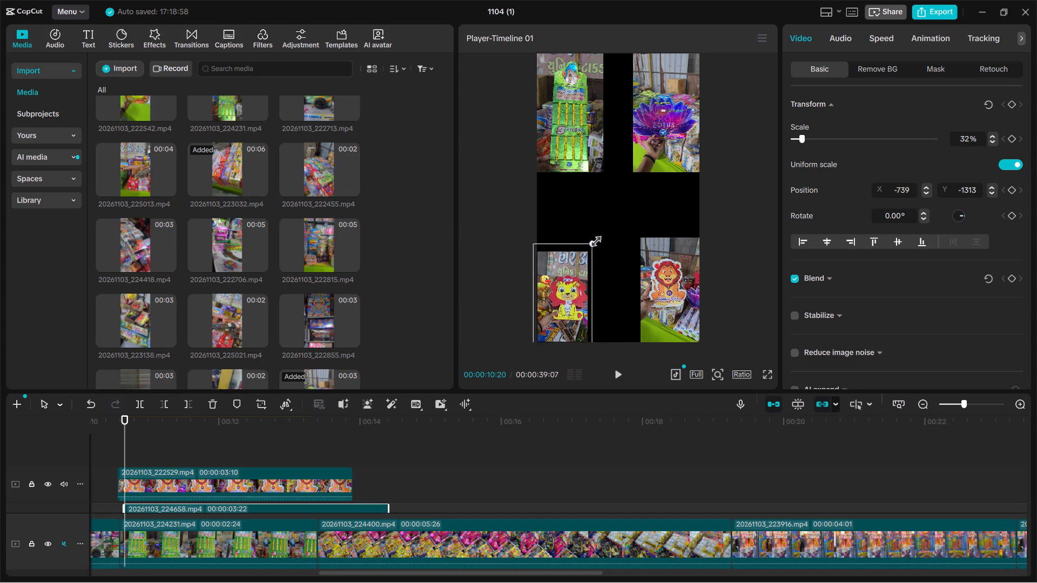
pyautogui.moveTo(594, 240); pyautogui.dragTo(583, 242)
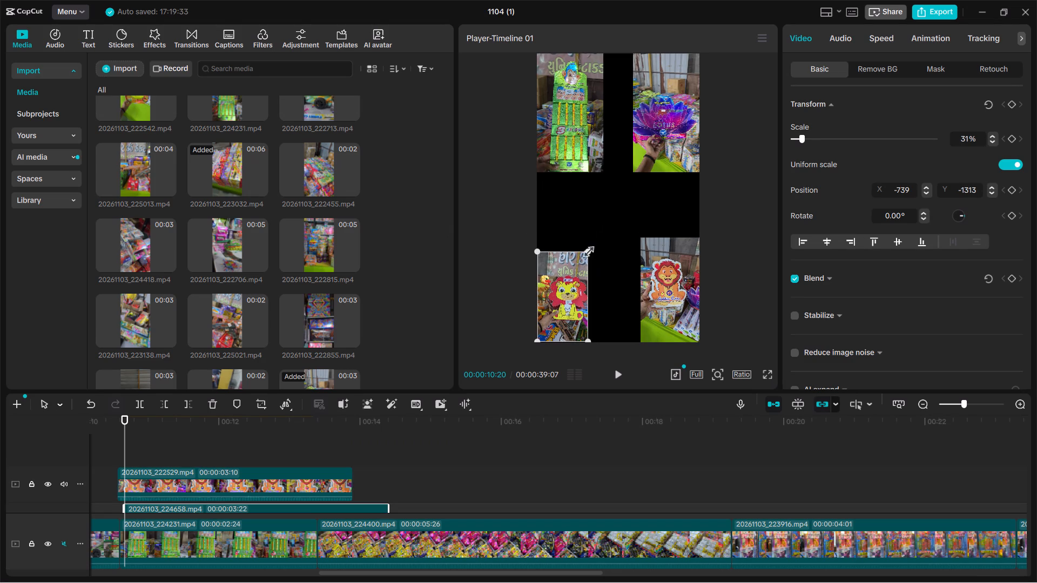
pyautogui.moveTo(587, 250); pyautogui.dragTo(609, 225)
pyautogui.moveTo(569, 268); pyautogui.dragTo(581, 242)
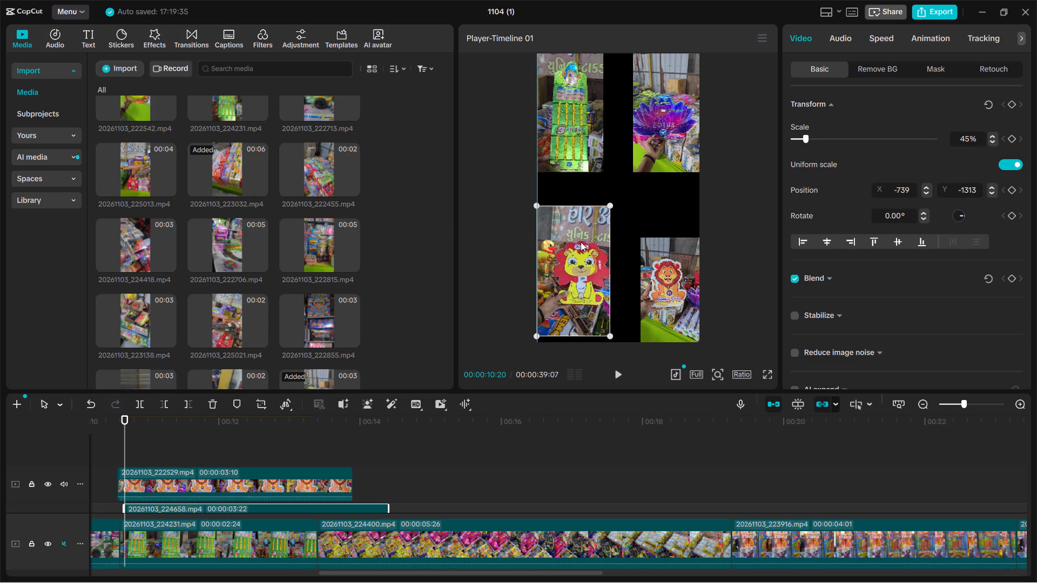
pyautogui.moveTo(581, 242); pyautogui.dragTo(594, 249)
pyautogui.moveTo(587, 257); pyautogui.dragTo(568, 256)
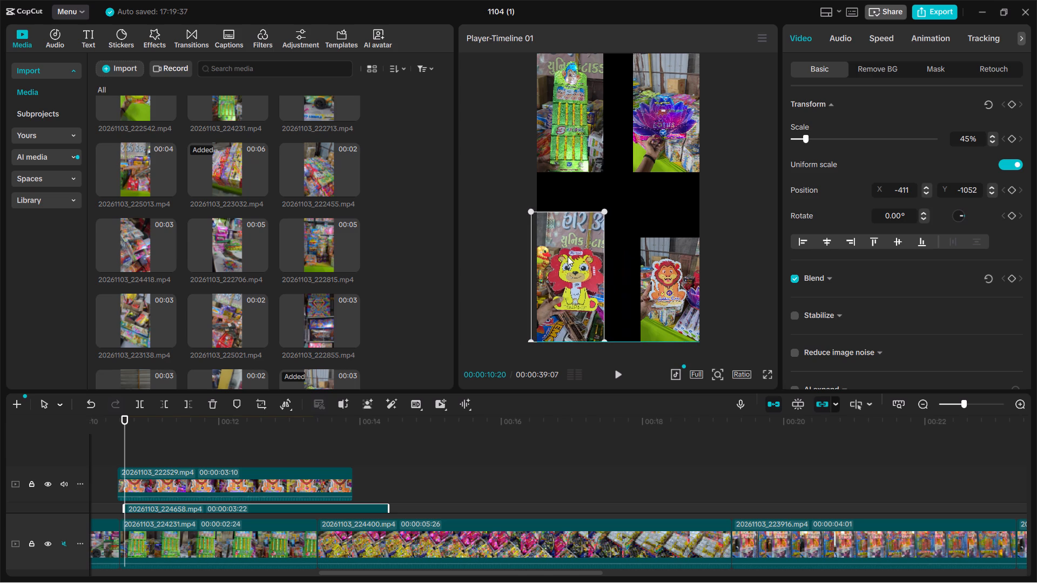
pyautogui.moveTo(568, 256); pyautogui.dragTo(573, 256)
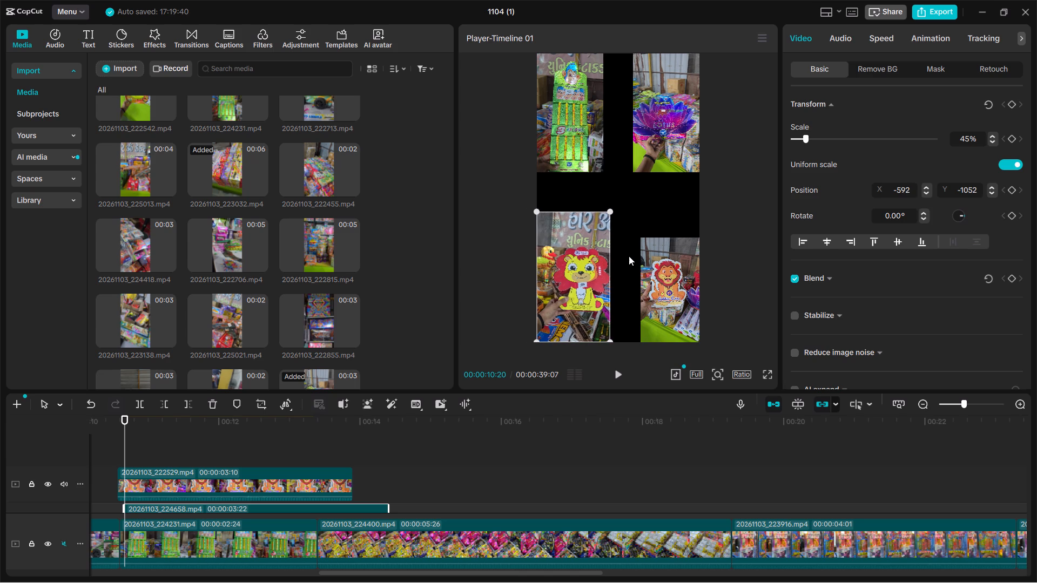
# Enlarge 20261103_222529.mp4 to nearly the bottom-left clip's size and refit it in the video frame's bottom-right corner.
pyautogui.click(684, 259)
pyautogui.moveTo(640, 236); pyautogui.dragTo(622, 214)
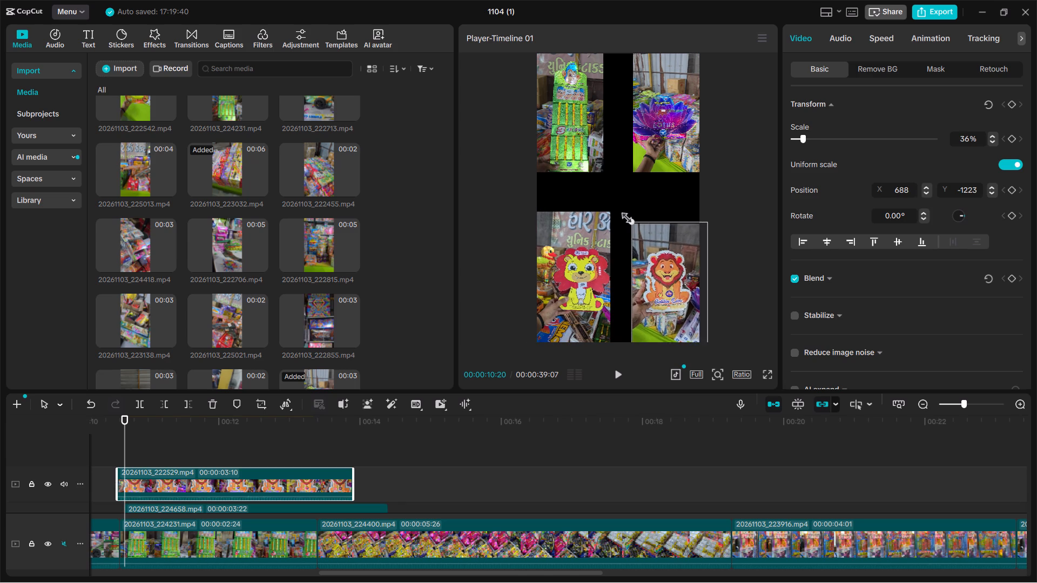
pyautogui.moveTo(622, 214); pyautogui.dragTo(618, 207)
pyautogui.moveTo(677, 259); pyautogui.dragTo(665, 228)
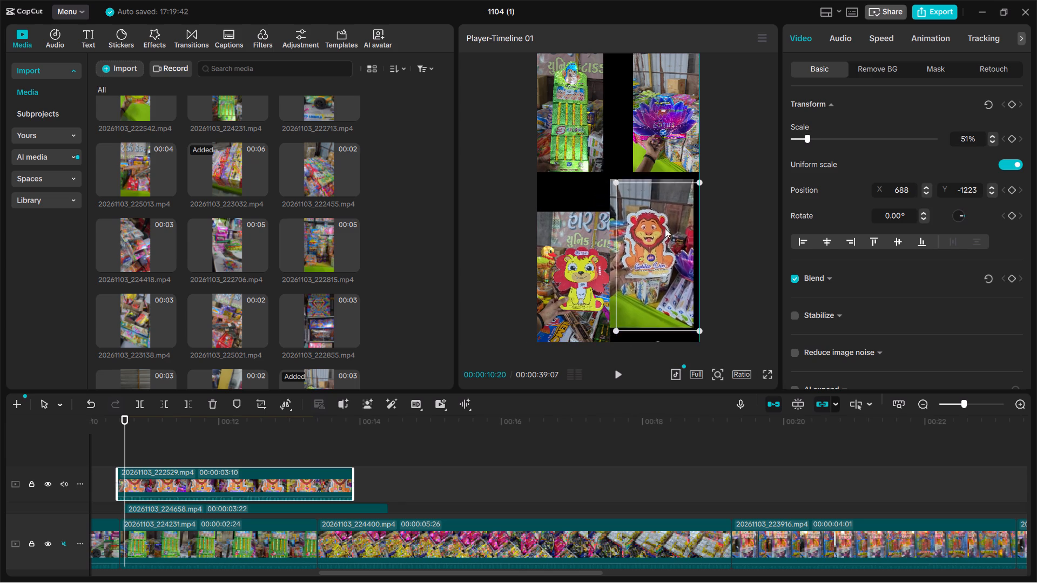
pyautogui.moveTo(665, 228); pyautogui.dragTo(664, 235)
pyautogui.moveTo(612, 194); pyautogui.dragTo(622, 205)
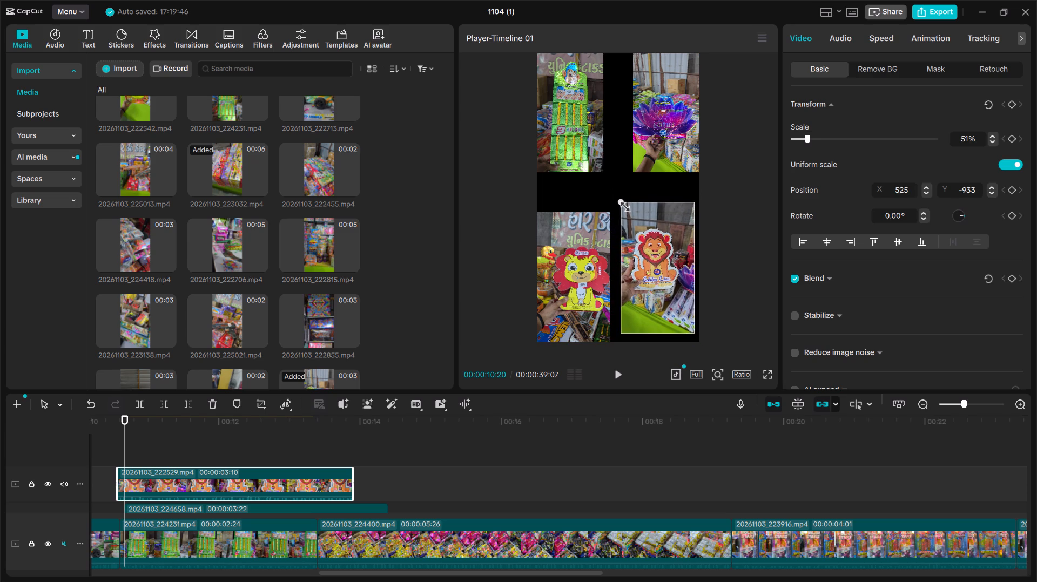
pyautogui.moveTo(622, 205); pyautogui.dragTo(625, 208)
pyautogui.moveTo(642, 225); pyautogui.dragTo(649, 237)
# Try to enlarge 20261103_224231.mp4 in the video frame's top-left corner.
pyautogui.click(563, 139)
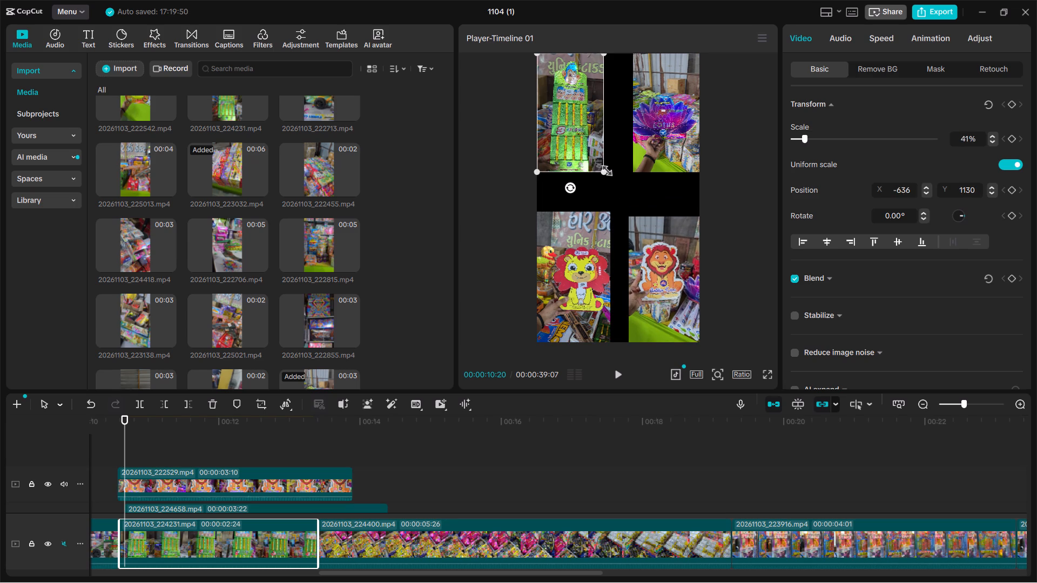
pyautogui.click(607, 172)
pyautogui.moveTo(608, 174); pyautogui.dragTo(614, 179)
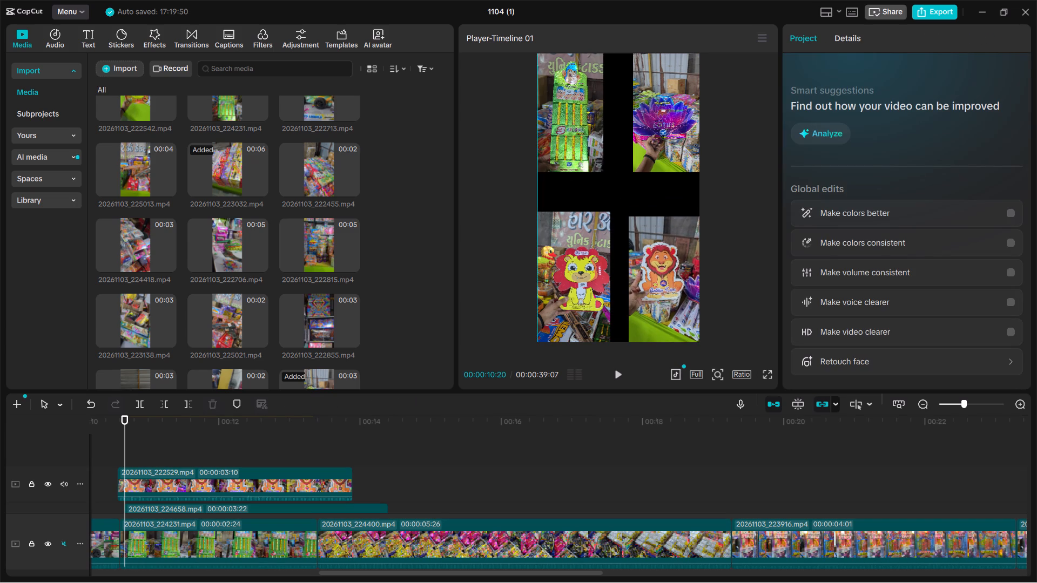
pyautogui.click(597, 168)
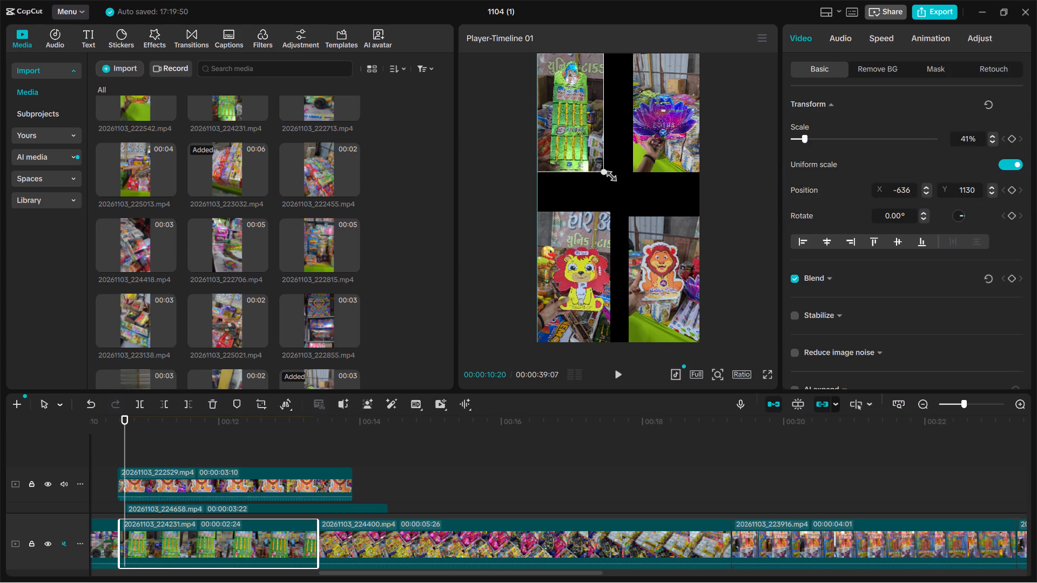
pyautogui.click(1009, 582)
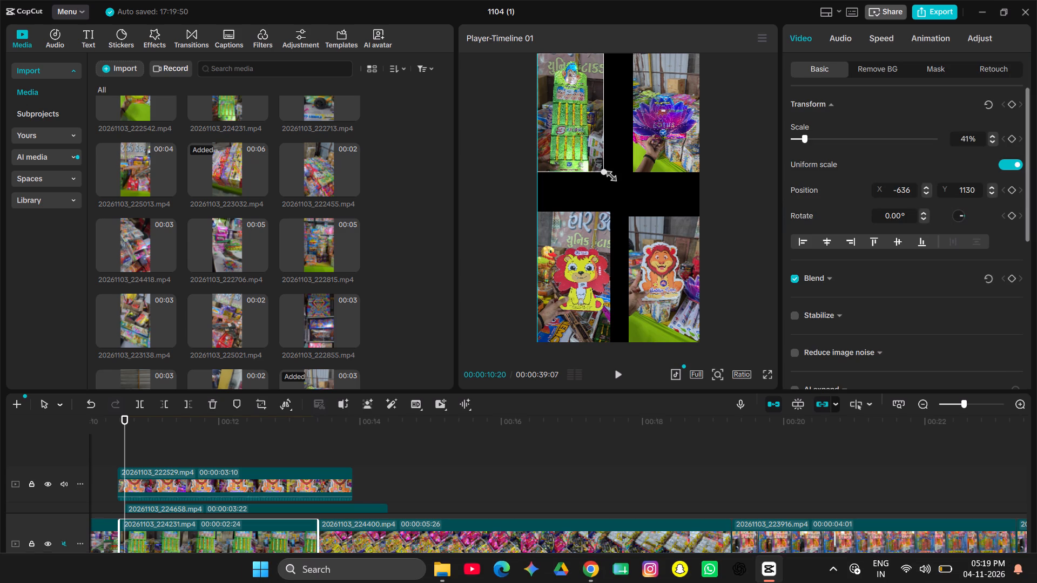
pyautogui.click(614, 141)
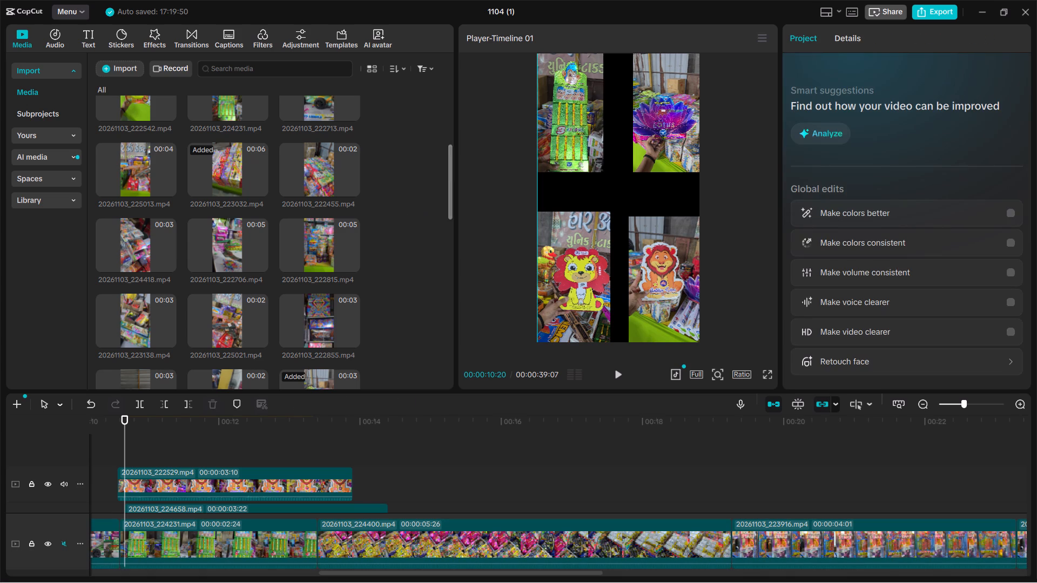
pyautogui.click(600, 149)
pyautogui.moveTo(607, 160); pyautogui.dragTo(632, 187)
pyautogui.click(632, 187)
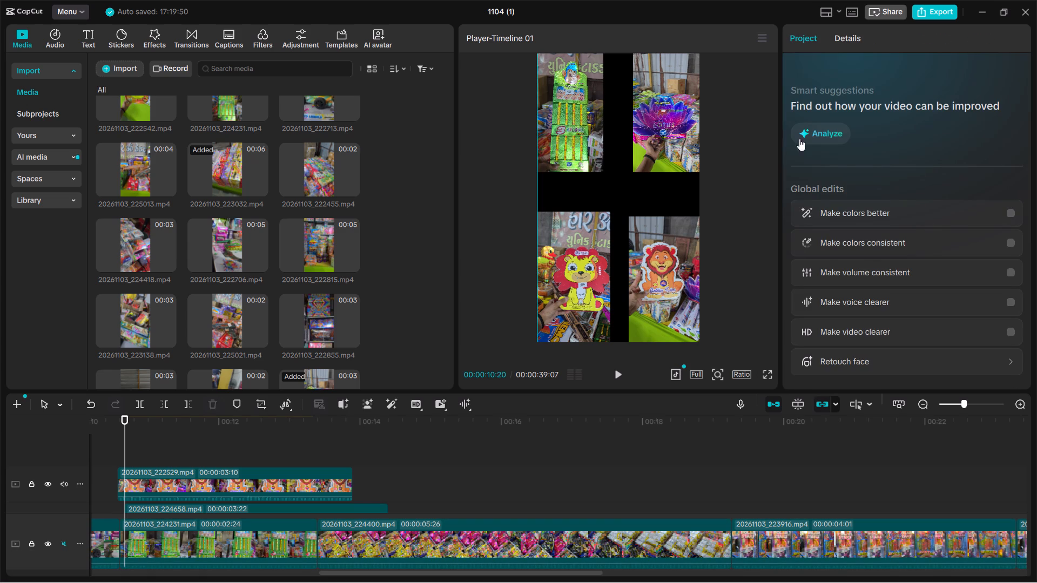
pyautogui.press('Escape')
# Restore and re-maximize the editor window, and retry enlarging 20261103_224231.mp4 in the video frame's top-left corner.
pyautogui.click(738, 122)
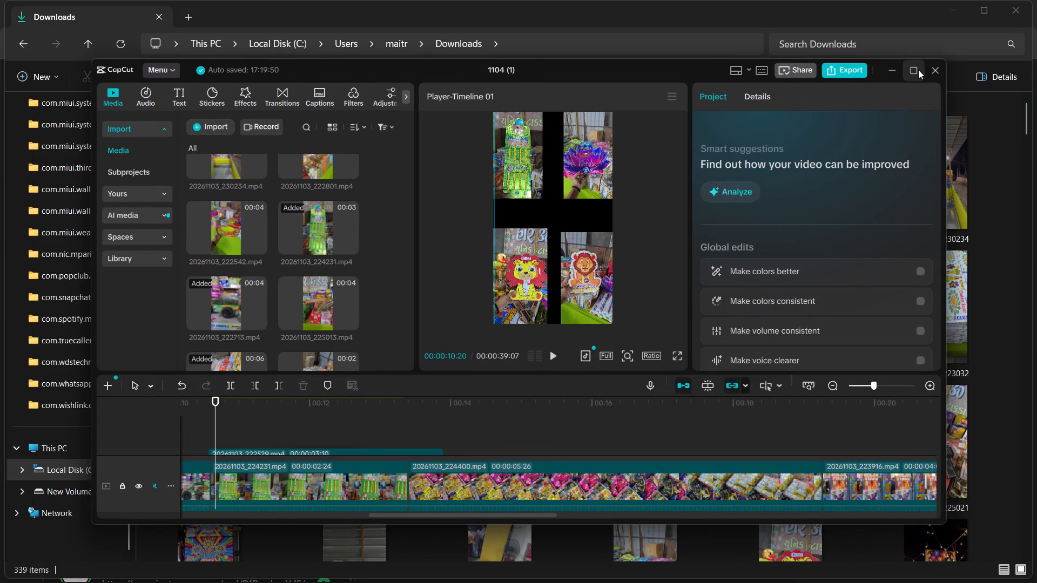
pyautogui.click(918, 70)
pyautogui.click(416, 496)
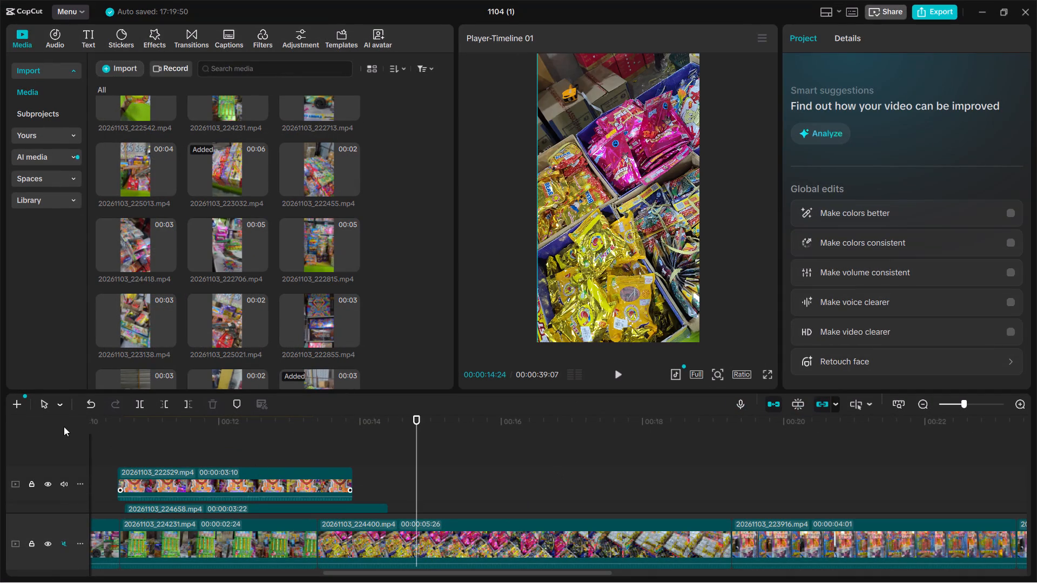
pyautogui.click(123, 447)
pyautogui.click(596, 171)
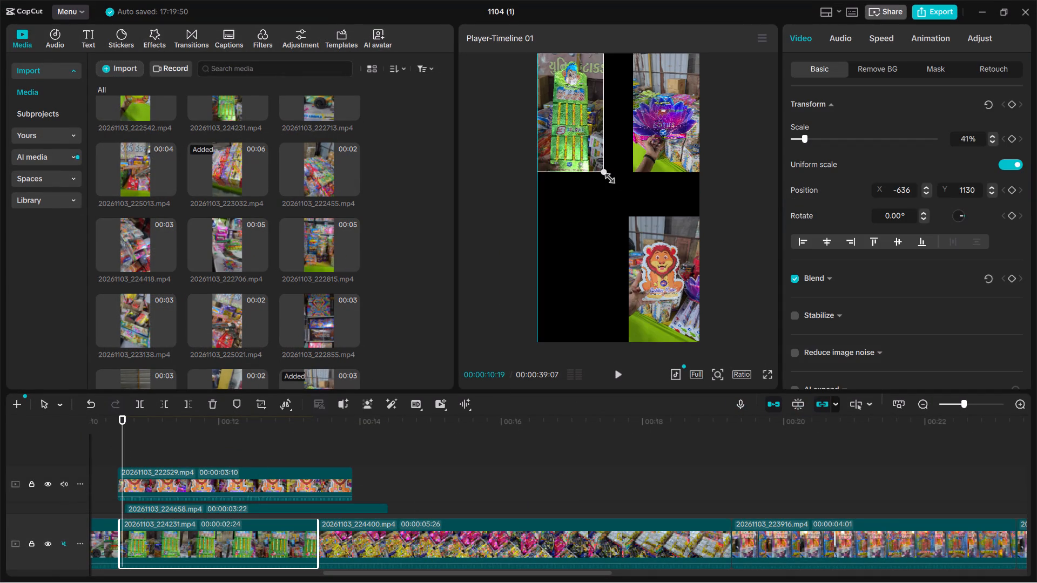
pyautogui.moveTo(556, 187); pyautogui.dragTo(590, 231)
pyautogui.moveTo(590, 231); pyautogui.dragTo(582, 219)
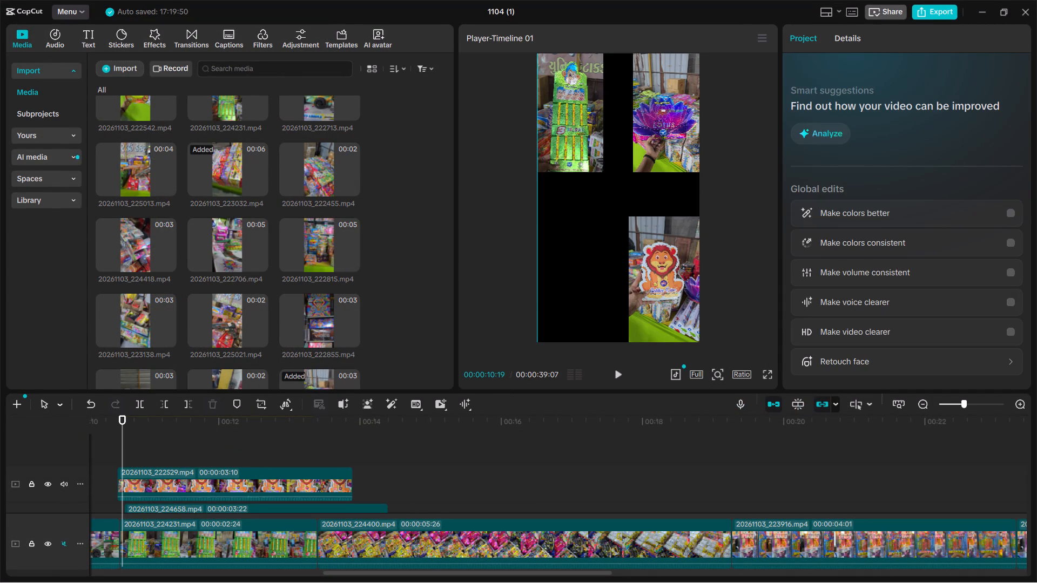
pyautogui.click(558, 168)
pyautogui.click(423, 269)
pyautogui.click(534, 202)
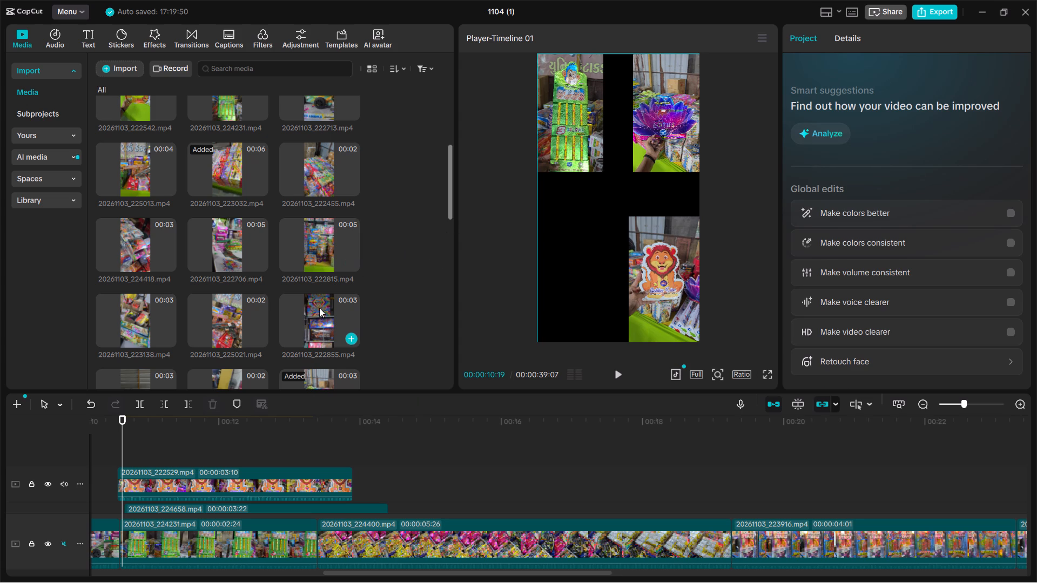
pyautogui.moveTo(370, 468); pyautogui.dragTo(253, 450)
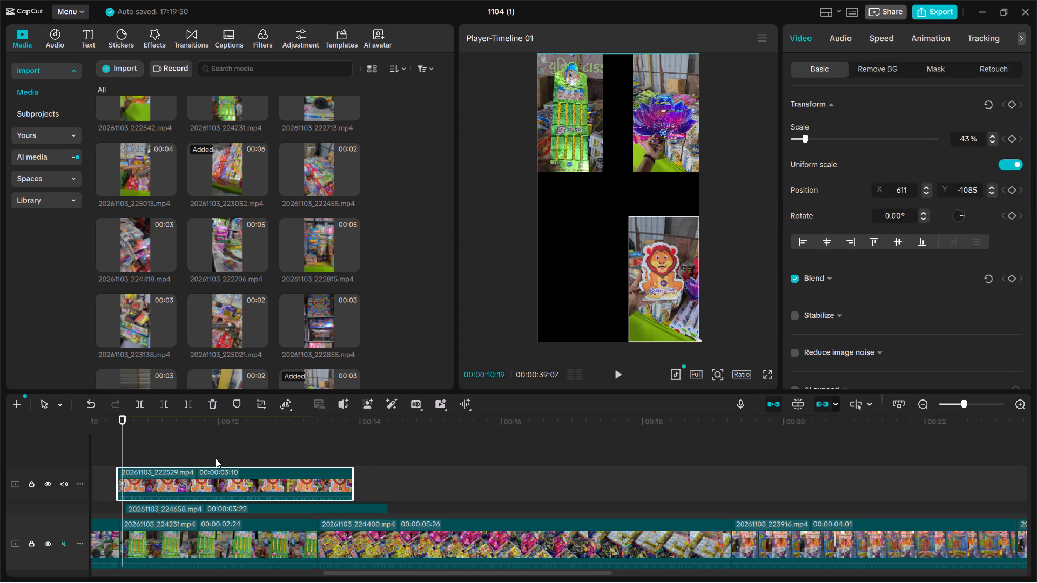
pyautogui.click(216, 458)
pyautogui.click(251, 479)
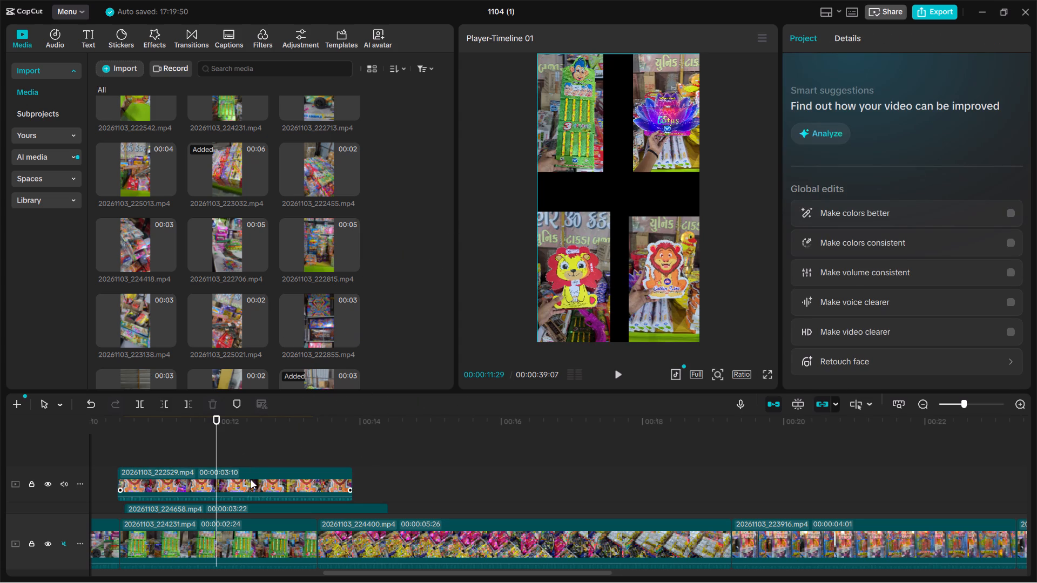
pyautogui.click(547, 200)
# Close the 1104 (1) project window.
pyautogui.click(1033, 6)
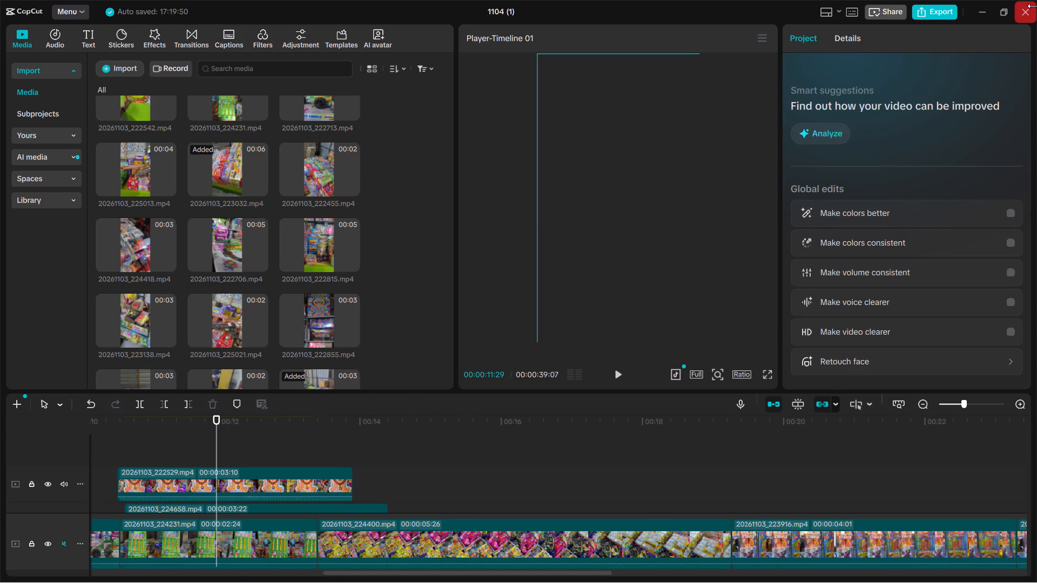
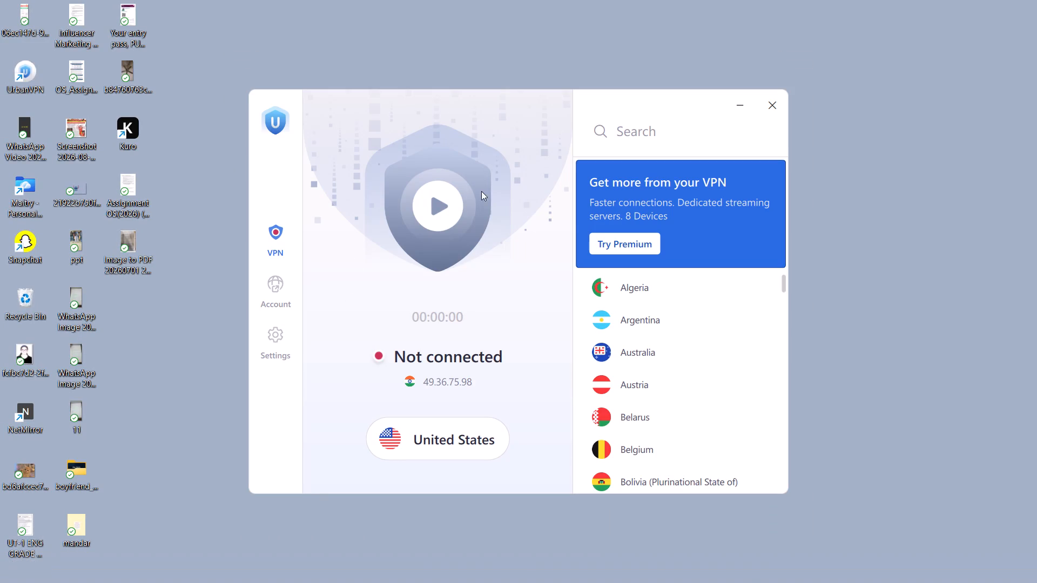
# Connect UrbanVPN to the United States server.
pyautogui.click(443, 204)
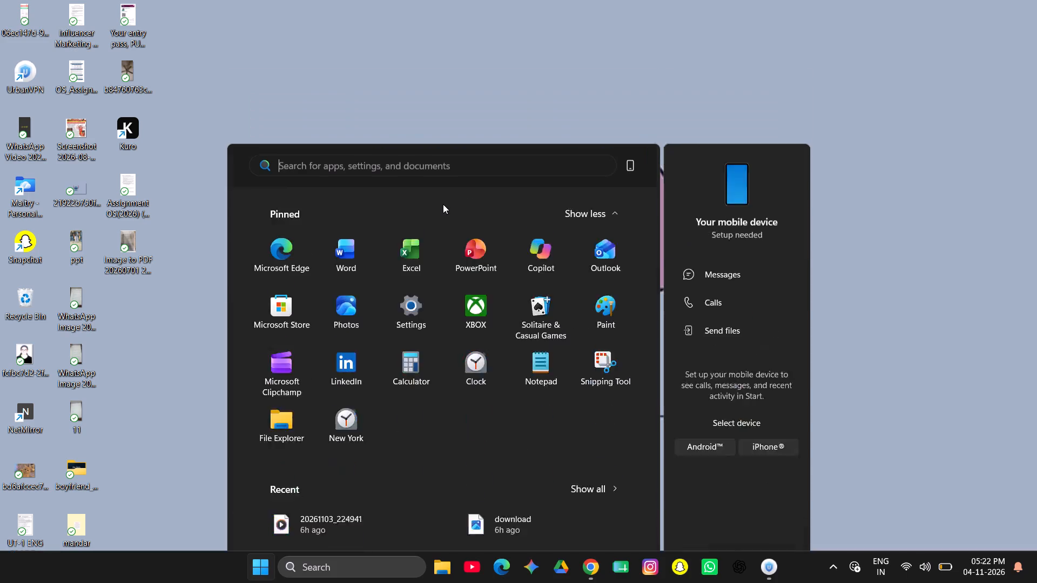
# Launch CapCut and reopen the 1104 (1) project in a maximized editor window.
pyautogui.write('CA')
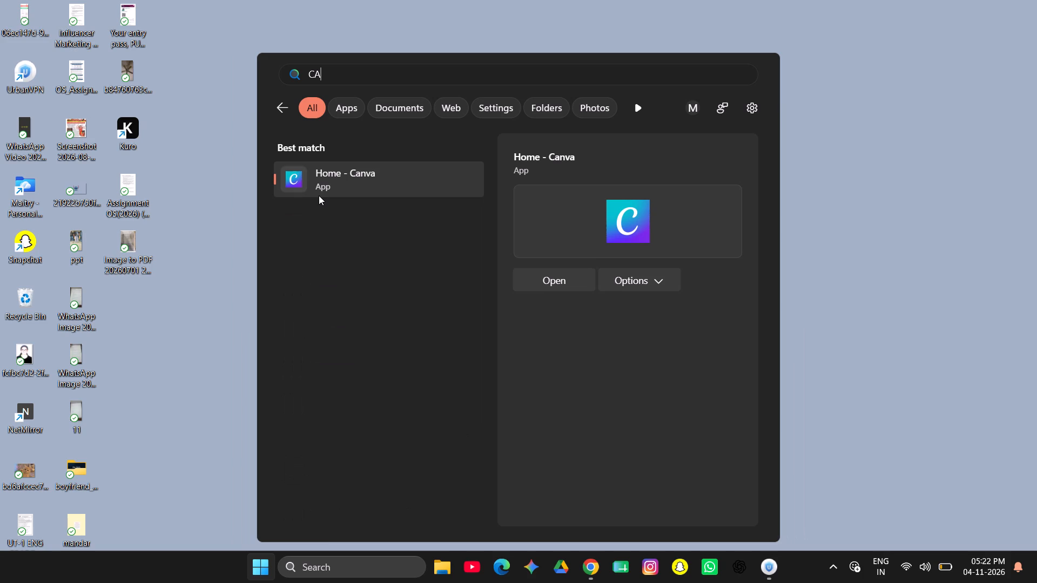
pyautogui.click(354, 227)
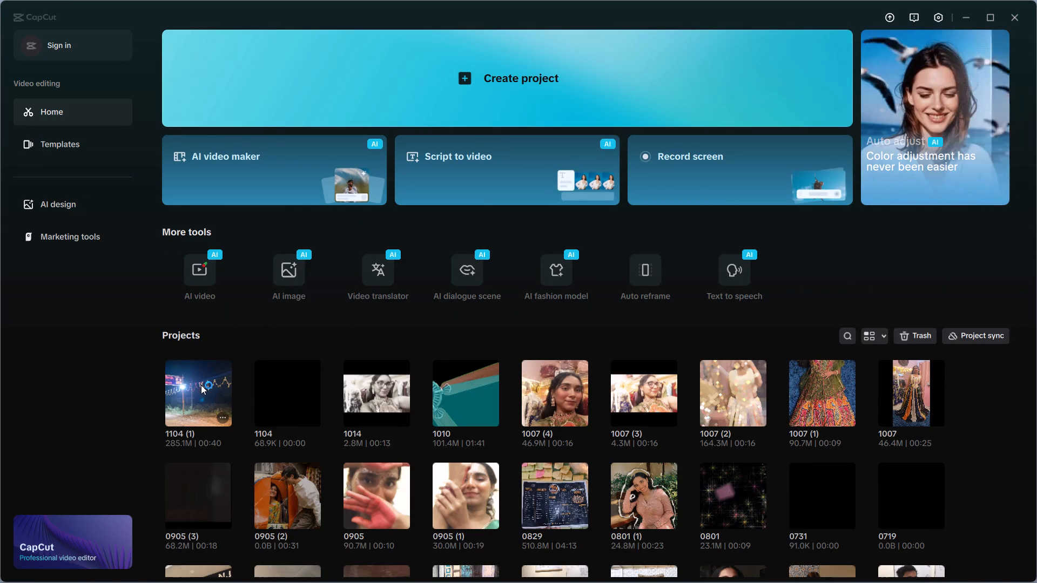
pyautogui.click(201, 385)
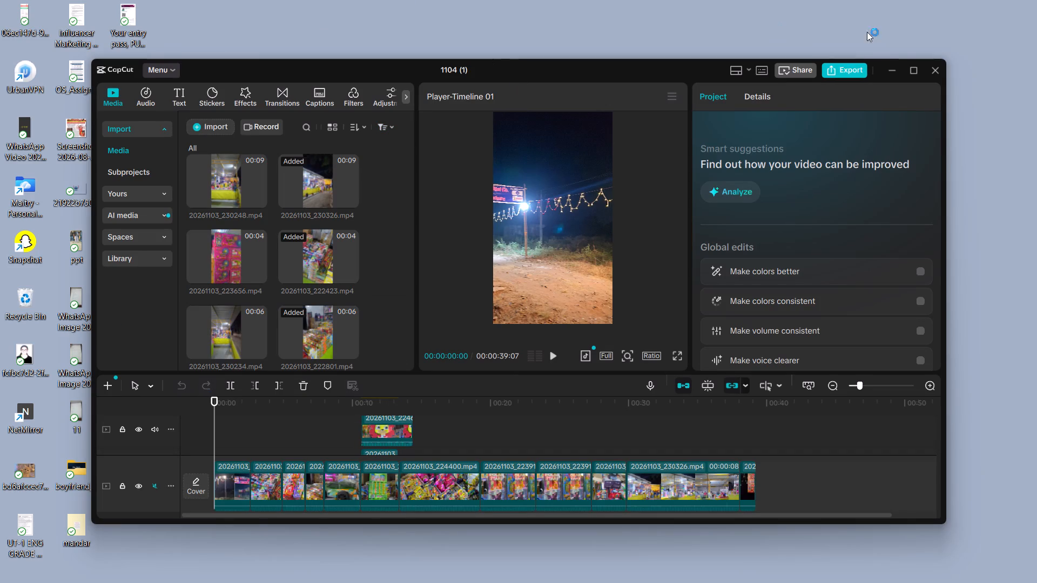
pyautogui.click(914, 72)
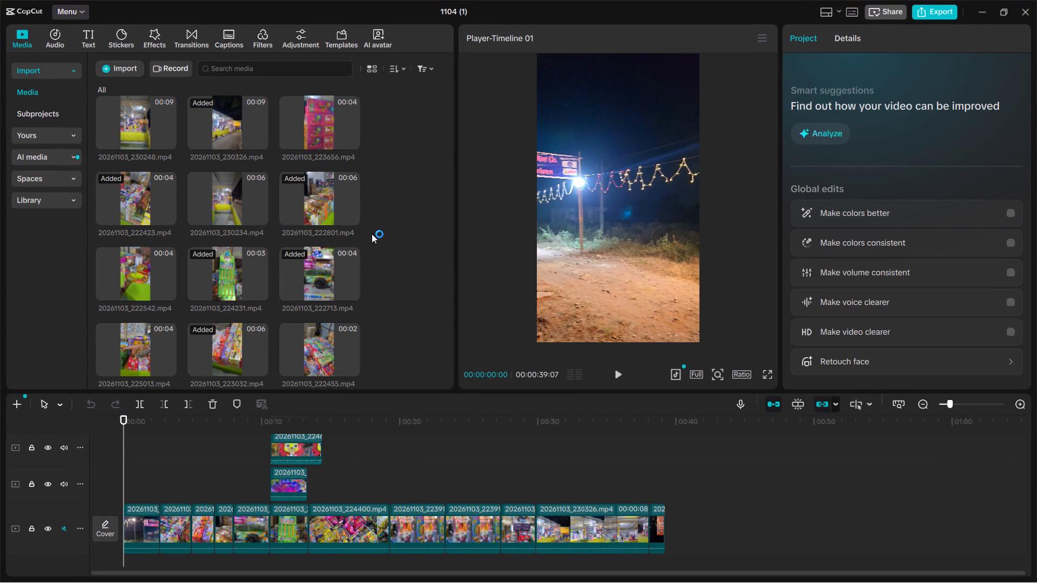
# Play the video full screen and rewind to review the split-screen section with the four product clips.
pyautogui.click(765, 373)
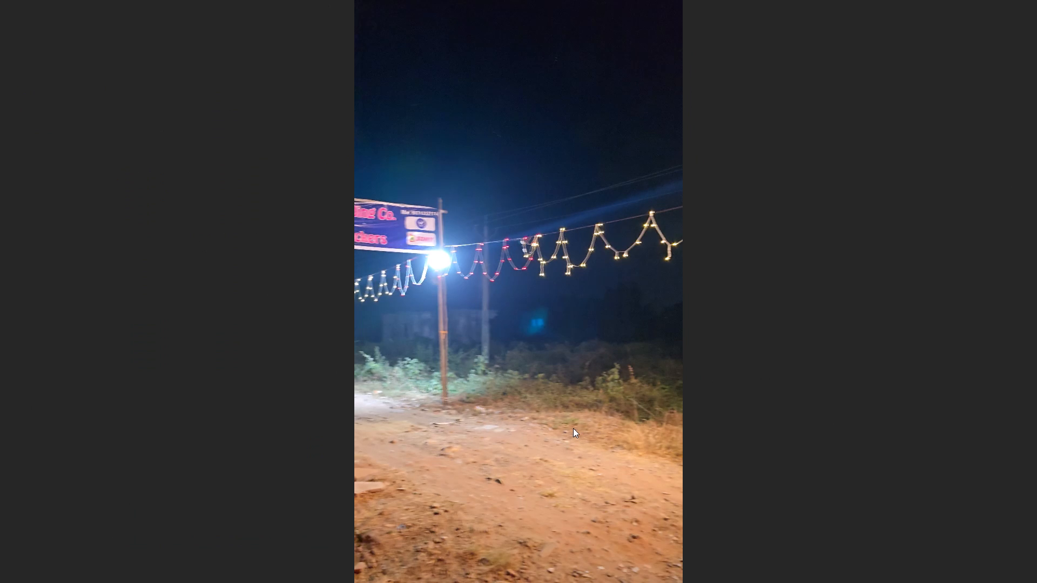
pyautogui.press('space')
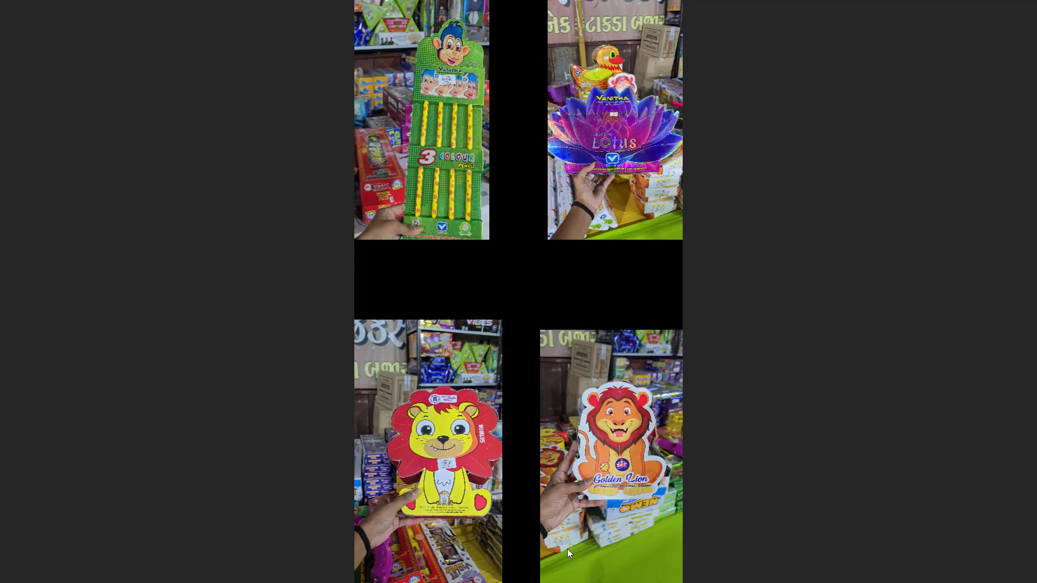
pyautogui.press('Left')
pyautogui.press('Left')
pyautogui.press('Left')
pyautogui.press('Left')
pyautogui.press('Left')
pyautogui.press('Left')
pyautogui.press('Left')
pyautogui.press('Left')
pyautogui.press('Left')
pyautogui.press('Left')
pyautogui.press('Left')
pyautogui.press('Left')
pyautogui.press('Left')
pyautogui.press('Left')
pyautogui.press('Left')
pyautogui.press('Left')
pyautogui.press('Left')
pyautogui.press('Left')
pyautogui.press('Left')
pyautogui.press('Left')
pyautogui.press('Left')
pyautogui.press('Left')
pyautogui.press('Left')
pyautogui.press('Left')
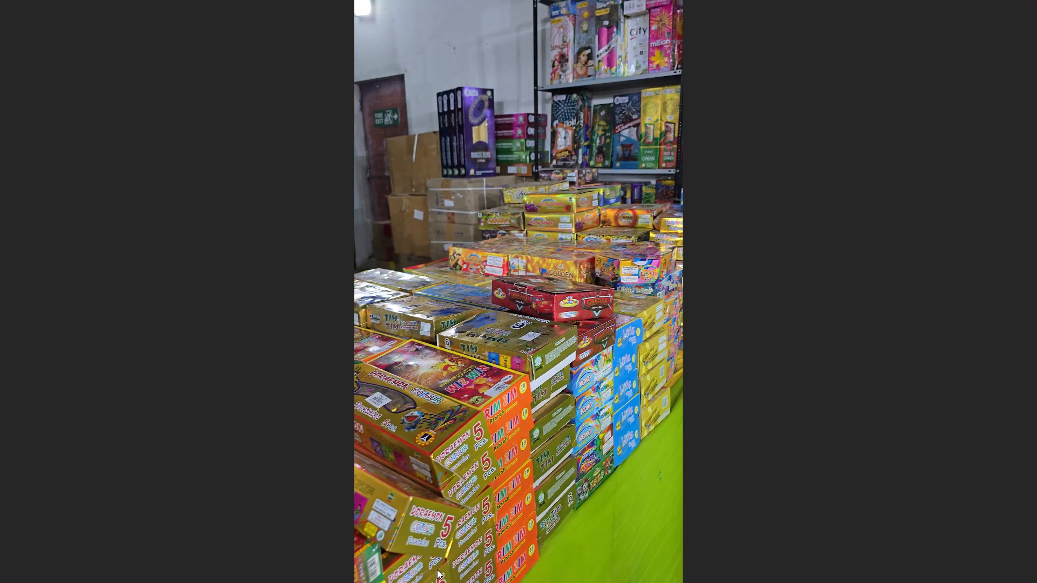
pyautogui.press('space')
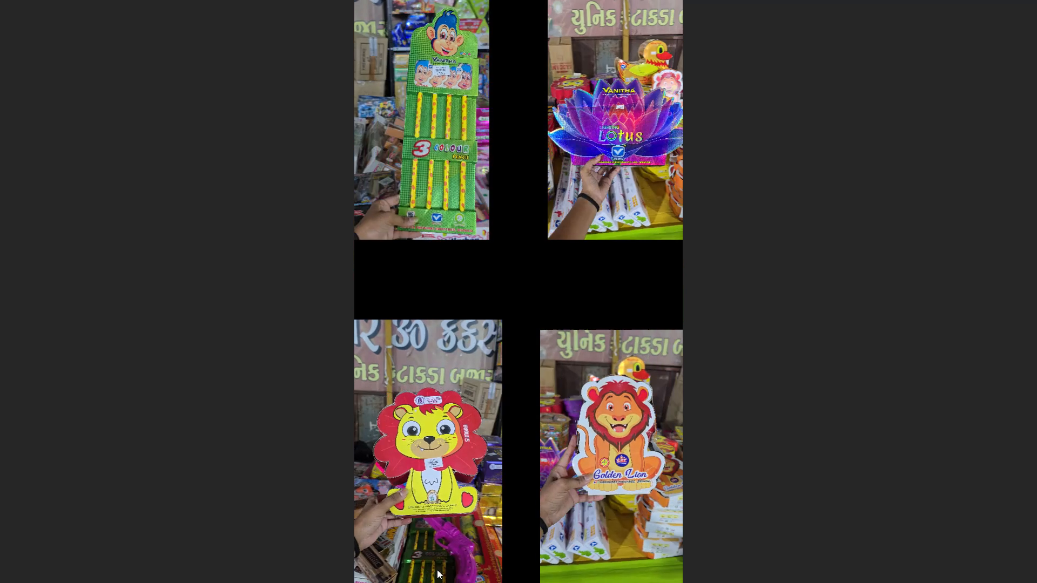
pyautogui.press('space')
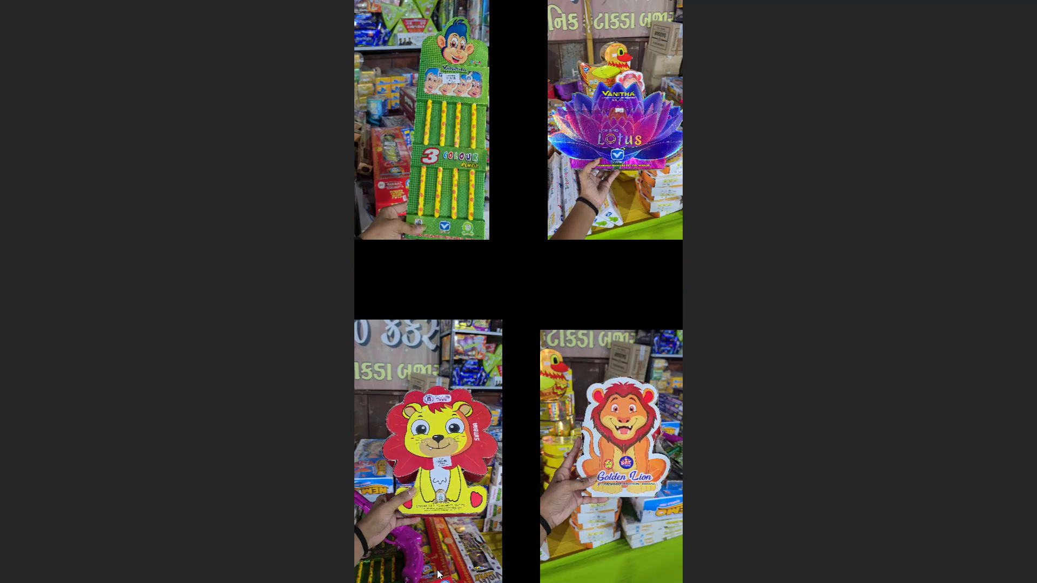
pyautogui.press('Escape')
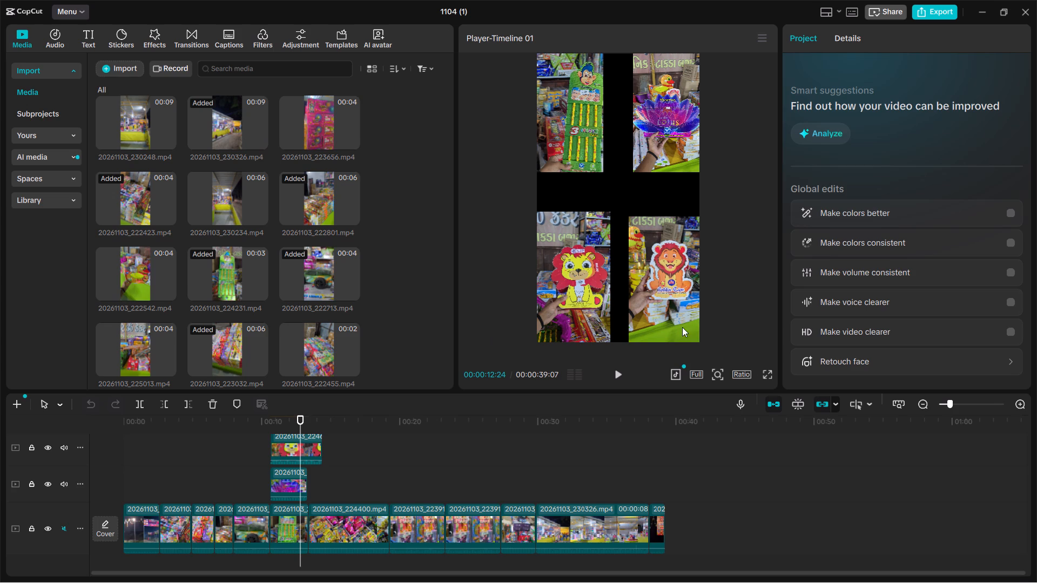
# Enlarge the purple Lotus clip to 46% scale and refit it in the video frame's top-right corner.
pyautogui.click(589, 249)
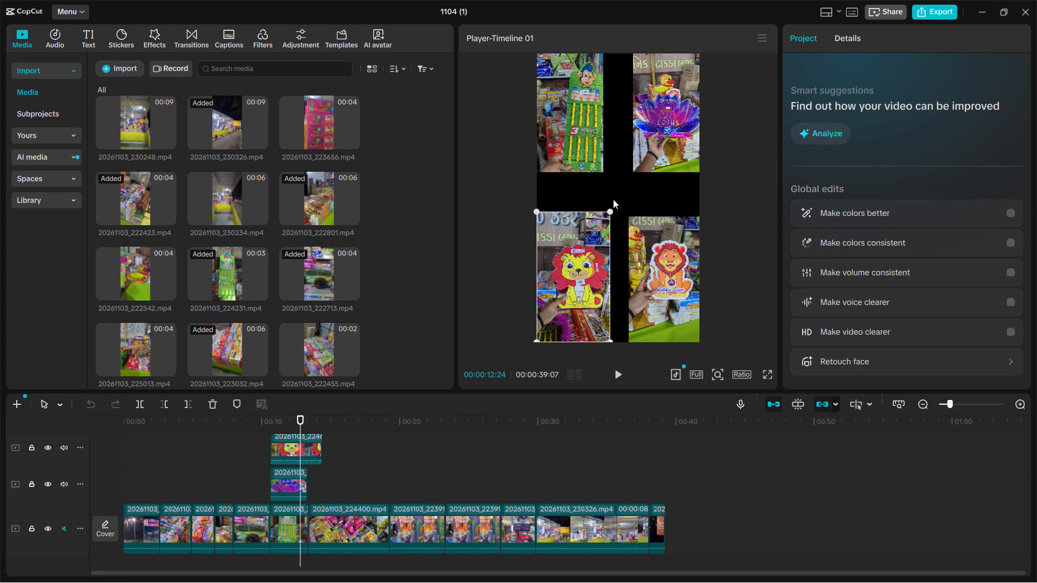
pyautogui.click(649, 251)
pyautogui.click(658, 253)
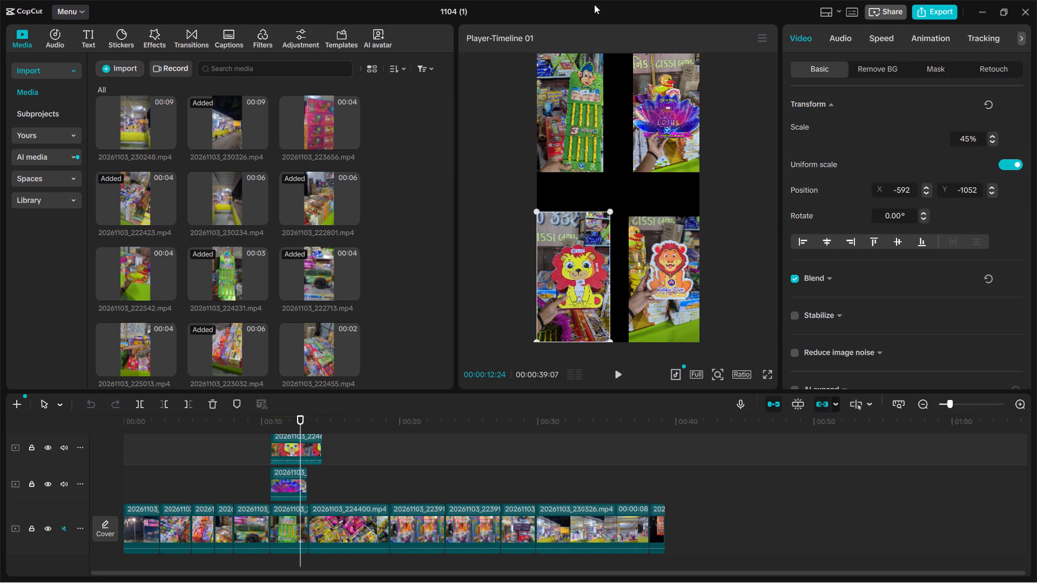
pyautogui.click(643, 131)
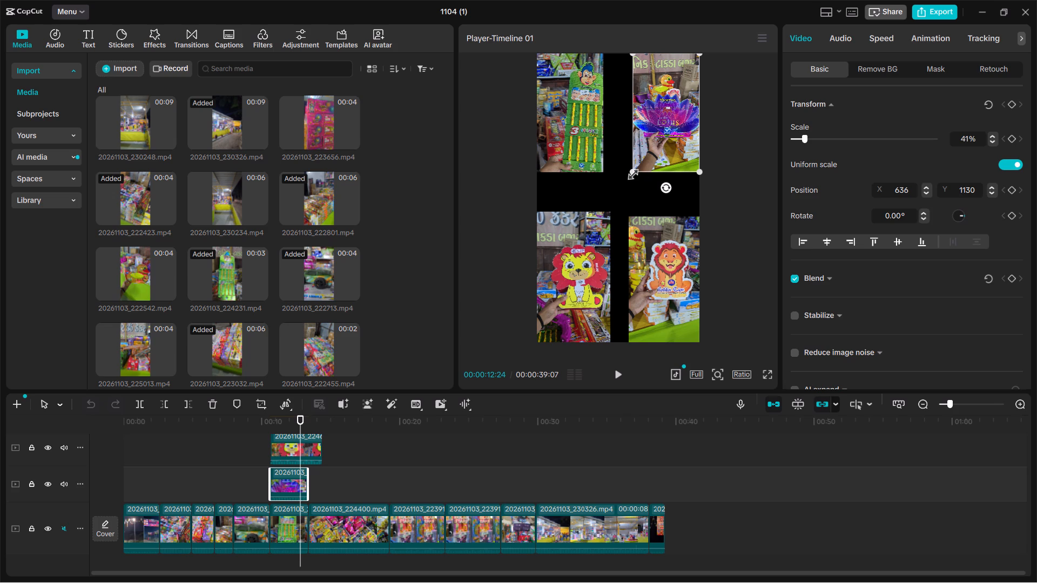
pyautogui.moveTo(631, 172); pyautogui.dragTo(621, 179)
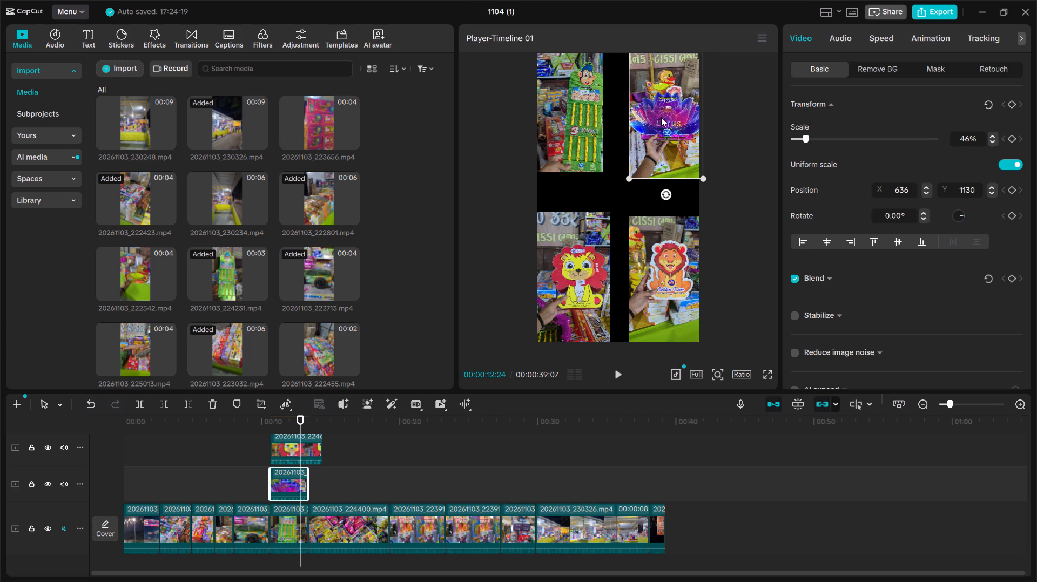
pyautogui.click(657, 126)
pyautogui.tripleClick(654, 128)
pyautogui.doubleClick(652, 130)
pyautogui.click(657, 120)
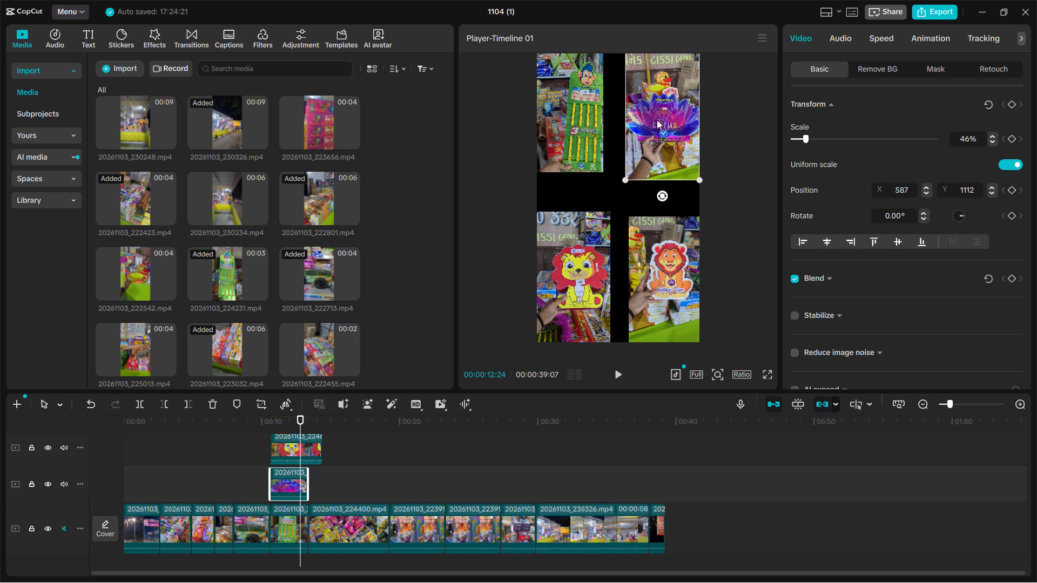
pyautogui.moveTo(657, 120); pyautogui.dragTo(632, 120)
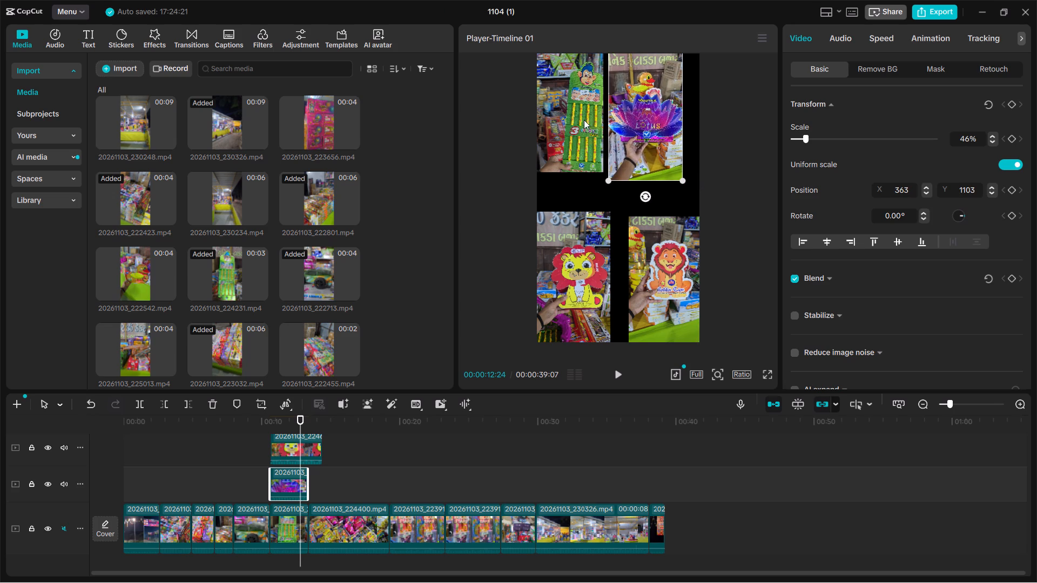
pyautogui.moveTo(648, 118); pyautogui.dragTo(672, 119)
pyautogui.moveTo(668, 120); pyautogui.dragTo(662, 117)
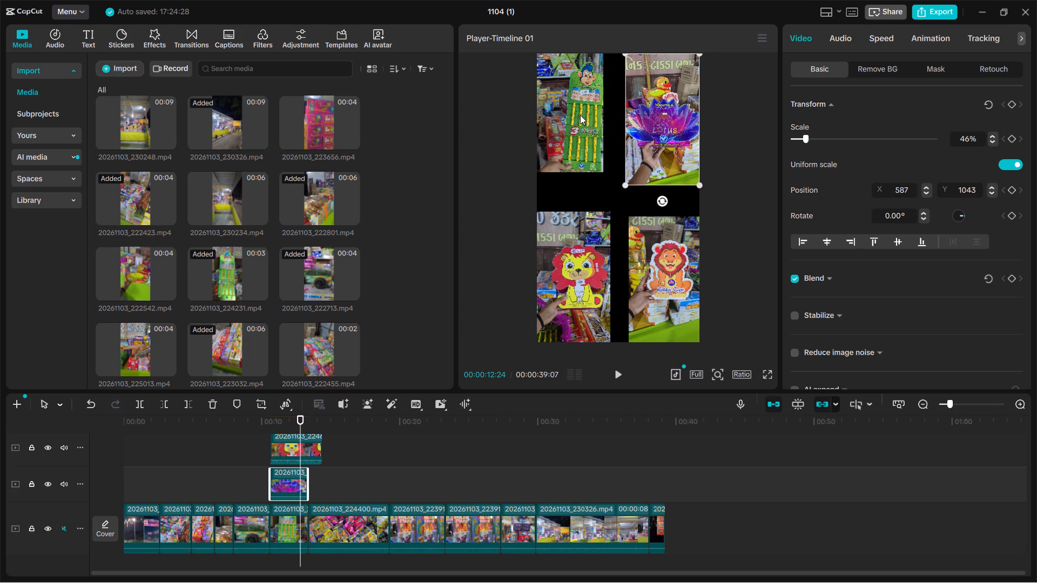
# Enlarge the green 3 Colour clip 20261103_224231.mp4 to 51% scale and refit it against the video frame's left edge, above the yellow lion clip.
pyautogui.click(580, 115)
pyautogui.moveTo(601, 168); pyautogui.dragTo(618, 182)
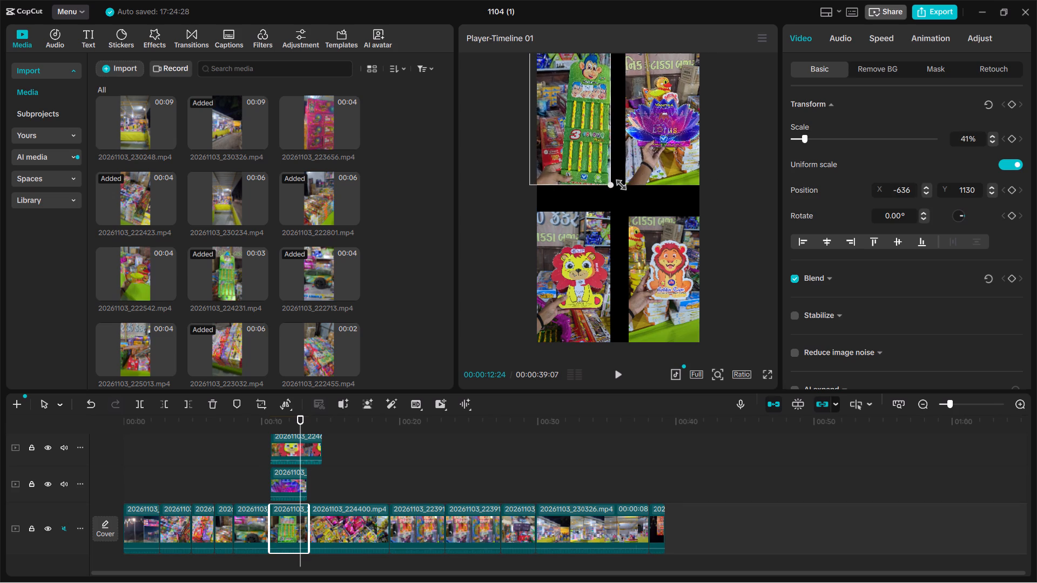
pyautogui.moveTo(618, 182); pyautogui.dragTo(610, 174)
pyautogui.moveTo(563, 130); pyautogui.dragTo(568, 135)
pyautogui.moveTo(610, 183); pyautogui.dragTo(612, 187)
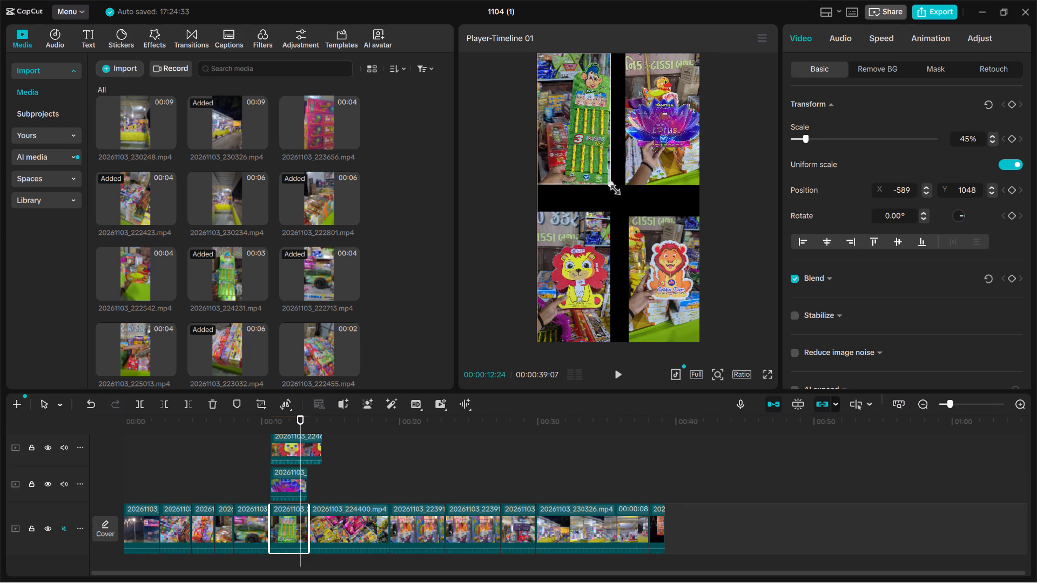
pyautogui.moveTo(612, 187); pyautogui.dragTo(618, 195)
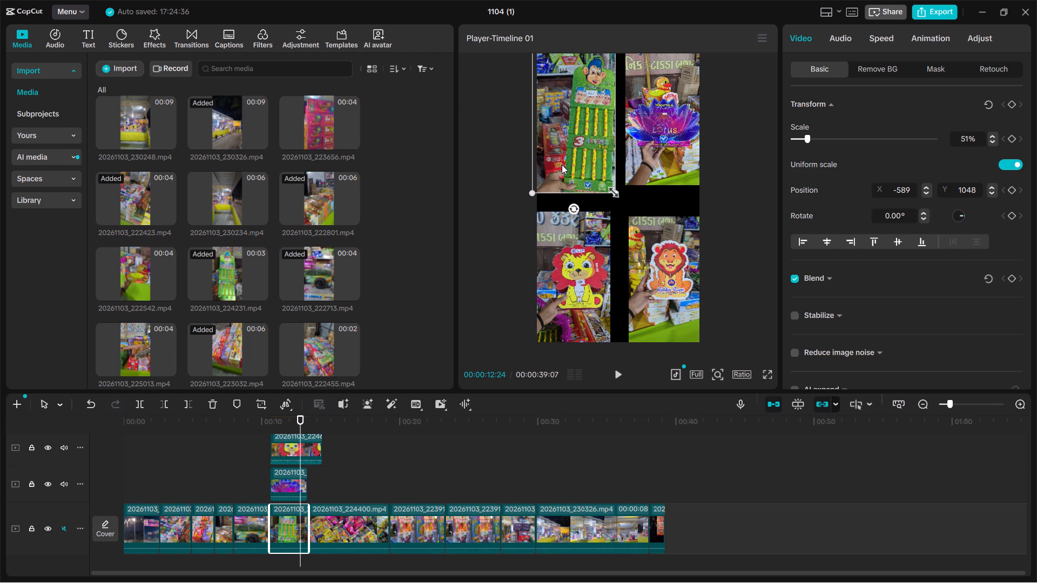
pyautogui.click(562, 165)
pyautogui.moveTo(562, 165); pyautogui.dragTo(564, 166)
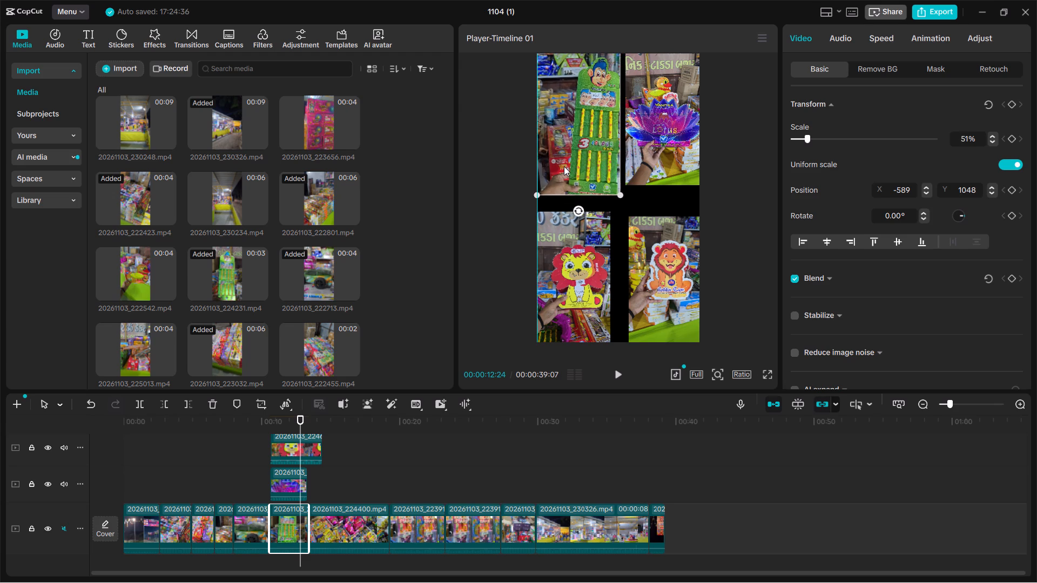
pyautogui.moveTo(564, 166); pyautogui.dragTo(567, 161)
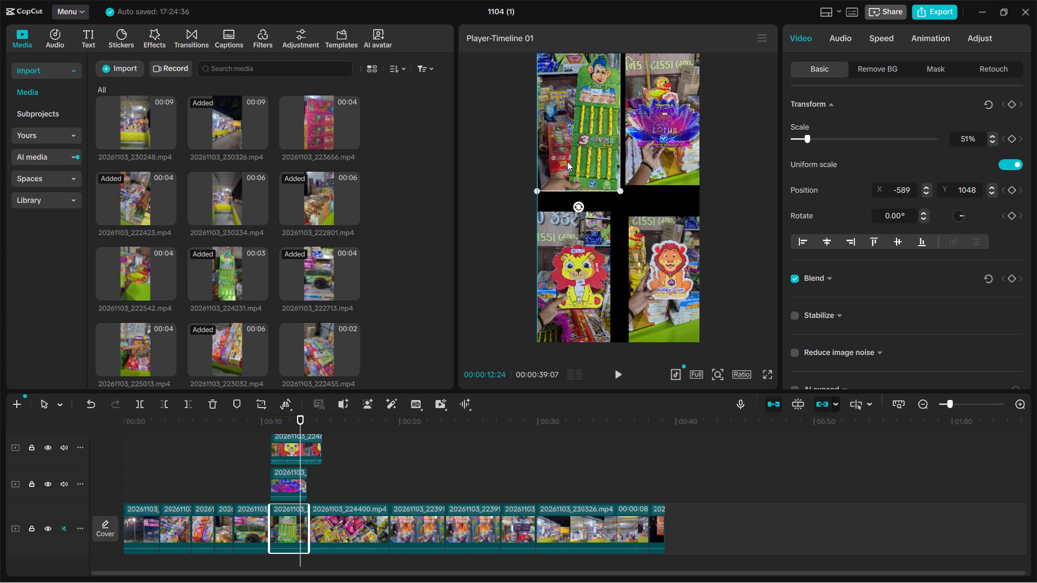
pyautogui.moveTo(567, 161); pyautogui.dragTo(568, 158)
pyautogui.keyDown('ctrl'); pyautogui.scroll(-2, 717, 189); pyautogui.keyUp('ctrl')
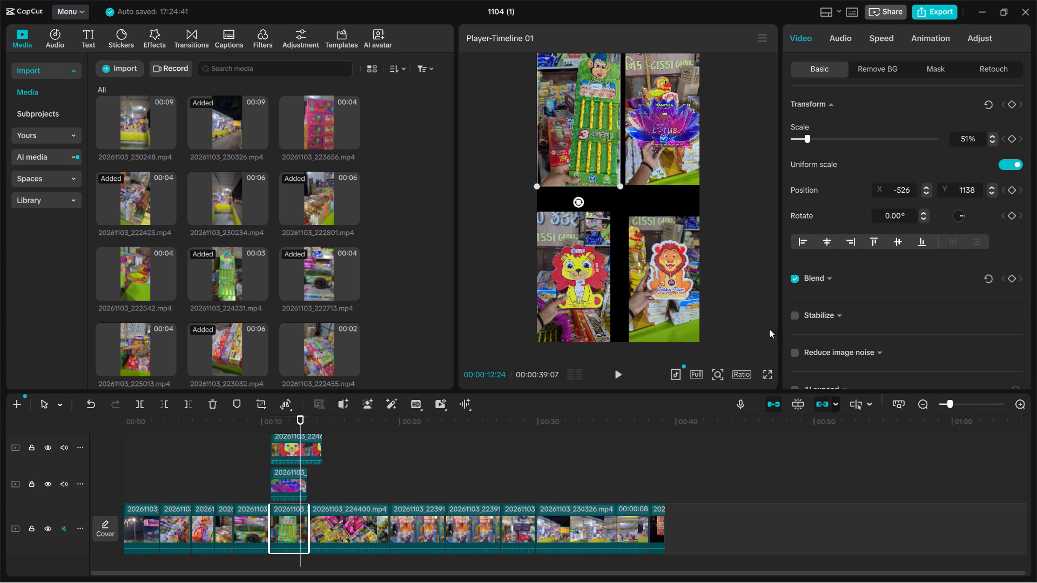
pyautogui.moveTo(557, 111); pyautogui.dragTo(561, 131)
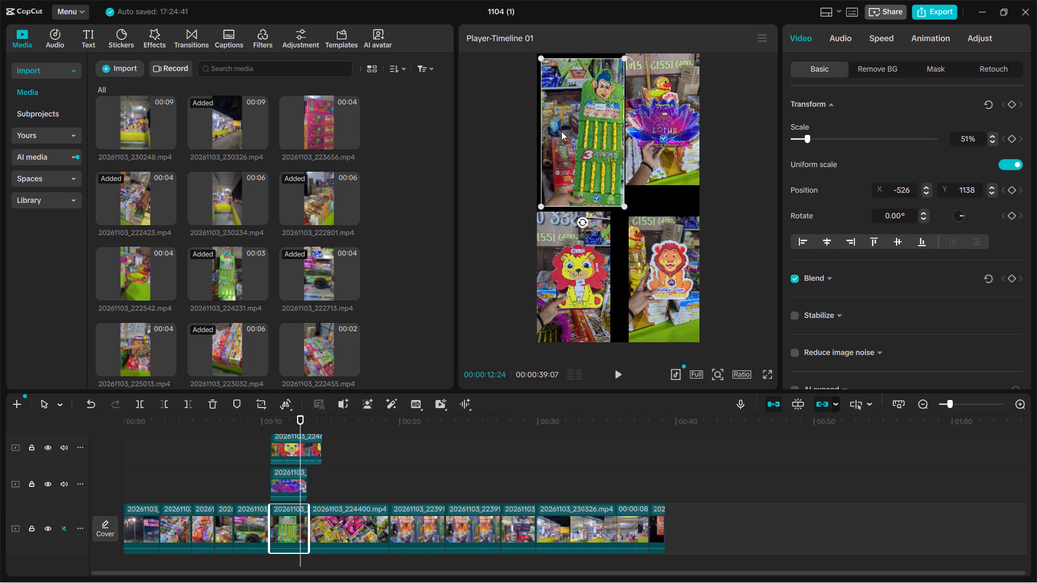
pyautogui.moveTo(561, 131); pyautogui.dragTo(555, 116)
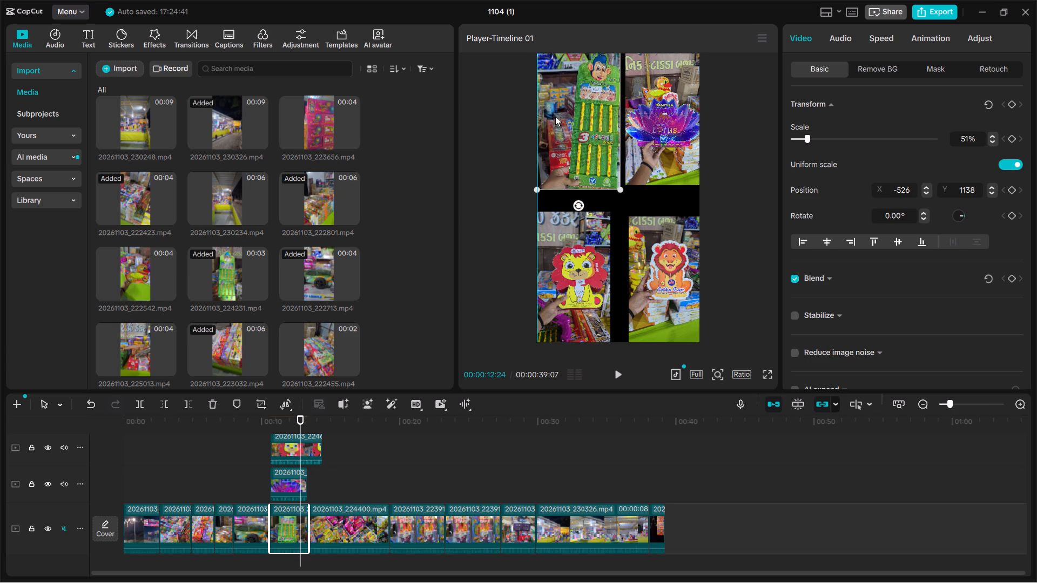
pyautogui.moveTo(555, 116); pyautogui.dragTo(555, 126)
# Try to enlarge the purple Lotus clip further in the video frame's top-right corner.
pyautogui.click(631, 97)
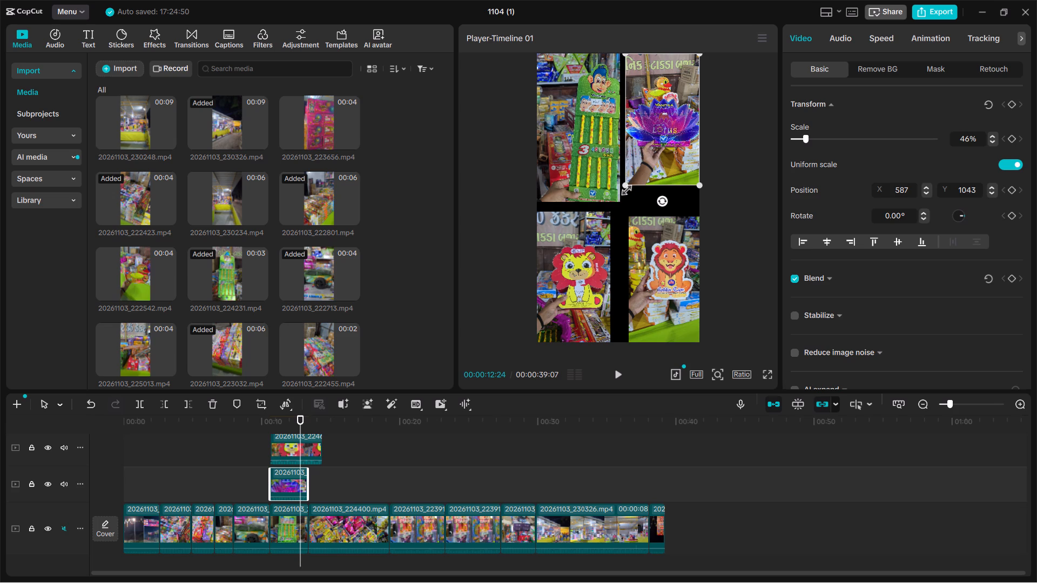
pyautogui.moveTo(622, 181); pyautogui.dragTo(618, 187)
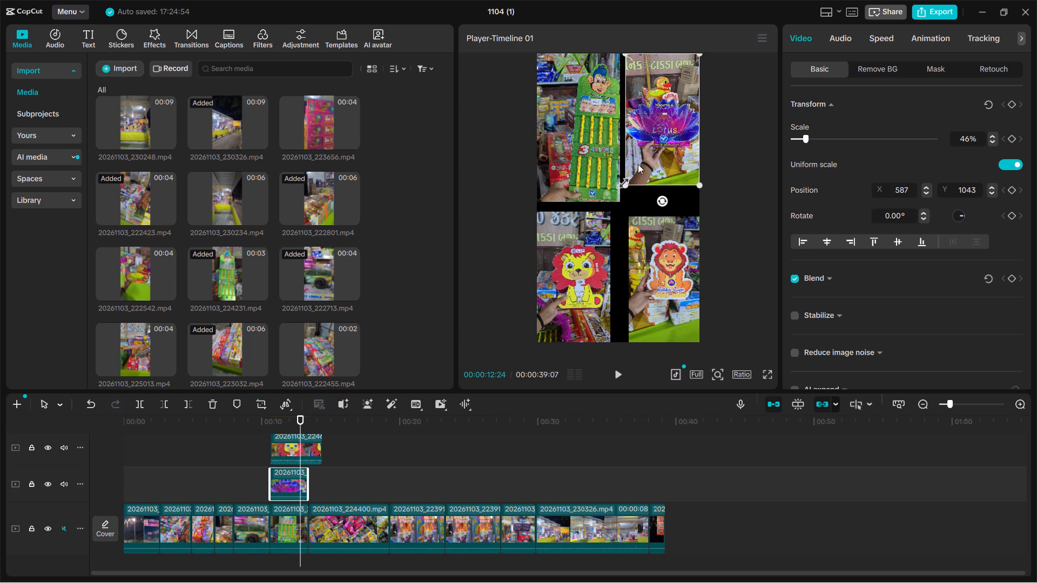
pyautogui.click(638, 164)
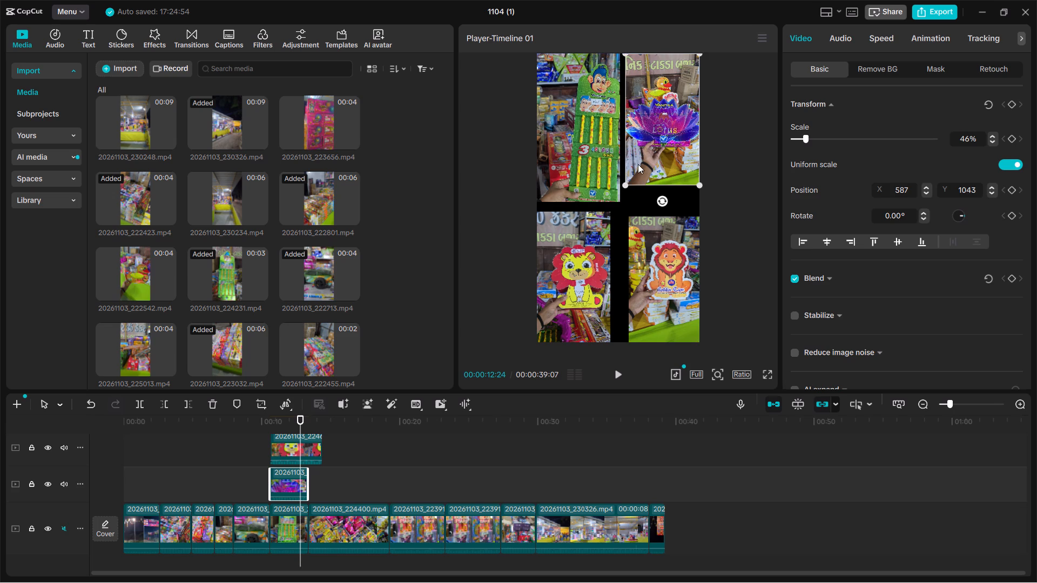
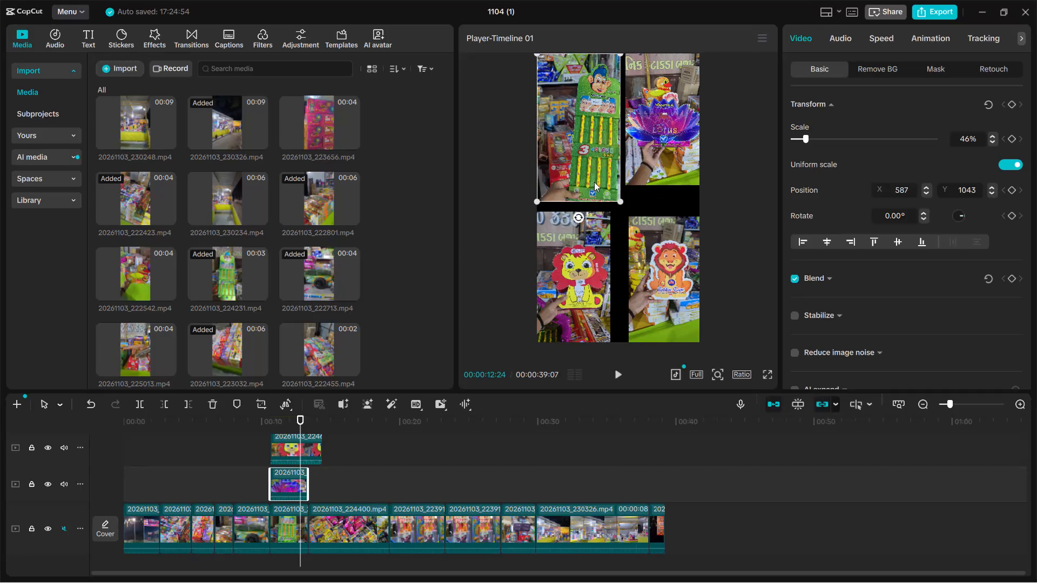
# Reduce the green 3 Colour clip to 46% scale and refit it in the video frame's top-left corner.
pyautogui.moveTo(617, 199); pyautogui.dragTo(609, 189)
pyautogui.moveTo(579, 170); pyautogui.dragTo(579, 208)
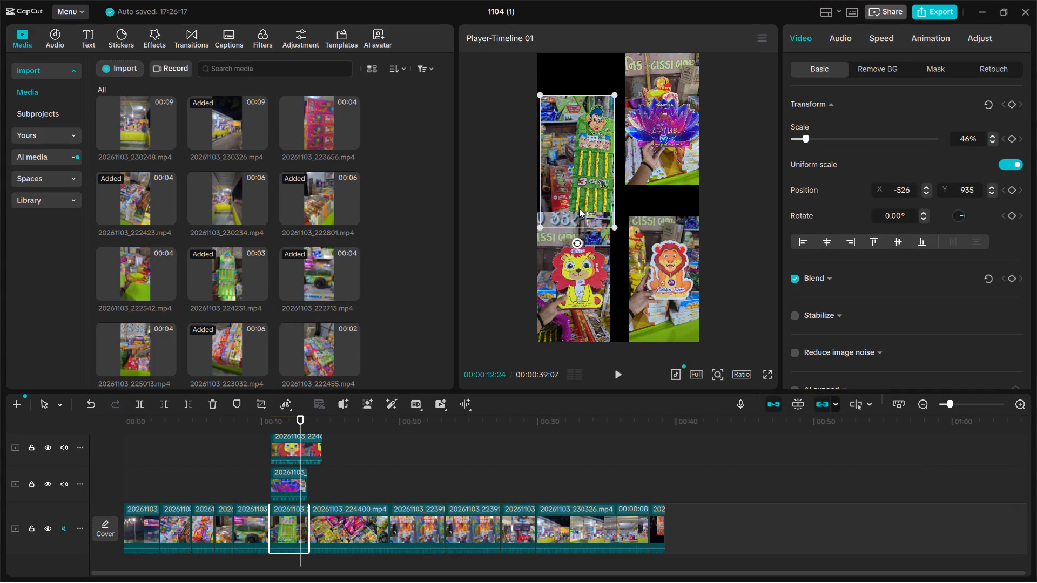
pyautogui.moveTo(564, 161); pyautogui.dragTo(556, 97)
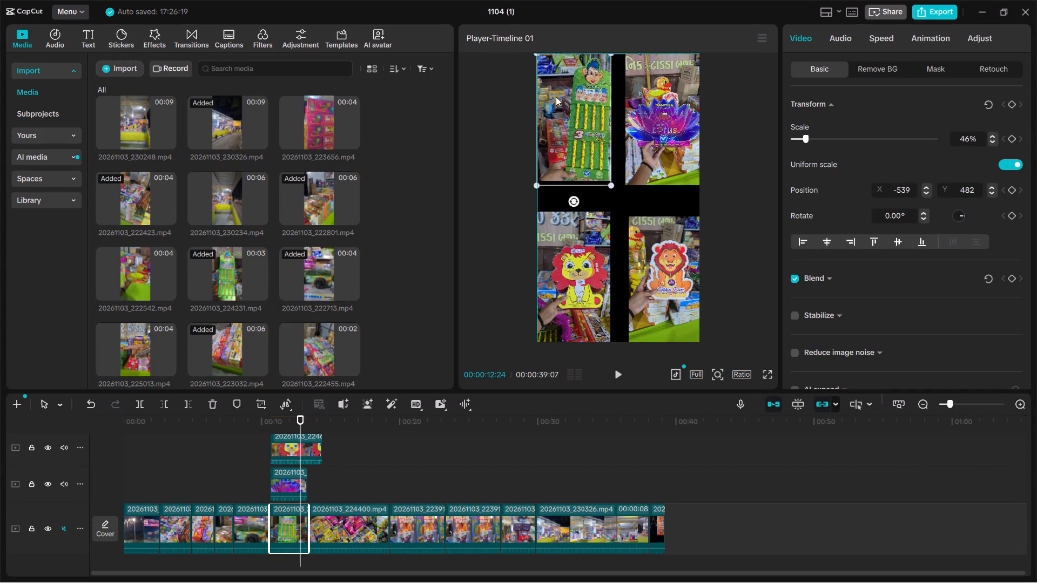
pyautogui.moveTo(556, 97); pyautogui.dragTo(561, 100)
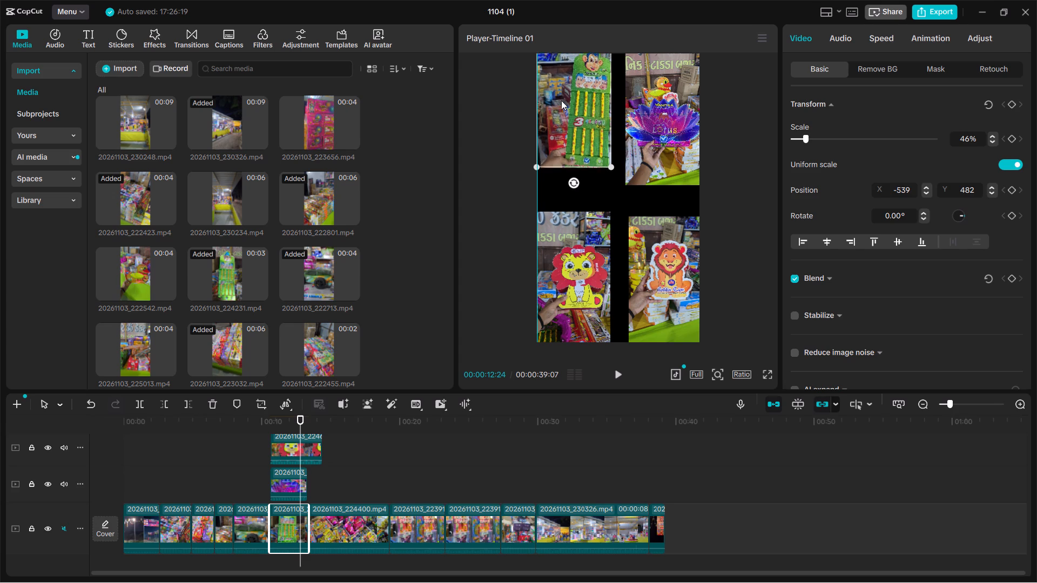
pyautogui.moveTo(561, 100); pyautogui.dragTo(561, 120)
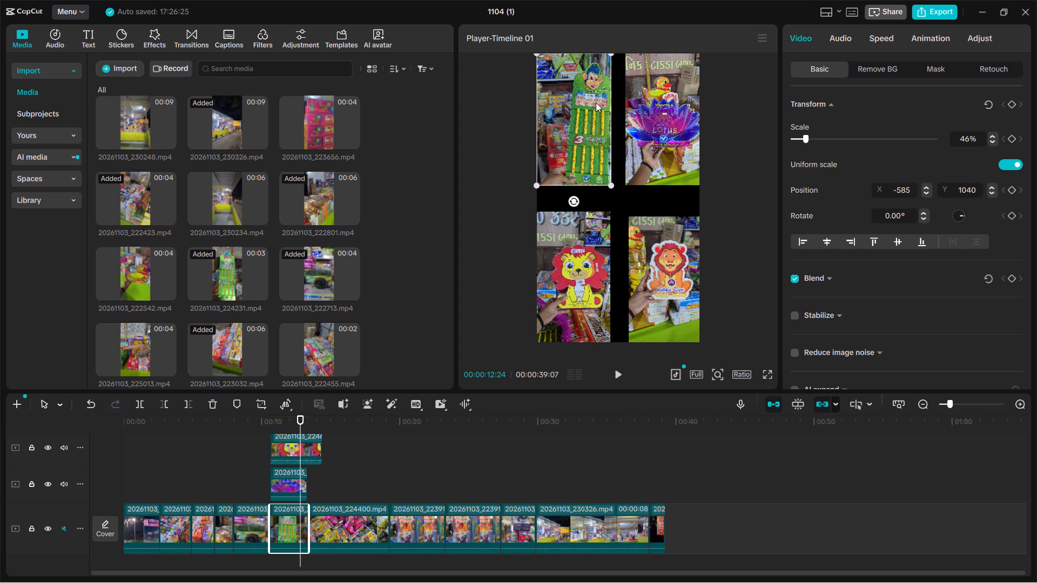
# Enlarge the purple Lotus clip to 51% scale and refit it in the video frame's top-right corner.
pyautogui.click(672, 120)
pyautogui.moveTo(624, 181); pyautogui.dragTo(621, 186)
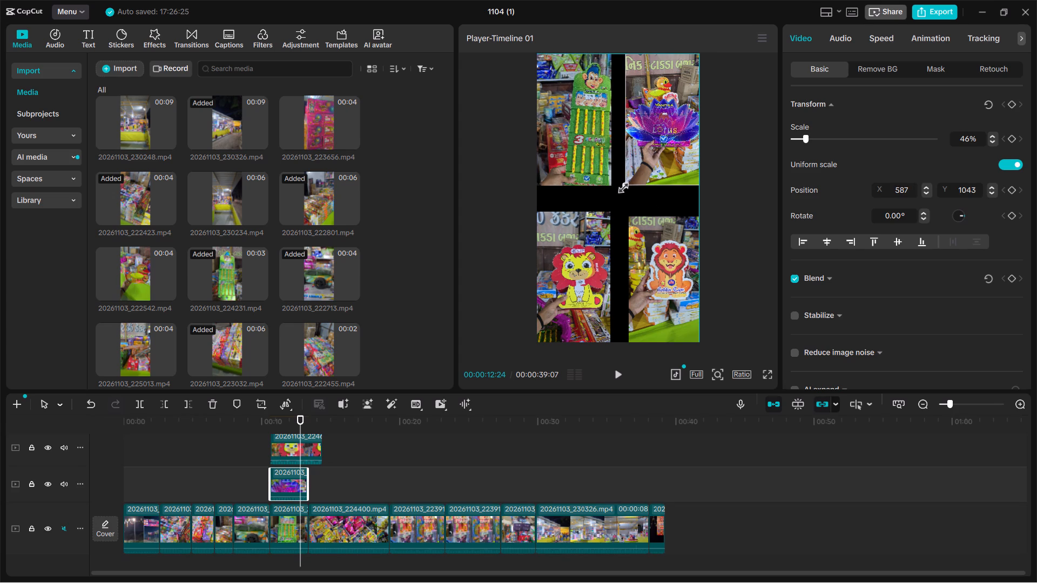
pyautogui.moveTo(621, 186); pyautogui.dragTo(616, 189)
pyautogui.moveTo(654, 133); pyautogui.dragTo(648, 138)
# Enlarge the green 3 Colour clip to 50% scale and refit it in the video frame's top-left corner.
pyautogui.click(566, 142)
pyautogui.moveTo(608, 186); pyautogui.dragTo(608, 185)
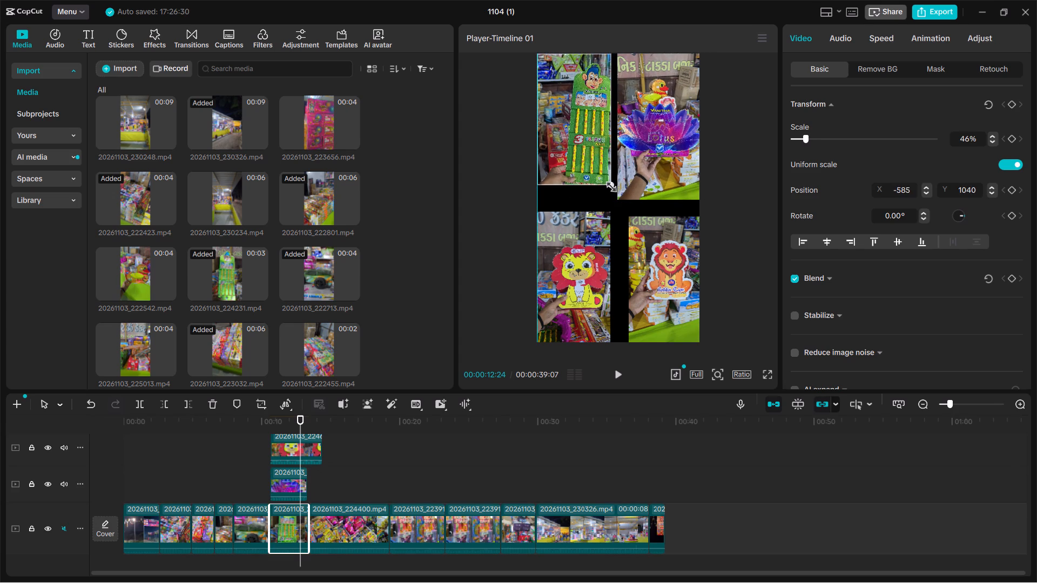
pyautogui.moveTo(608, 185); pyautogui.dragTo(614, 195)
pyautogui.click(583, 152)
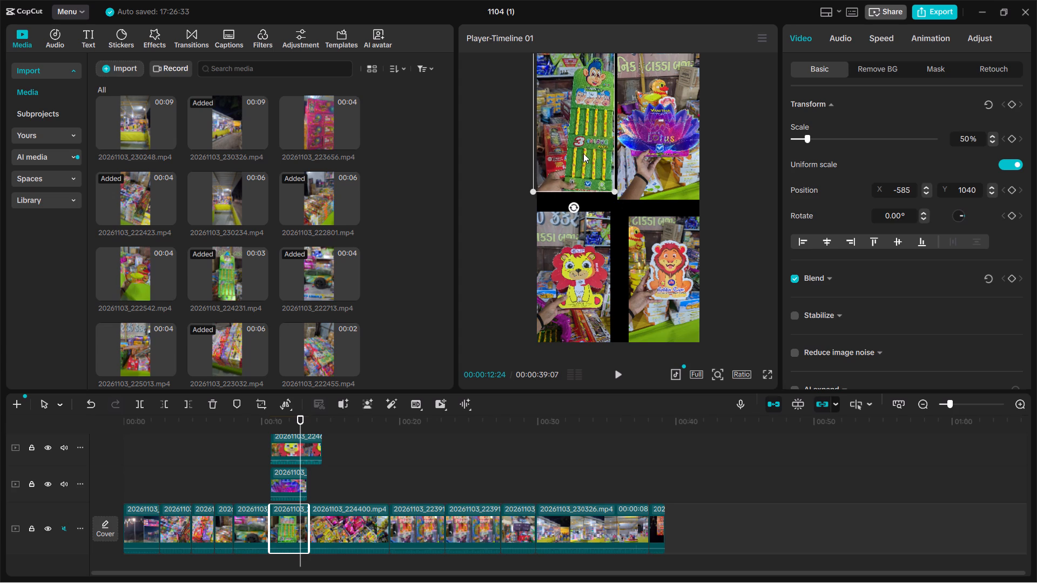
pyautogui.click(739, 211)
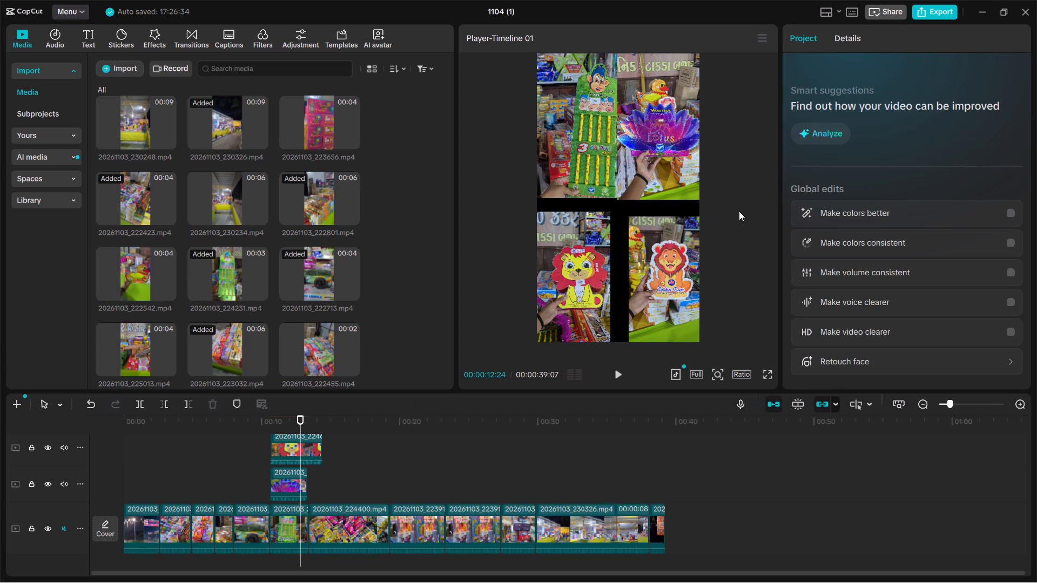
# Enlarge the yellow lion clip to 50% scale and refit it in the video frame's bottom-left corner.
pyautogui.click(671, 184)
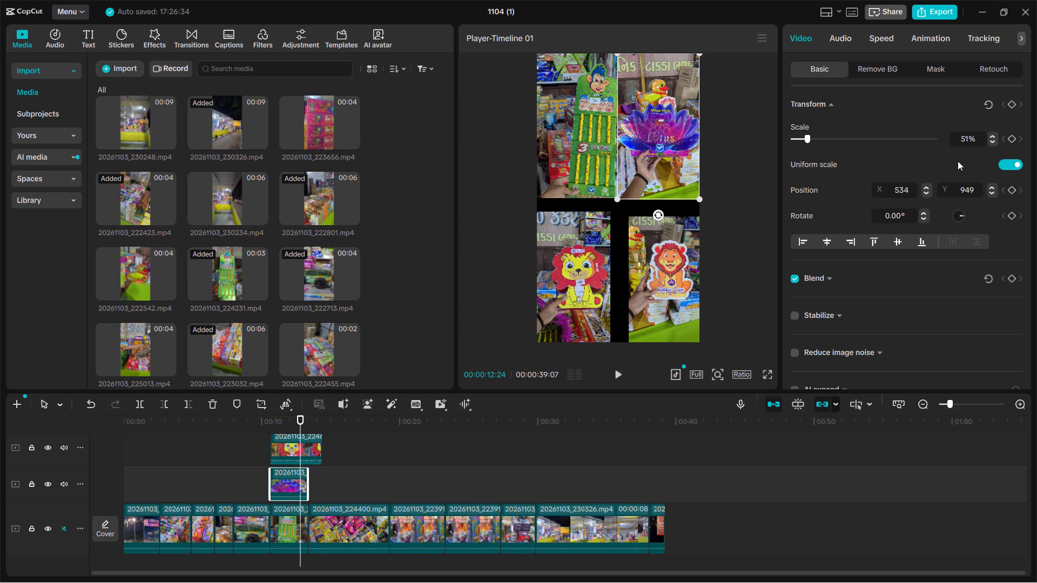
pyautogui.click(575, 304)
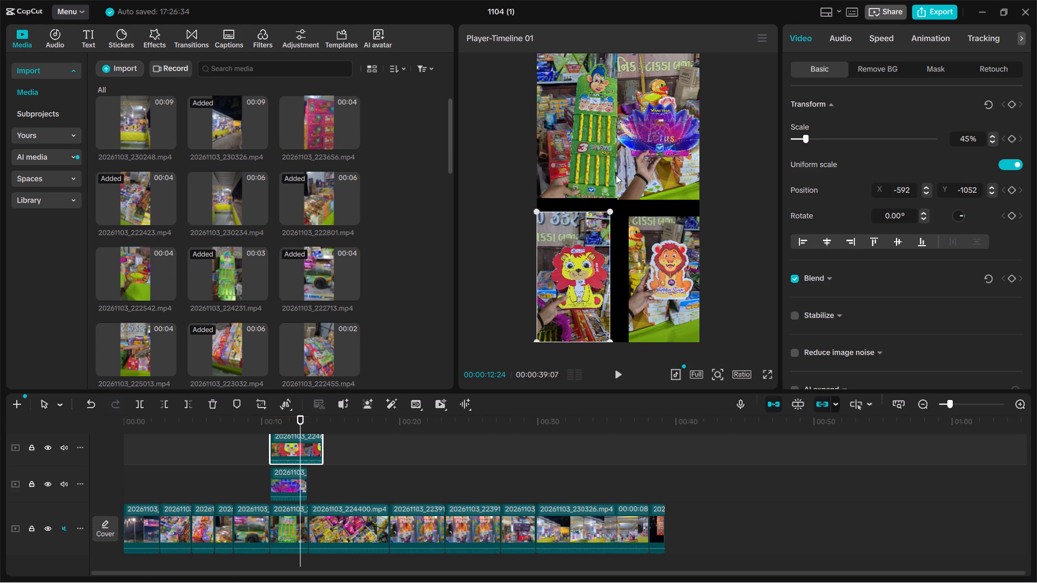
pyautogui.moveTo(609, 210); pyautogui.dragTo(614, 200)
pyautogui.moveTo(579, 254); pyautogui.dragTo(584, 244)
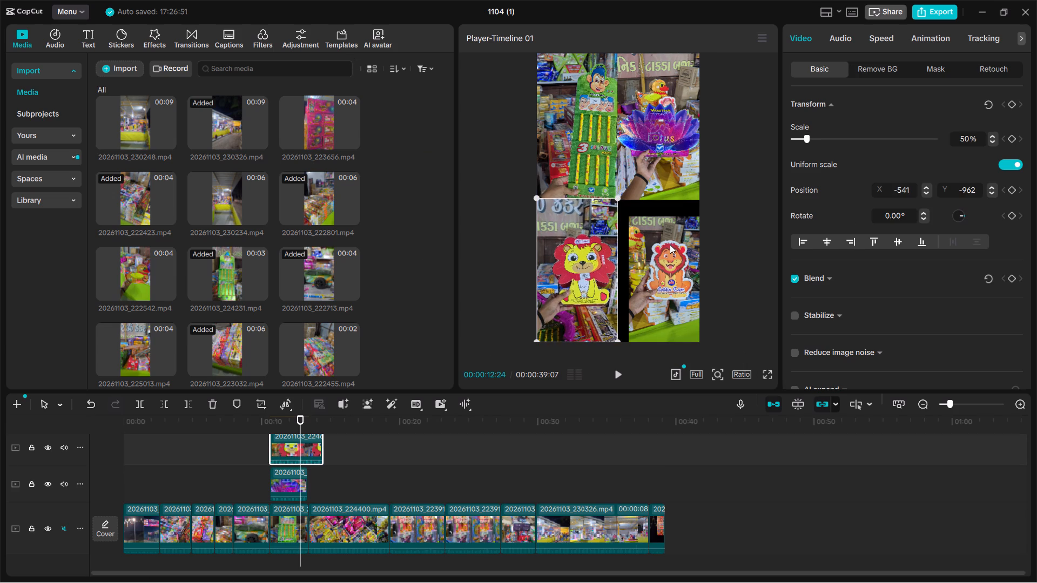
# Enlarge the orange lion clip to 52% scale and refit it in the video frame's bottom-right corner.
pyautogui.click(670, 245)
pyautogui.moveTo(625, 213); pyautogui.dragTo(614, 196)
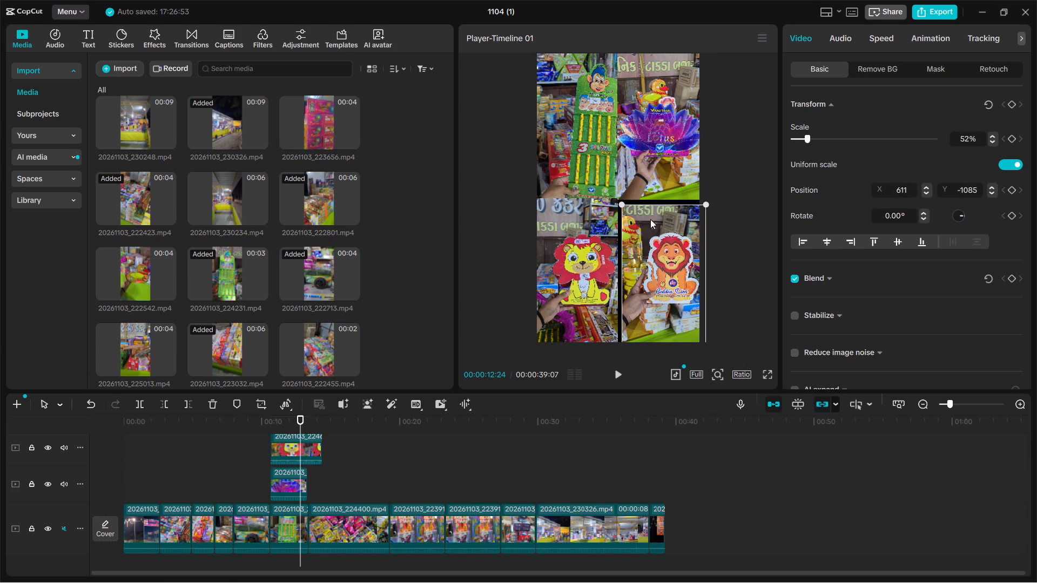
pyautogui.moveTo(663, 241); pyautogui.dragTo(655, 232)
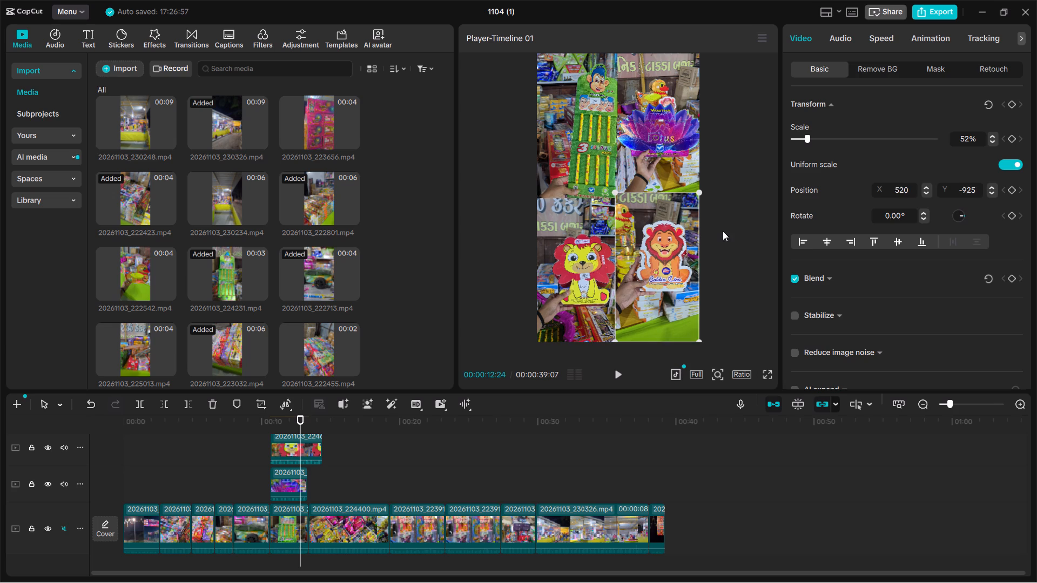
# Examine up close the seams where the four product clips meet in the split-screen section.
pyautogui.click(723, 231)
pyautogui.keyDown('ctrl'); pyautogui.scroll(3, 643, 191); pyautogui.keyUp('ctrl')
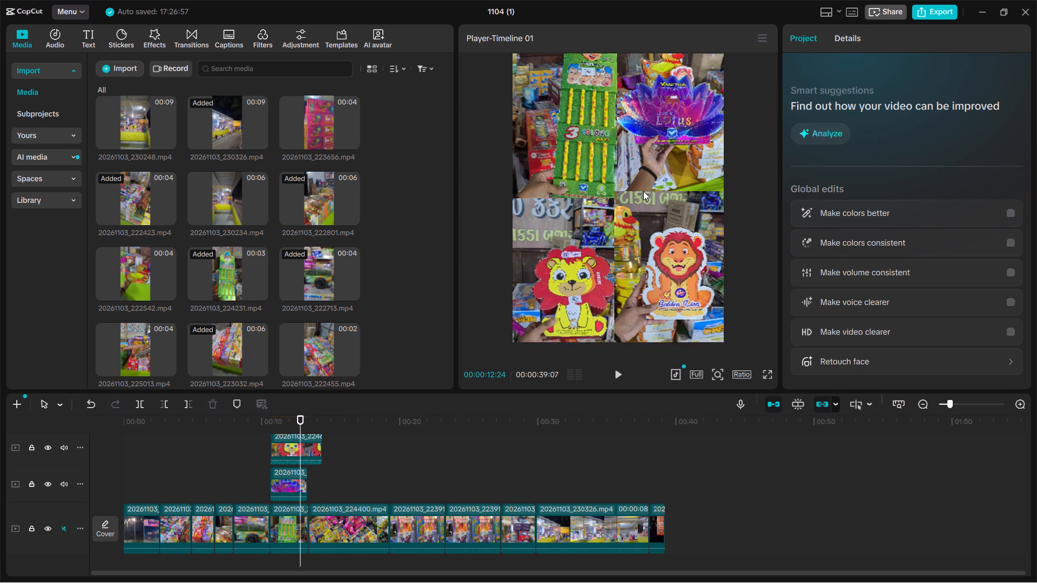
pyautogui.keyDown('ctrl'); pyautogui.scroll(9, 643, 191); pyautogui.keyUp('ctrl')
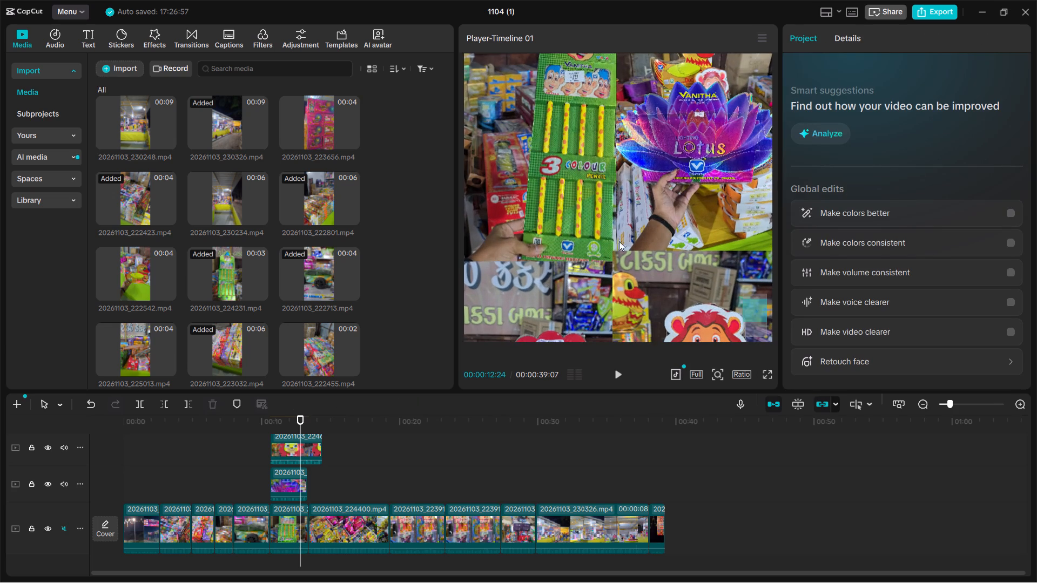
pyautogui.click(649, 270)
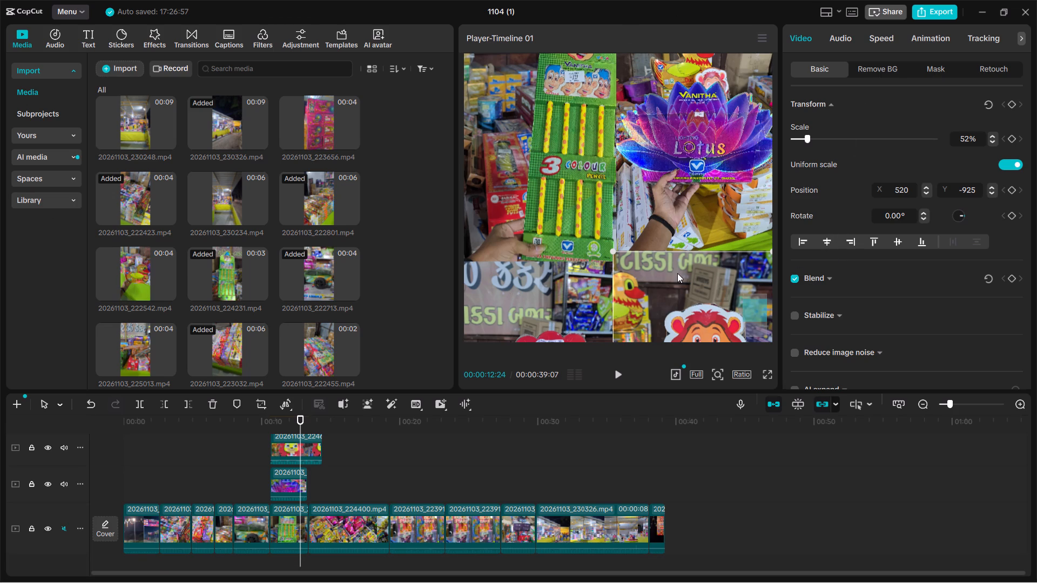
pyautogui.keyDown('ctrl'); pyautogui.scroll(-2, 649, 216); pyautogui.keyUp('ctrl')
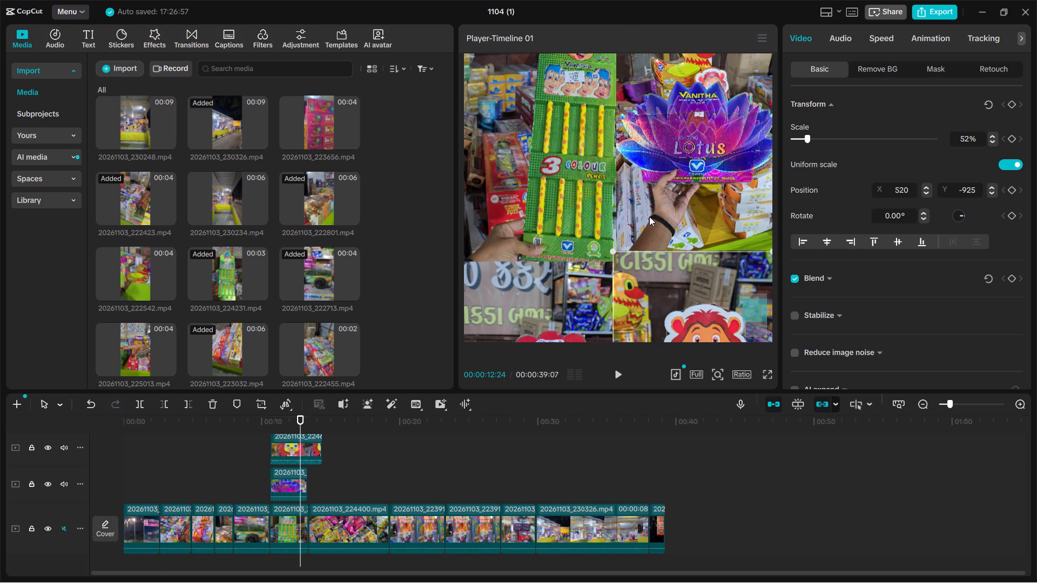
pyautogui.keyDown('ctrl'); pyautogui.scroll(-2, 649, 216); pyautogui.keyUp('ctrl')
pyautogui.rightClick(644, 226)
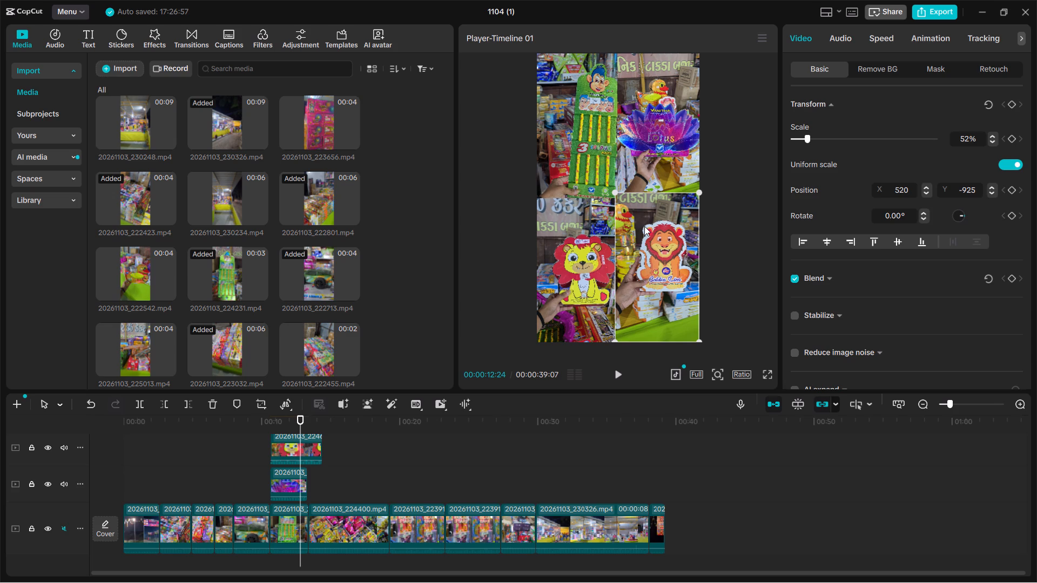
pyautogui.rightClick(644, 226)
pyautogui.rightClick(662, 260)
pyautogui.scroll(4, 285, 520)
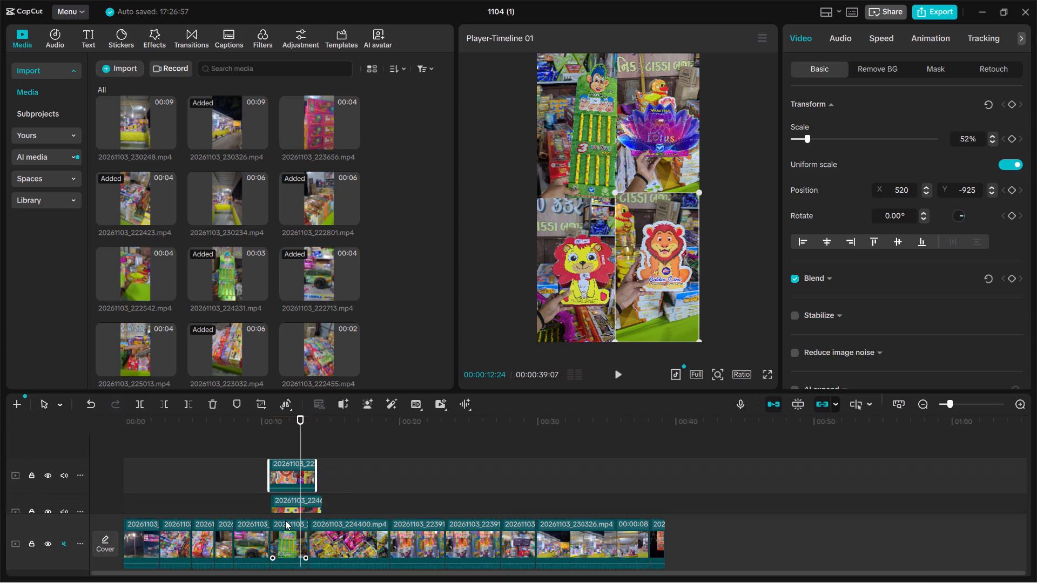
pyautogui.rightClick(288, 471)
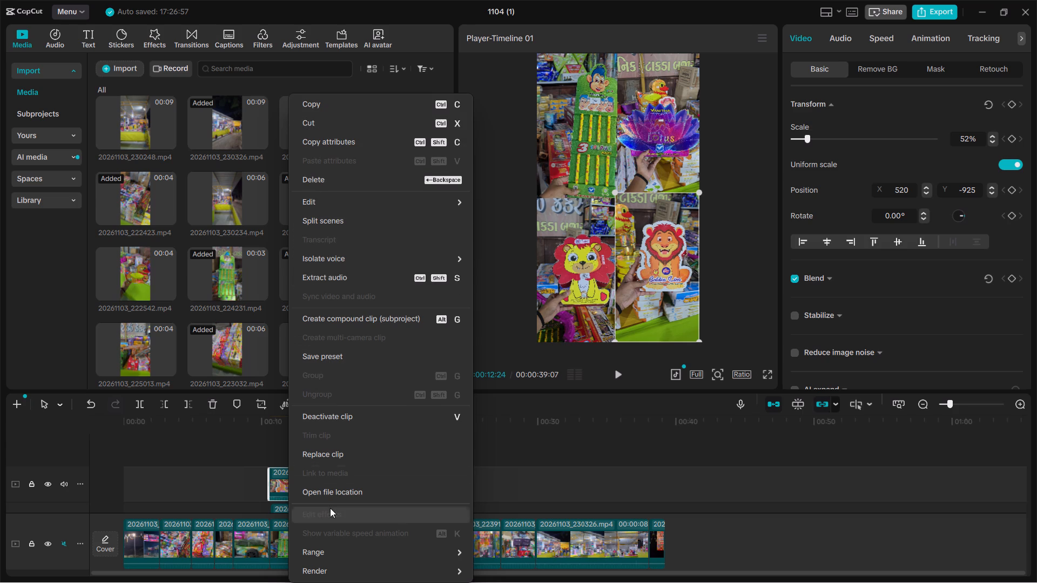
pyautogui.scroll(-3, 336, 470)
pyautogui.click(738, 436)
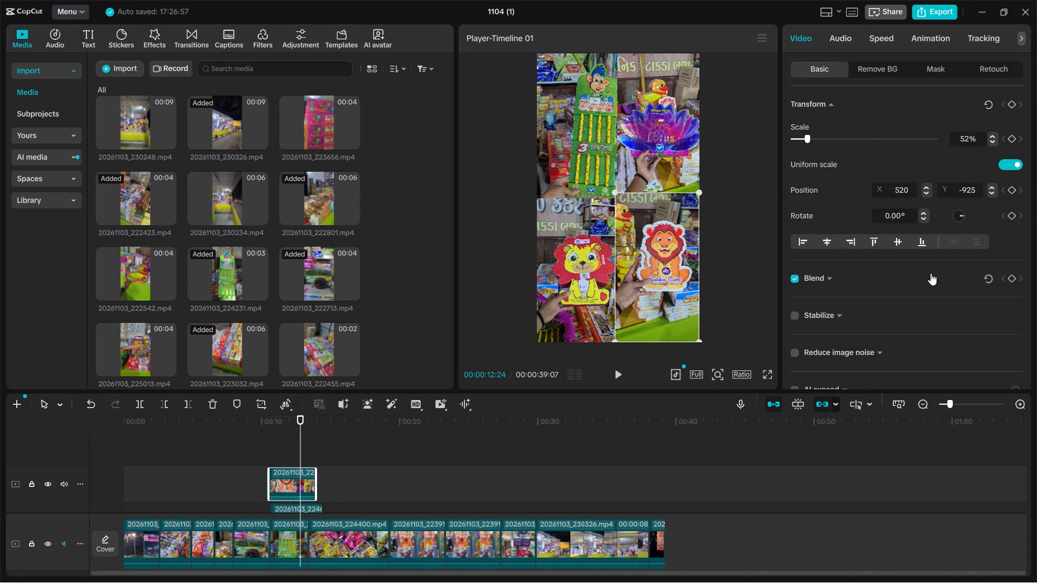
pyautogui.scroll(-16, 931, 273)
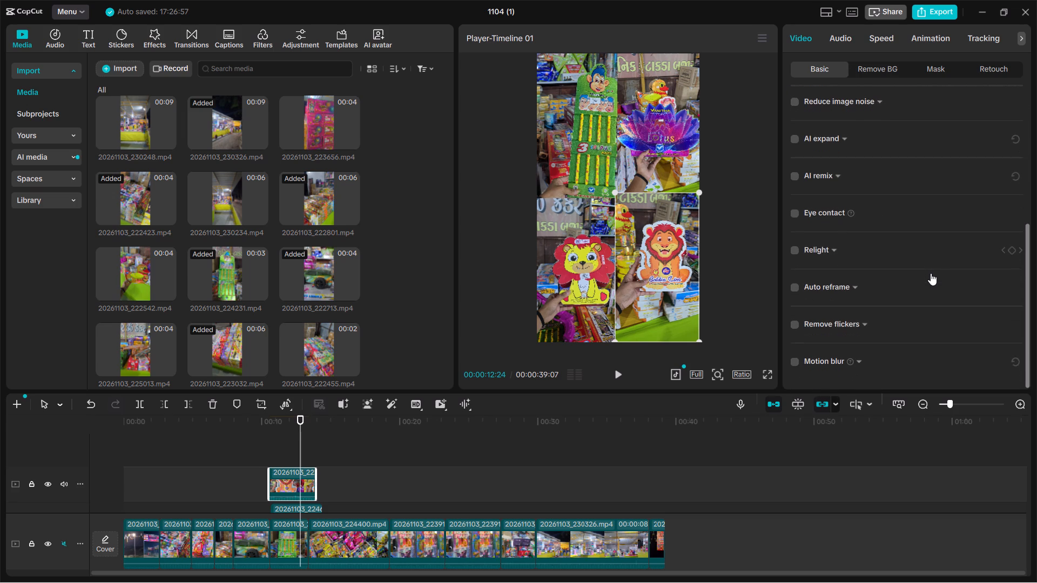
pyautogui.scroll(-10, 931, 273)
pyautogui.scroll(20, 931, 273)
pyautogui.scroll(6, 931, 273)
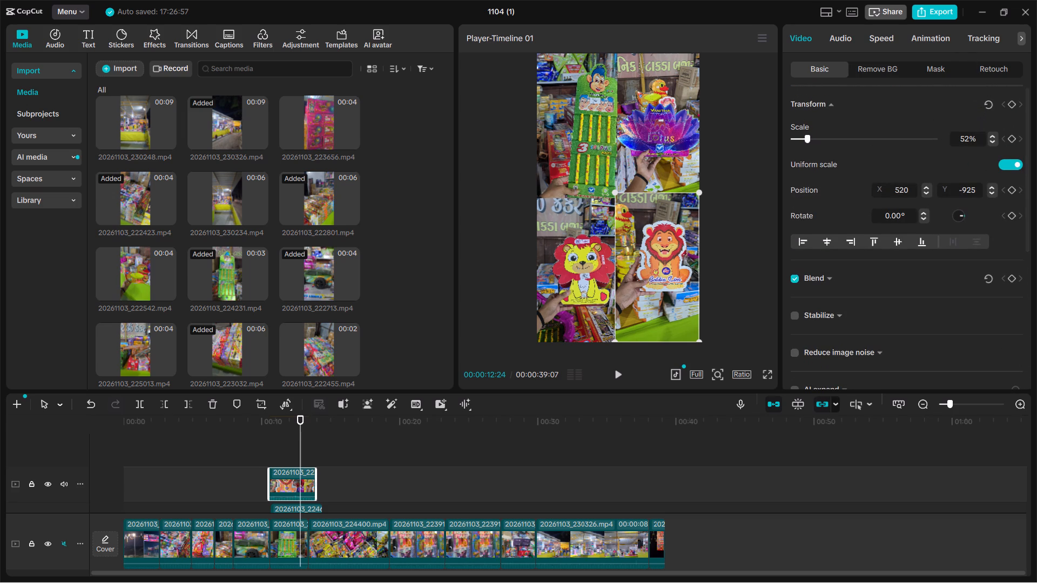
# Reduce the orange lion clip to 50% scale and refit it in the video frame's bottom-right corner at position 542, -963.
pyautogui.click(993, 141)
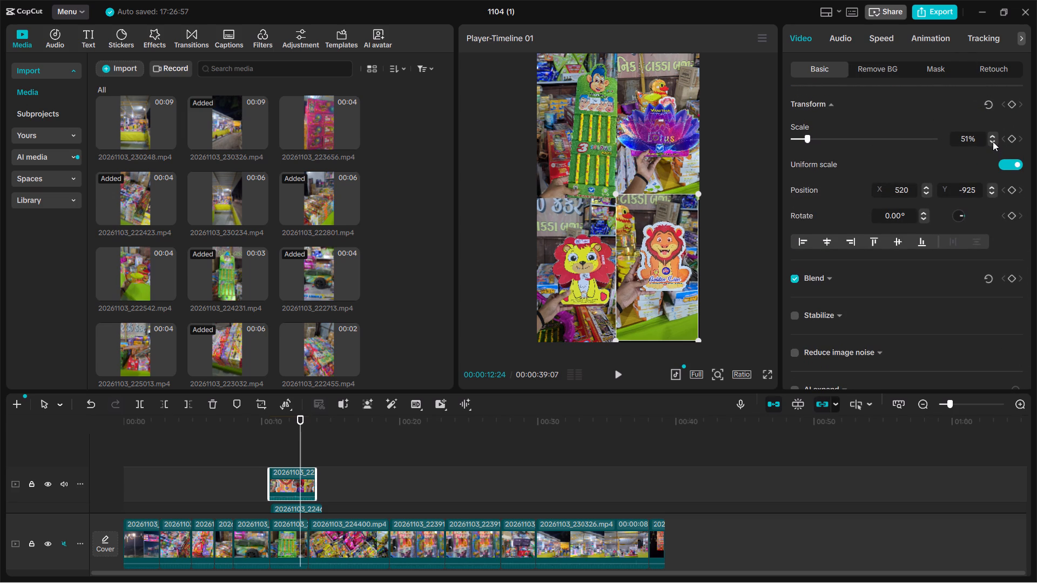
pyautogui.click(668, 267)
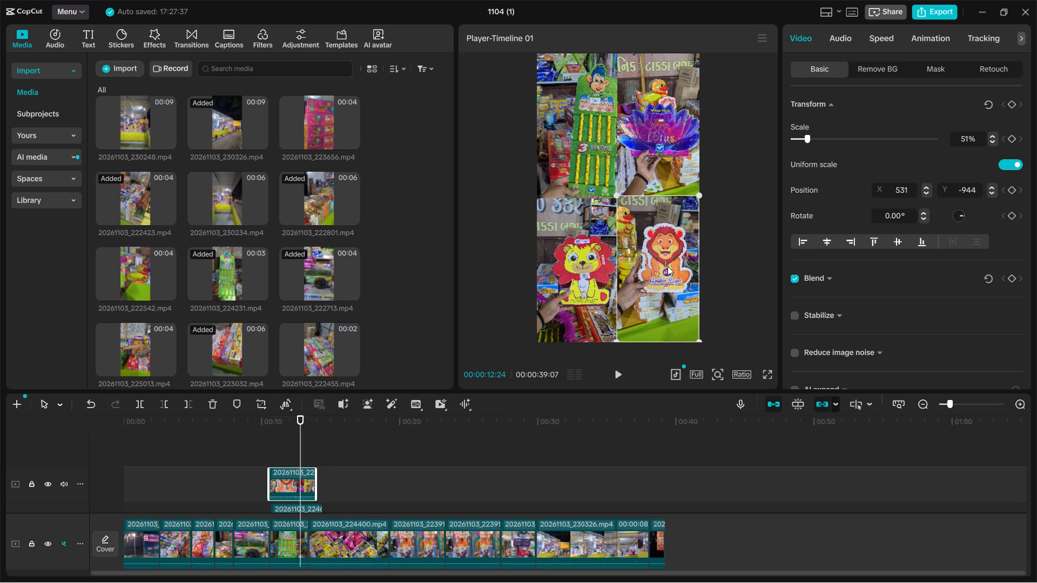
pyautogui.click(590, 251)
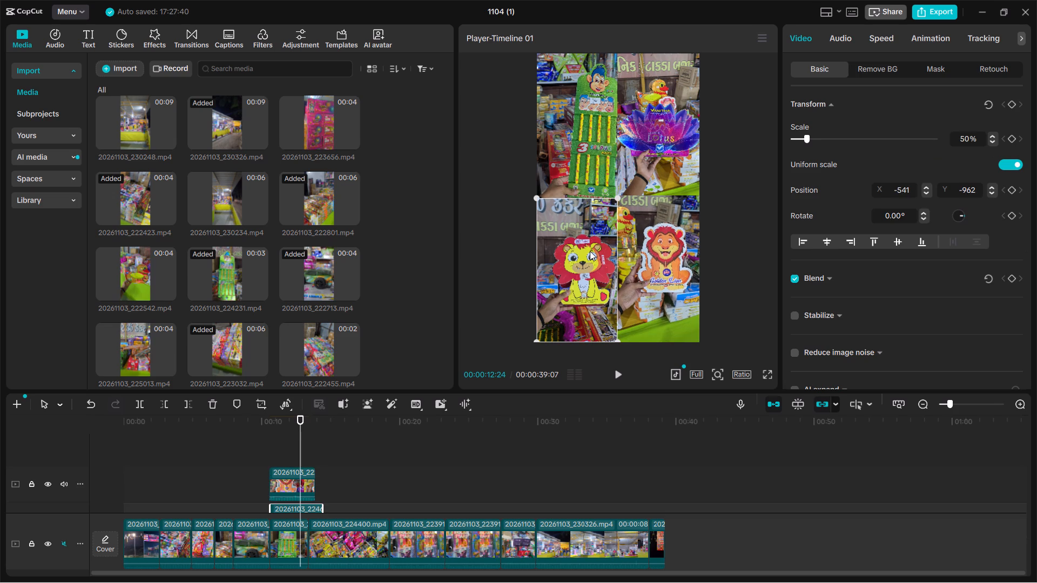
pyautogui.click(656, 238)
pyautogui.click(995, 141)
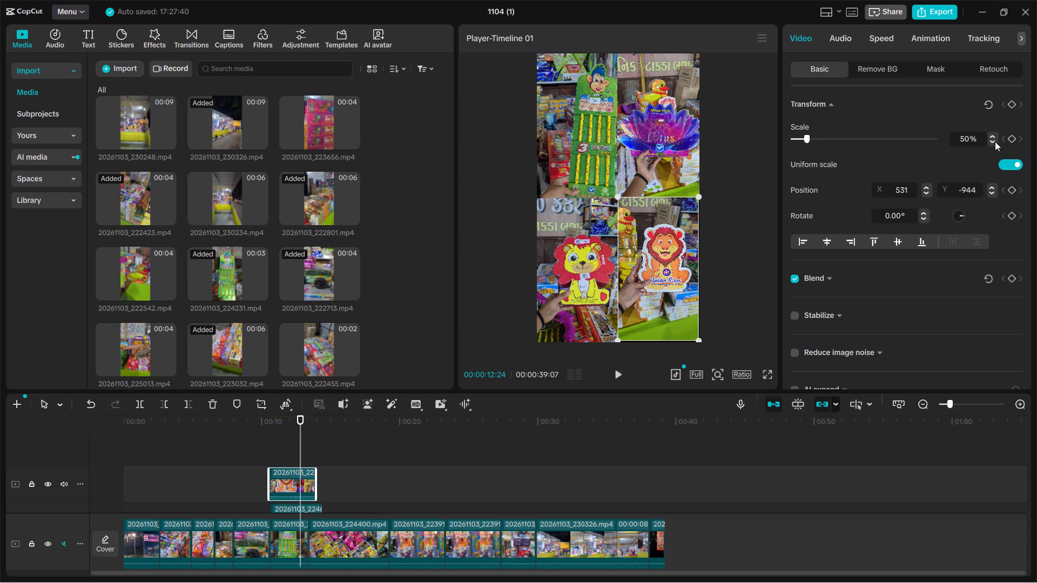
pyautogui.moveTo(665, 256); pyautogui.dragTo(665, 262)
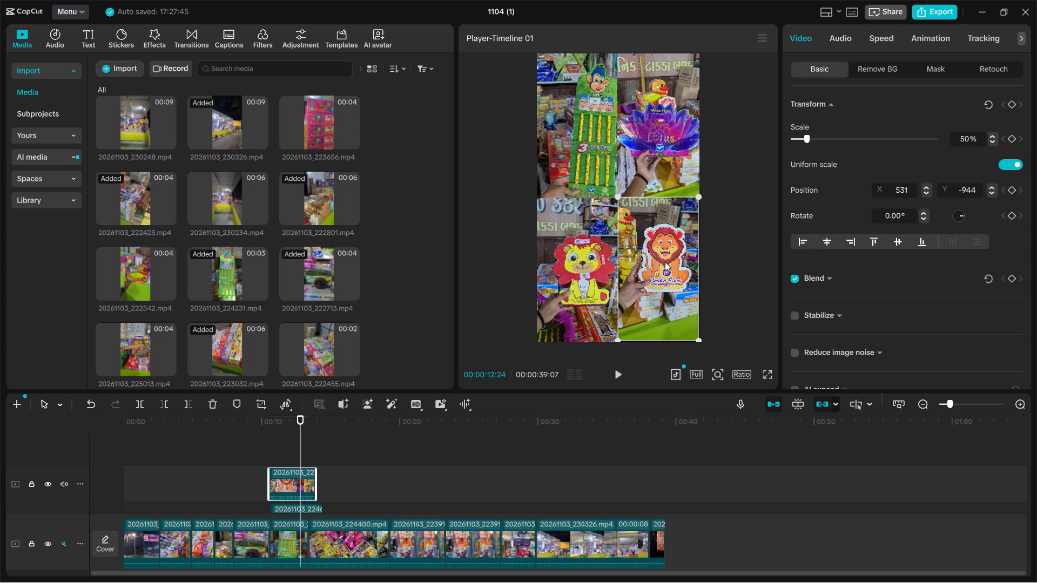
pyautogui.moveTo(665, 262); pyautogui.dragTo(665, 265)
pyautogui.click(665, 265)
pyautogui.click(665, 265)
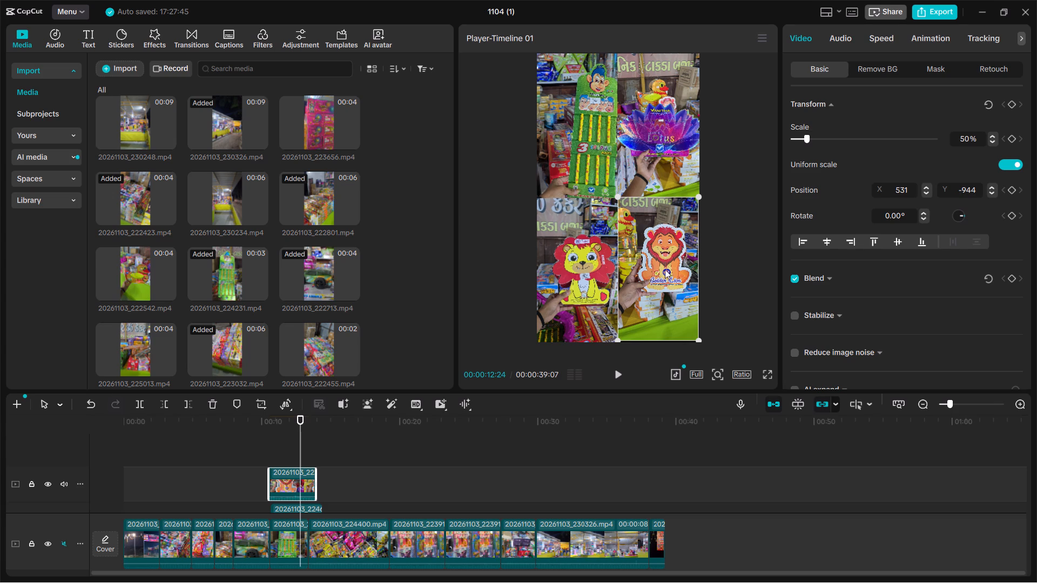
pyautogui.click(663, 260)
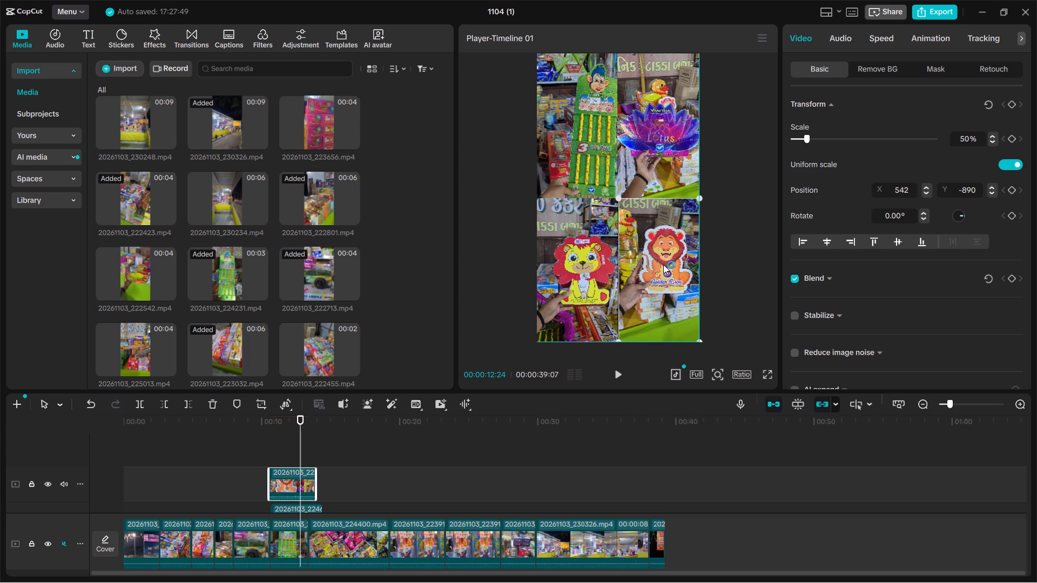
pyautogui.click(729, 270)
# Compare the two lion clips' positions and set the yellow lion clip's X position to -542.
pyautogui.click(583, 202)
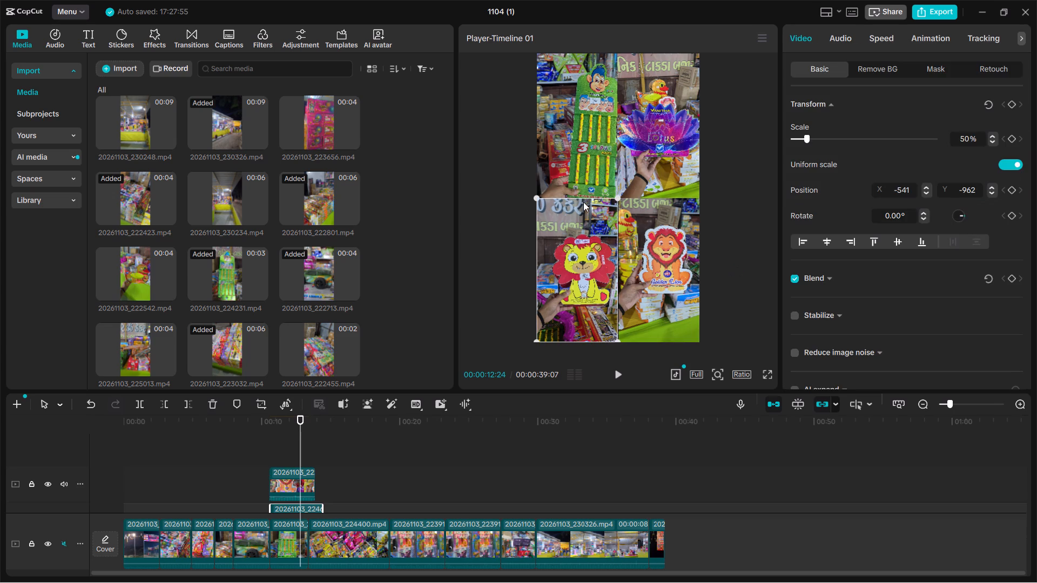
pyautogui.click(671, 244)
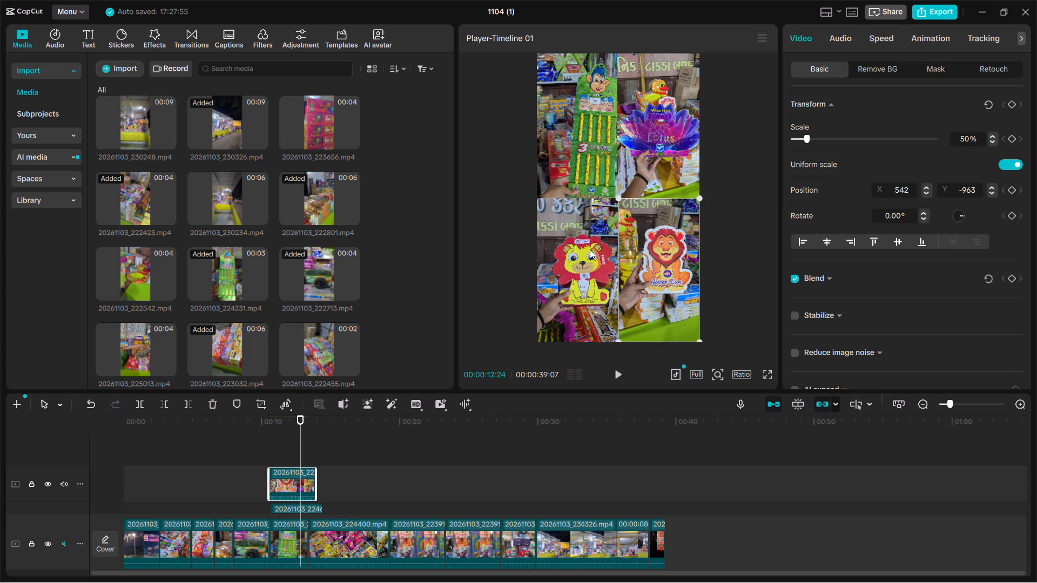
pyautogui.click(589, 249)
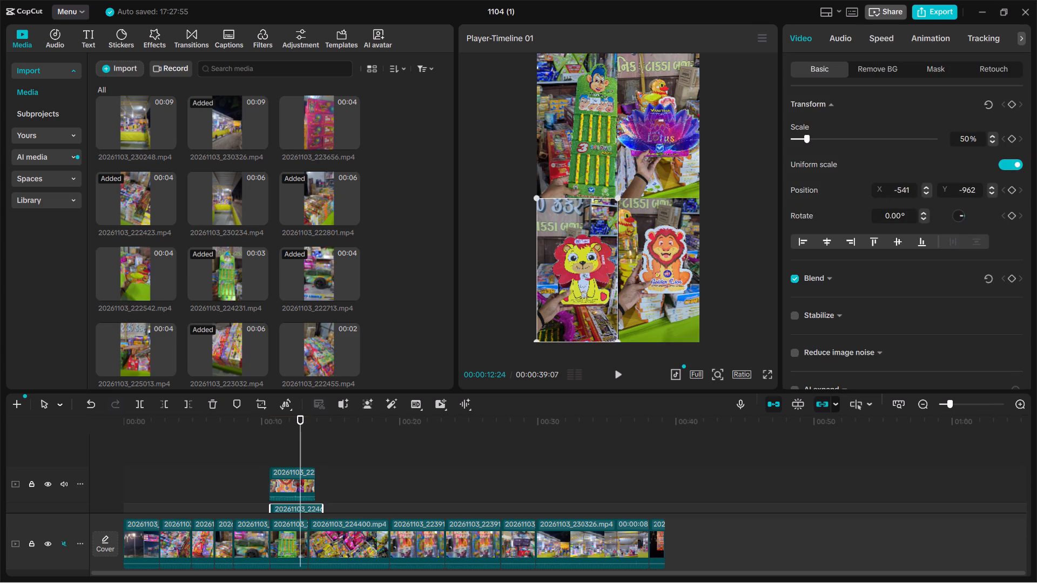
pyautogui.click(910, 191)
pyautogui.press('BackSpace')
pyautogui.press('2')
# Raise the scale of the green pencil, orange lion and yellow lion clips to 51% to match the lotus clip.
pyautogui.click(719, 268)
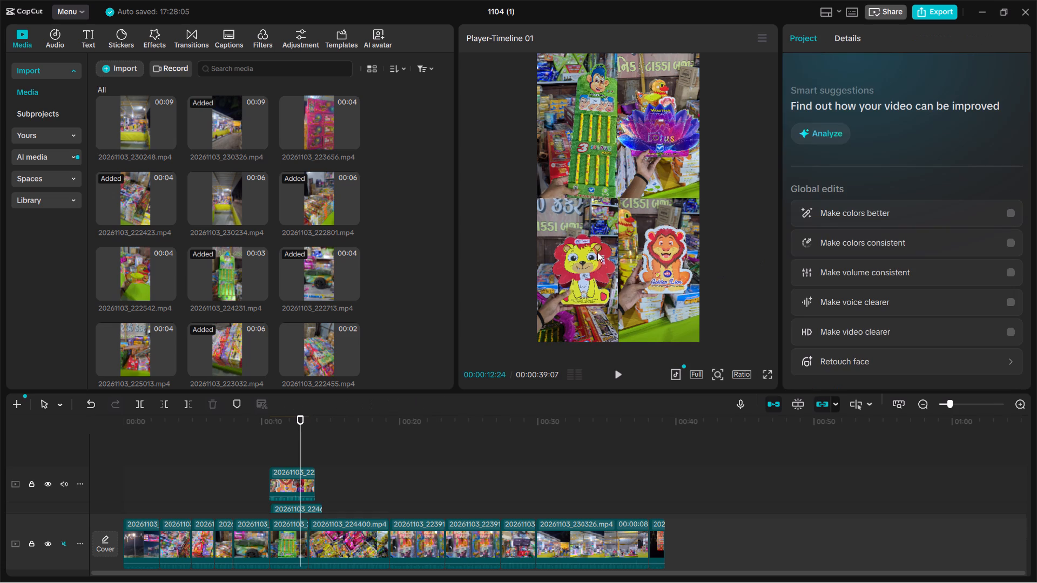
pyautogui.click(571, 87)
pyautogui.click(657, 101)
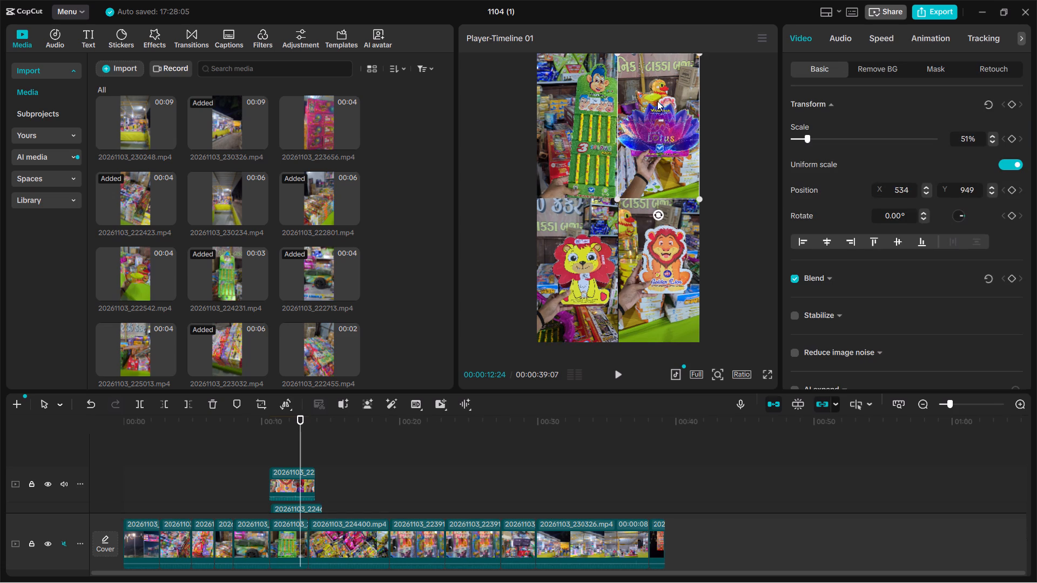
pyautogui.click(740, 127)
pyautogui.click(658, 140)
pyautogui.click(570, 125)
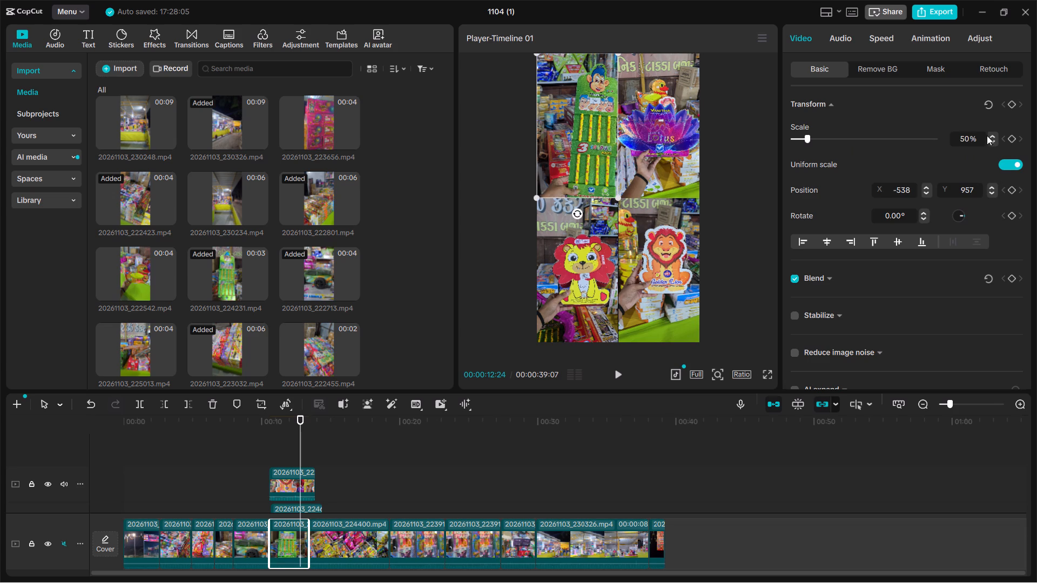
pyautogui.click(989, 134)
pyautogui.click(630, 266)
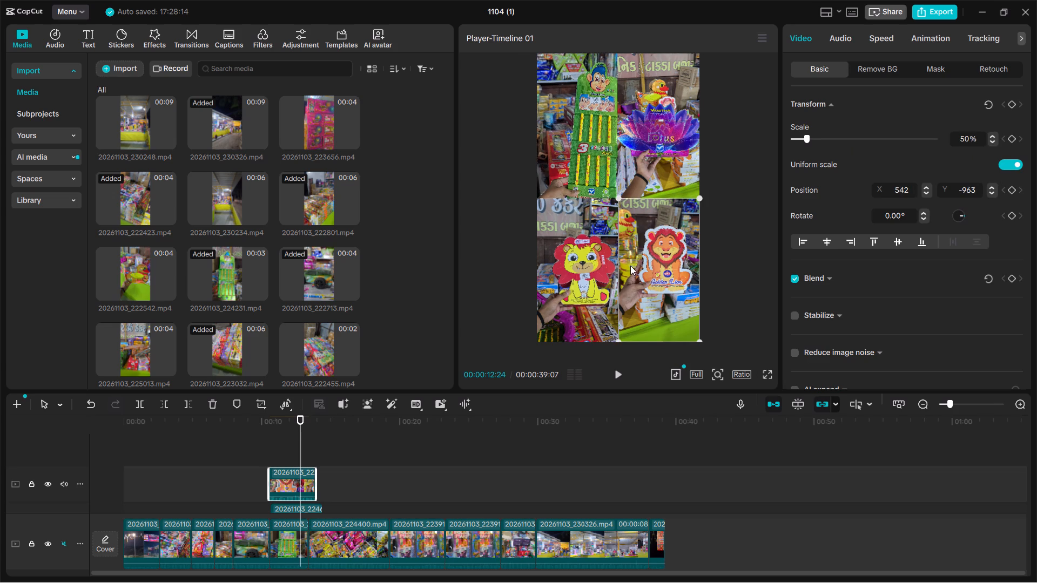
pyautogui.click(990, 134)
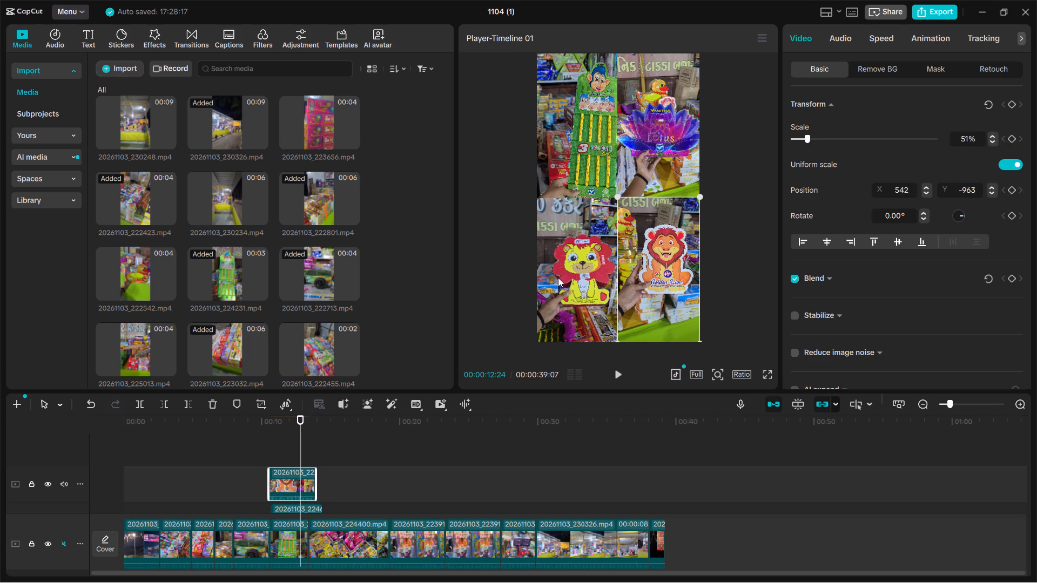
pyautogui.click(558, 277)
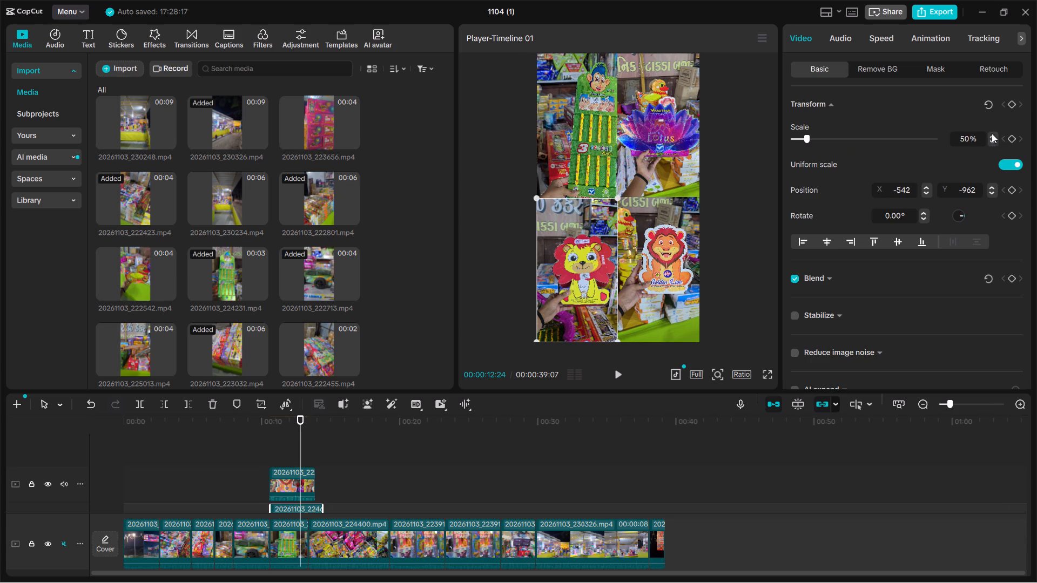
pyautogui.click(992, 133)
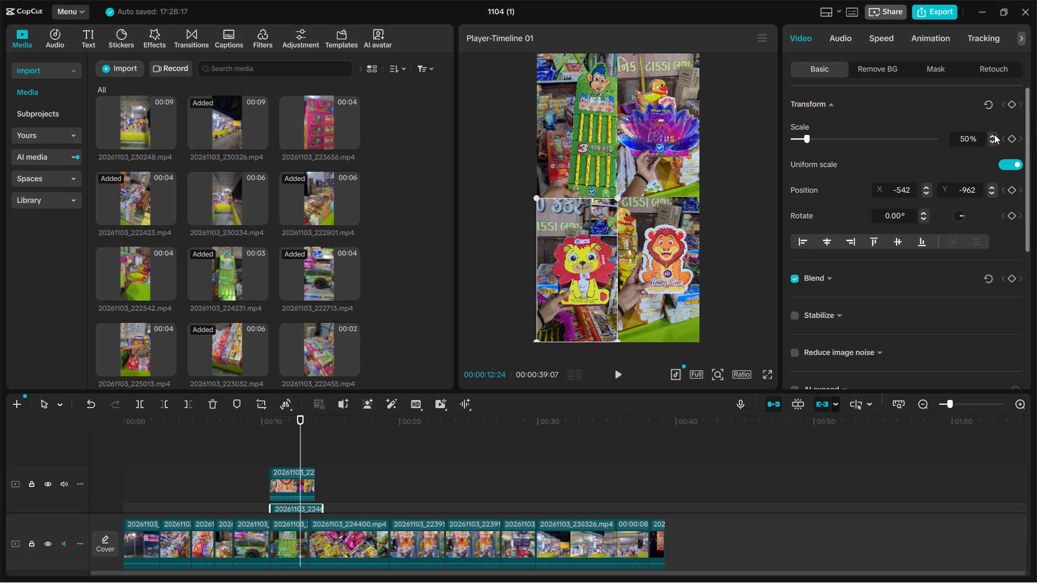
pyautogui.click(991, 135)
pyautogui.click(684, 396)
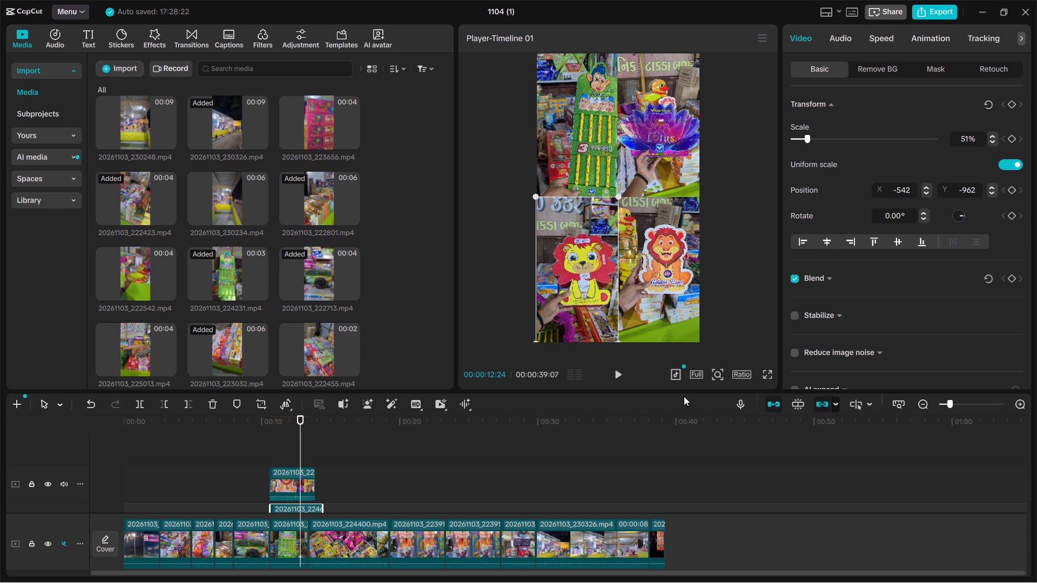
# Examine the seams between the four split-screen product clips up close and at full-frame view.
pyautogui.click(762, 372)
pyautogui.click(783, 249)
pyautogui.click(695, 192)
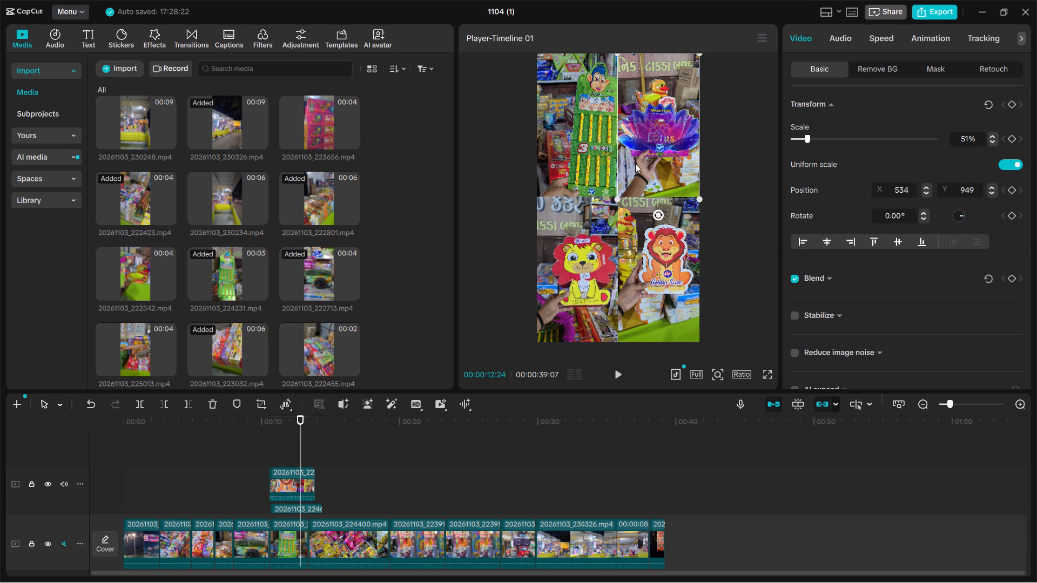
pyautogui.click(727, 184)
pyautogui.keyDown('ctrl'); pyautogui.scroll(5, 727, 184); pyautogui.keyUp('ctrl')
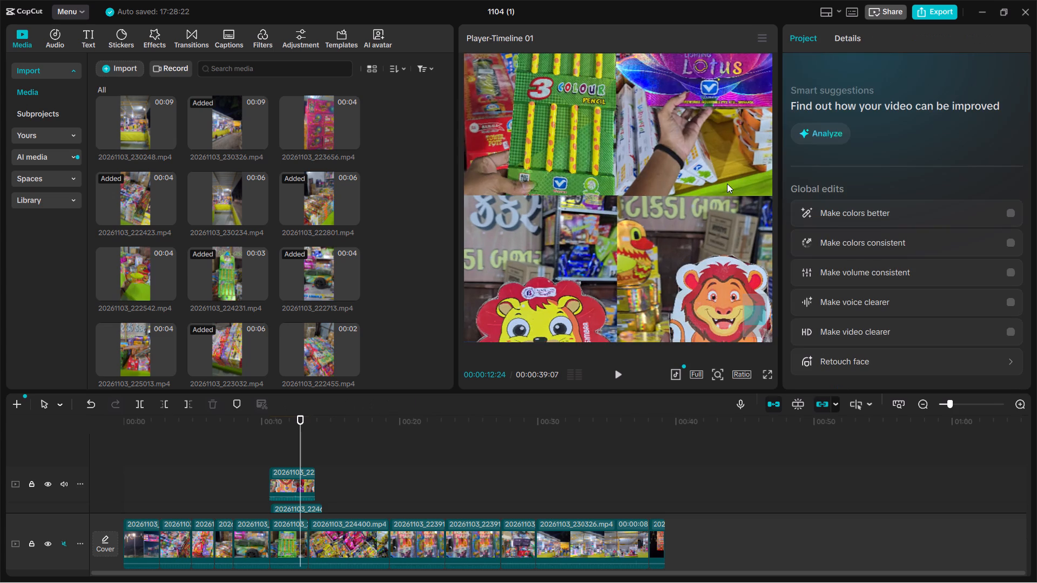
pyautogui.keyDown('ctrl'); pyautogui.scroll(-7, 700, 161); pyautogui.keyUp('ctrl')
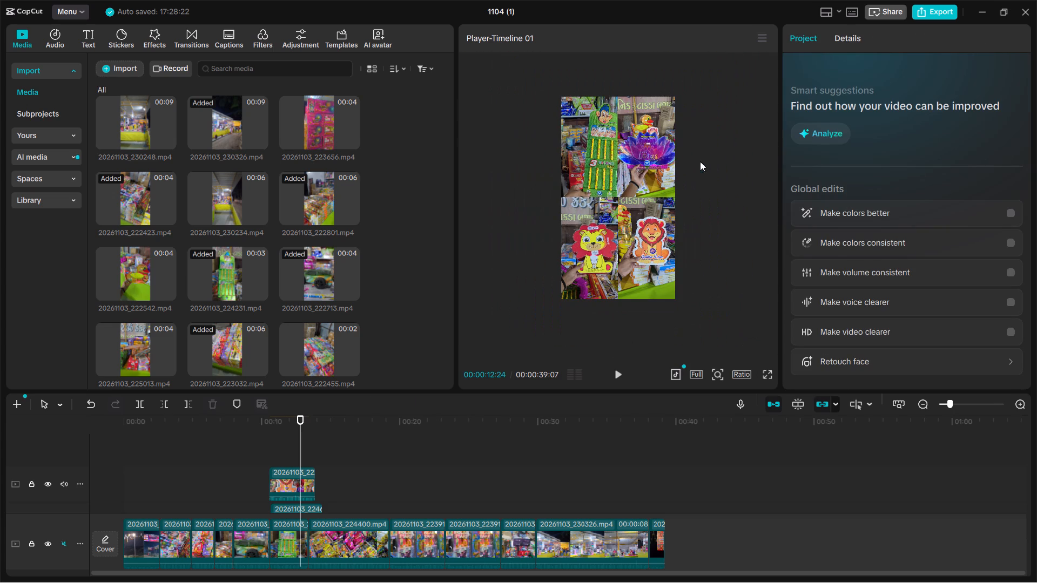
pyautogui.click(712, 192)
pyautogui.keyDown('ctrl'); pyautogui.scroll(3, 712, 192); pyautogui.keyUp('ctrl')
pyautogui.keyDown('ctrl'); pyautogui.scroll(-3, 712, 192); pyautogui.keyUp('ctrl')
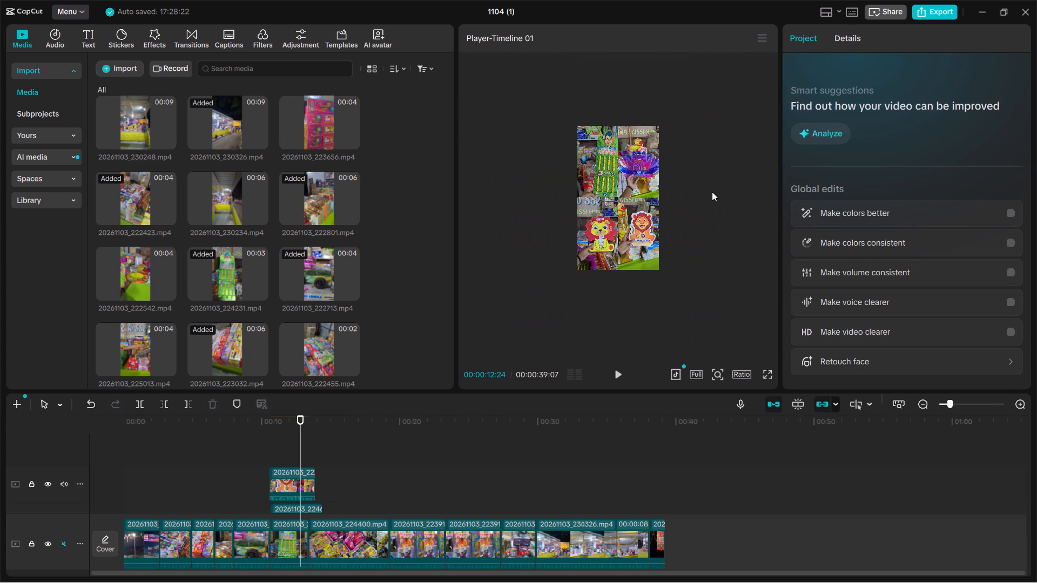
pyautogui.keyDown('ctrl'); pyautogui.scroll(4, 712, 192); pyautogui.keyUp('ctrl')
pyautogui.keyDown('ctrl'); pyautogui.scroll(-1, 712, 192); pyautogui.keyUp('ctrl')
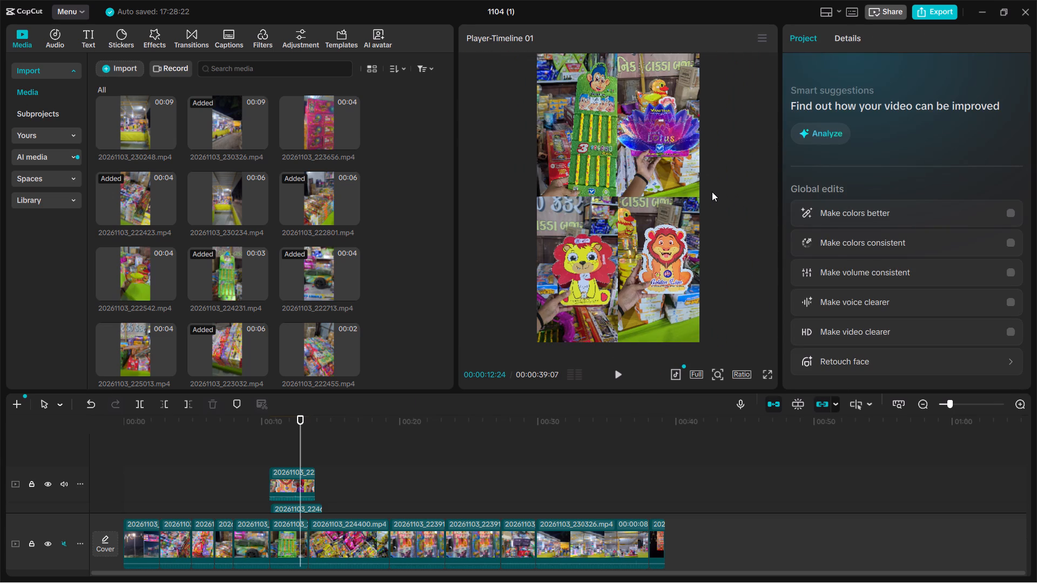
pyautogui.keyDown('ctrl'); pyautogui.scroll(-2, 712, 192); pyautogui.keyUp('ctrl')
# Trim the end of the yellow lion clip to a duration of 00:00:02:20, in line with the lotus clip's end.
pyautogui.scroll(-3, 261, 452)
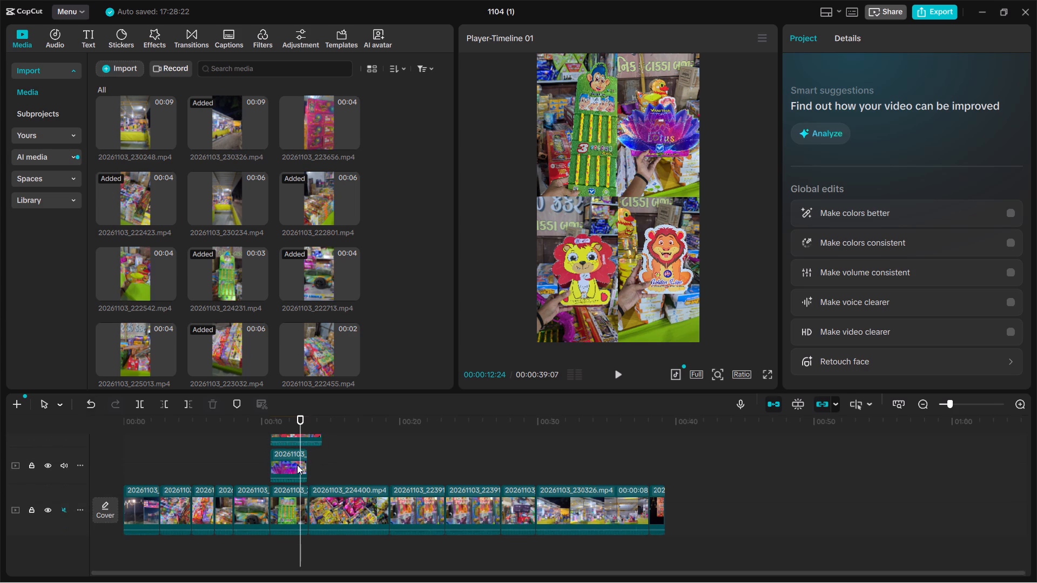
pyautogui.click(297, 465)
pyautogui.scroll(1, 298, 465)
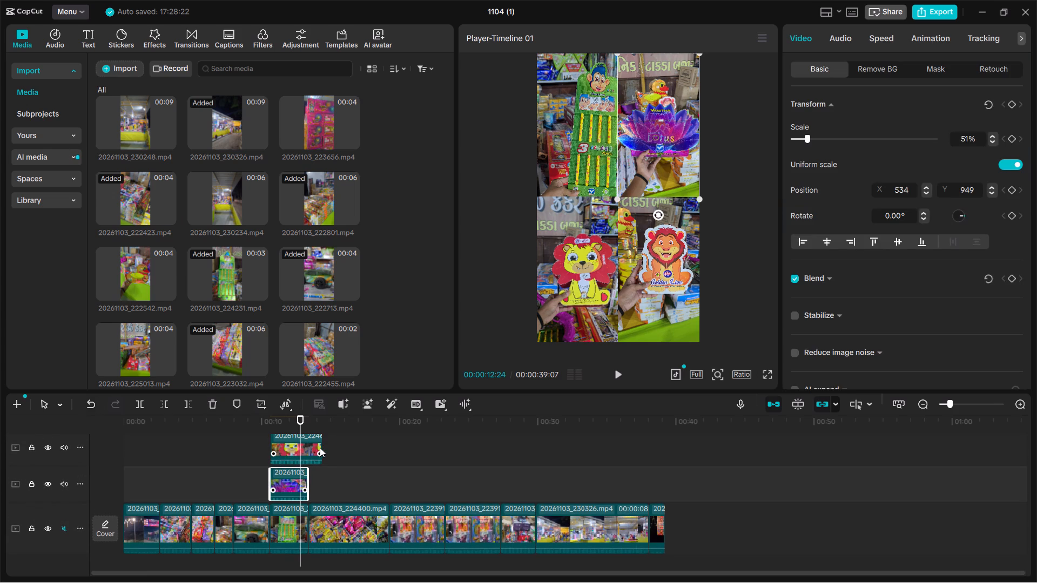
pyautogui.click(319, 446)
pyautogui.click(319, 446)
pyautogui.keyDown('ctrl'); pyautogui.scroll(-1, 319, 446); pyautogui.keyUp('ctrl')
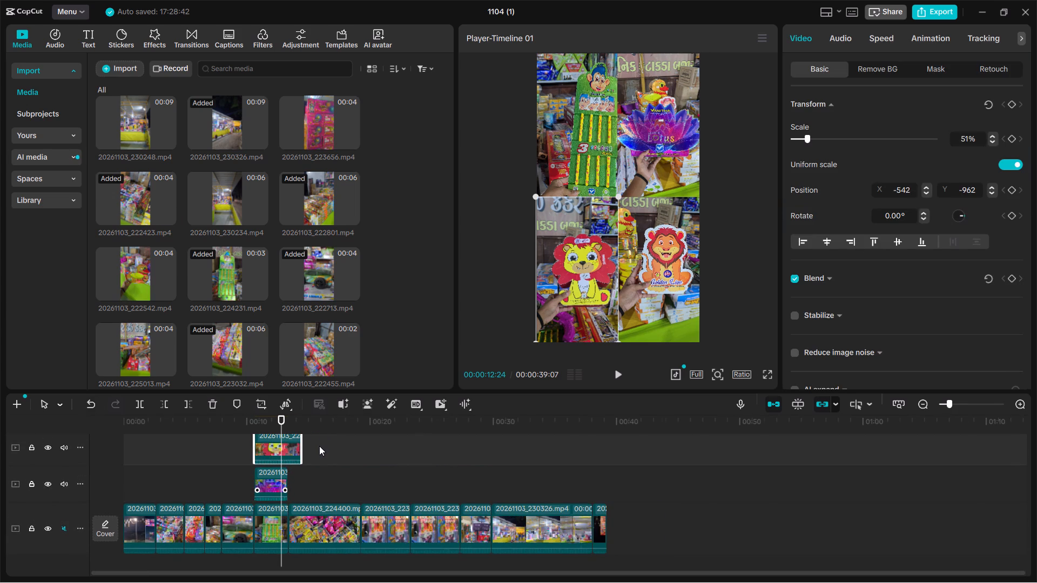
pyautogui.keyDown('ctrl'); pyautogui.scroll(18, 319, 446); pyautogui.keyUp('ctrl')
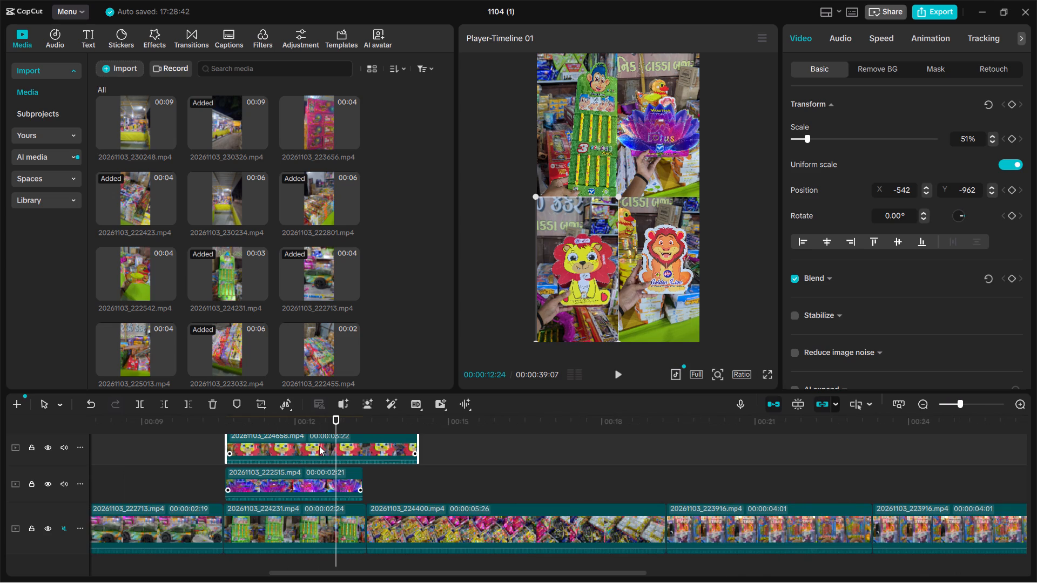
pyautogui.hscroll(1, 319, 446)
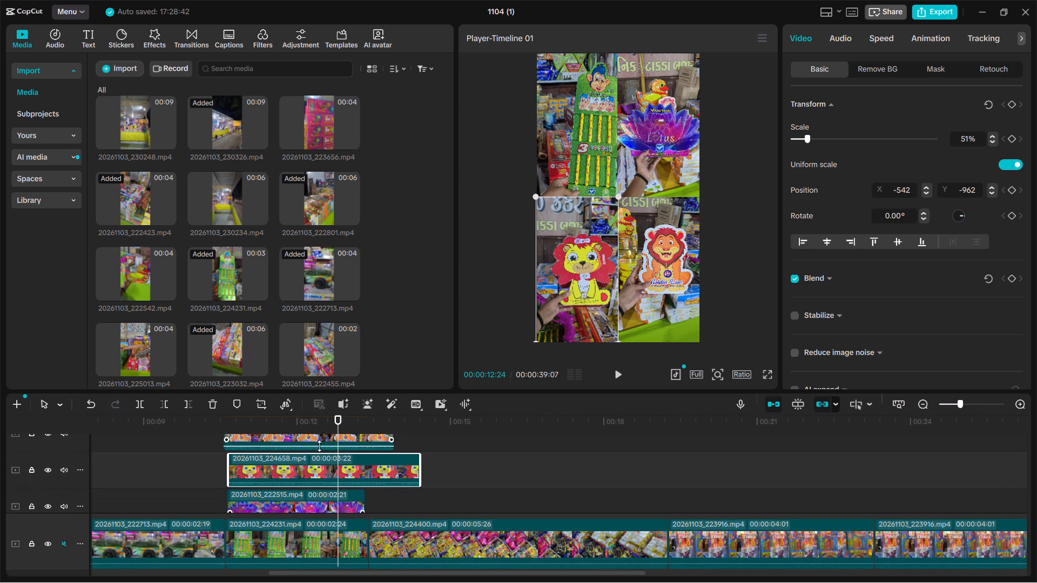
pyautogui.click(355, 476)
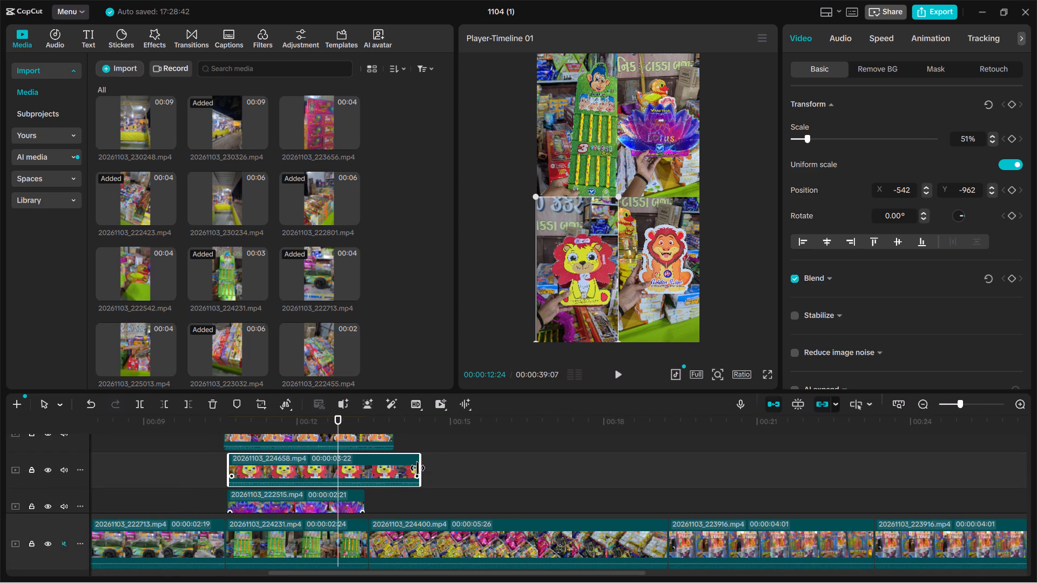
pyautogui.moveTo(418, 468); pyautogui.dragTo(362, 472)
# Trim the end of the orange lion clip back to line up with the yellow lion clip's end.
pyautogui.scroll(1, 362, 472)
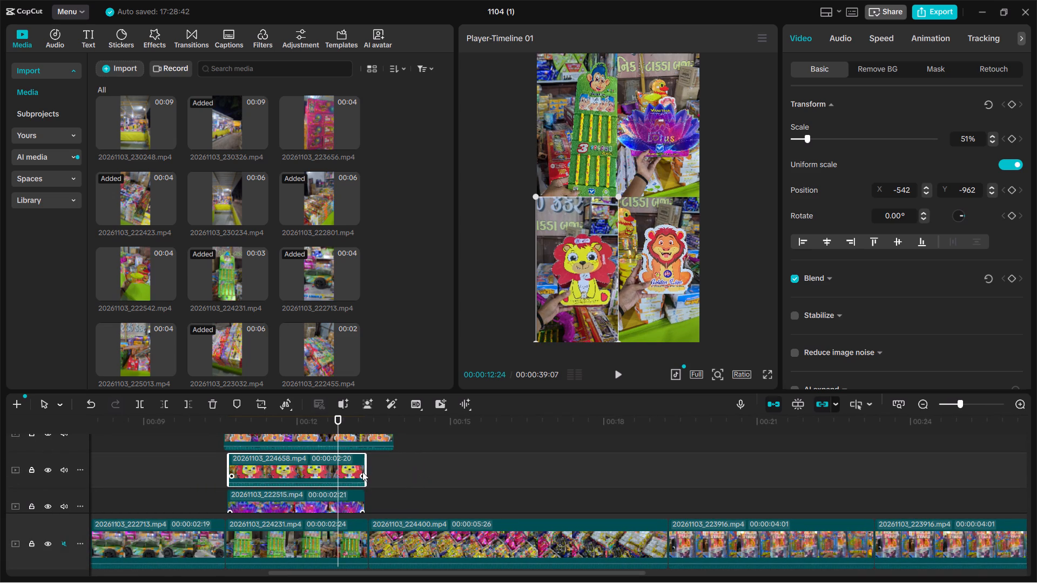
pyautogui.scroll(1, 362, 472)
pyautogui.click(362, 472)
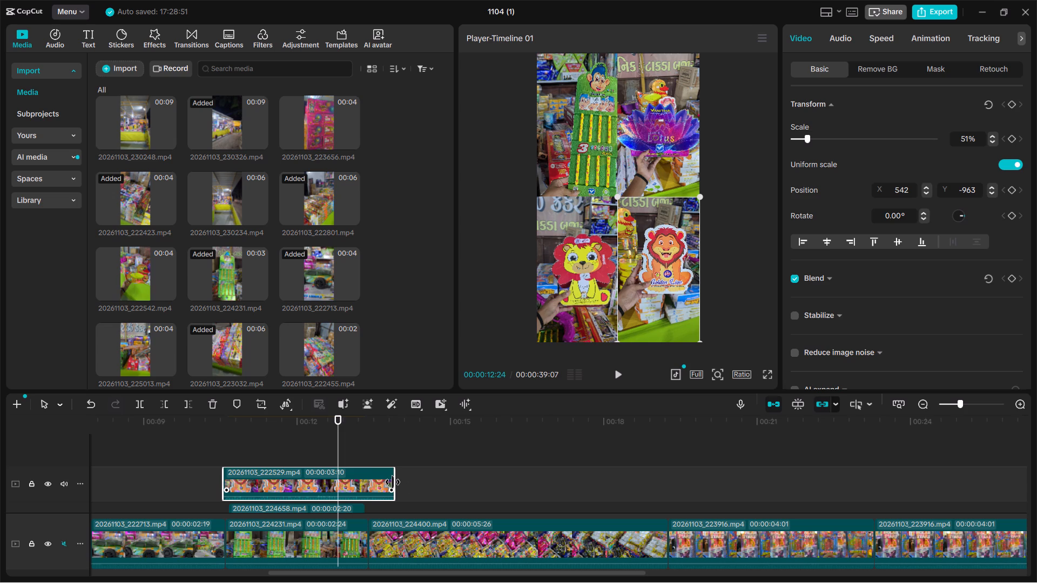
pyautogui.moveTo(393, 482); pyautogui.dragTo(361, 477)
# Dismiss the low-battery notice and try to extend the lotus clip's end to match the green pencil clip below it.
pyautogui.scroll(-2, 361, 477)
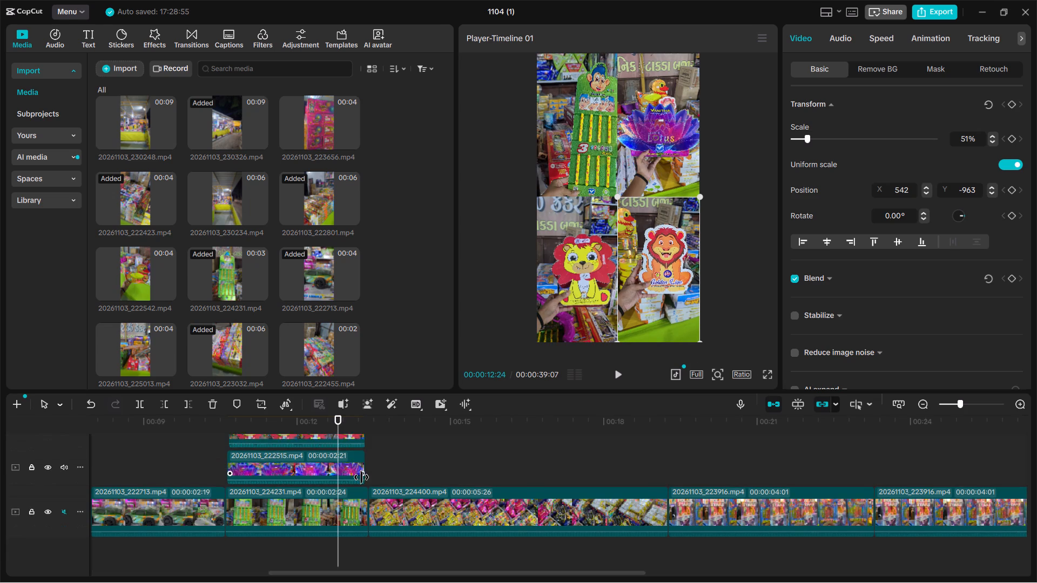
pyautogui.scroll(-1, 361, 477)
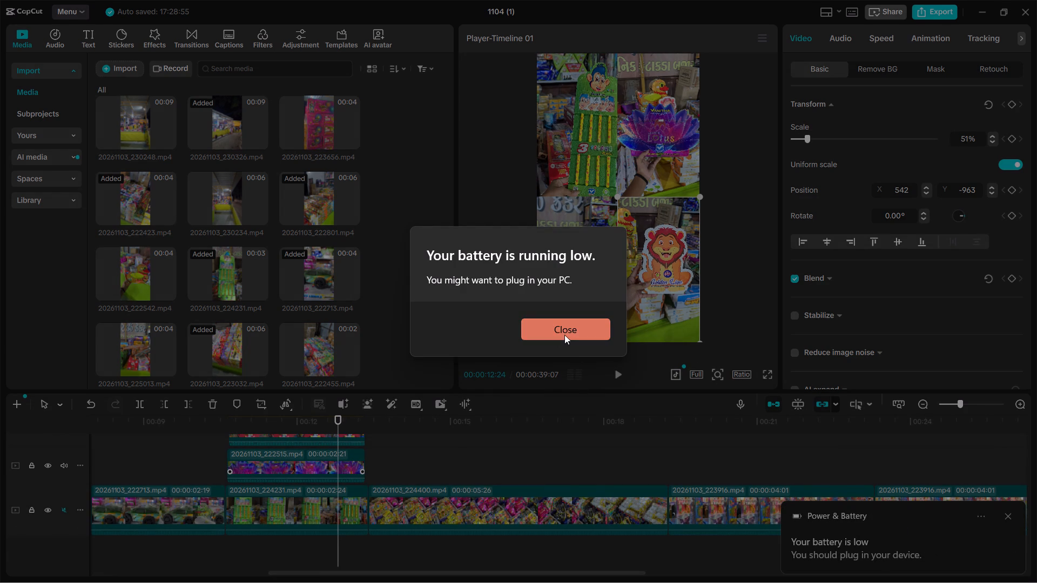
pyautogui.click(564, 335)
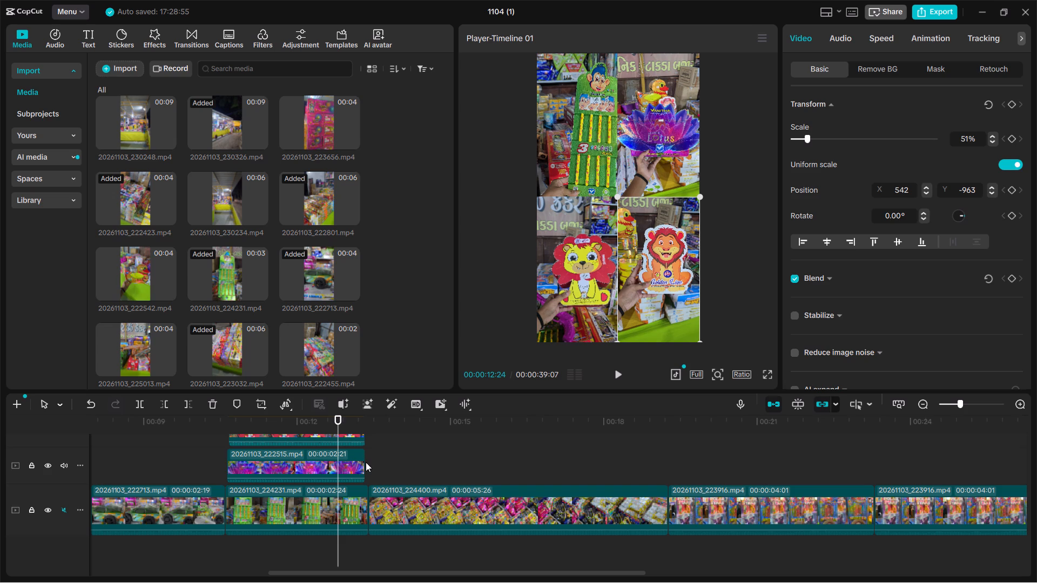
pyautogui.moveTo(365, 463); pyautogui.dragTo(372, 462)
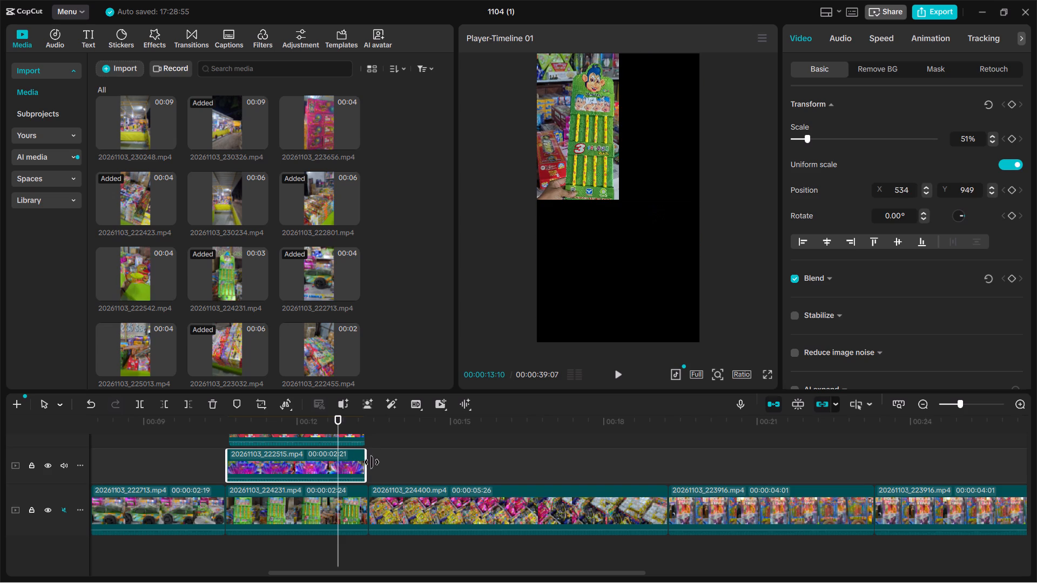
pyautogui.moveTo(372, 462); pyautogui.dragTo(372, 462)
# Play back the split-screen section from 00:00:09:27 into the following clip to review the trimmed layers.
pyautogui.click(190, 434)
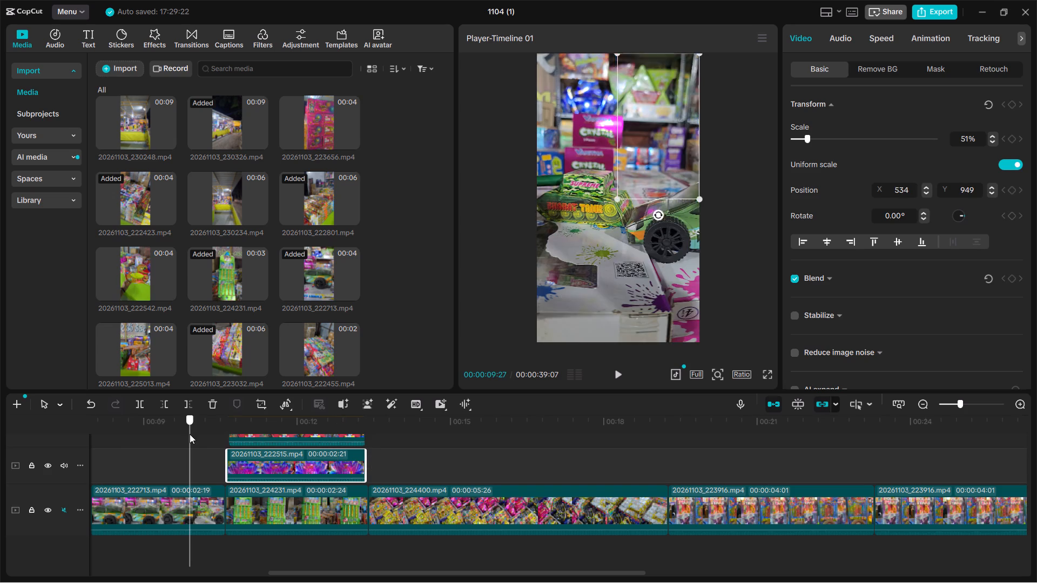
pyautogui.press('space')
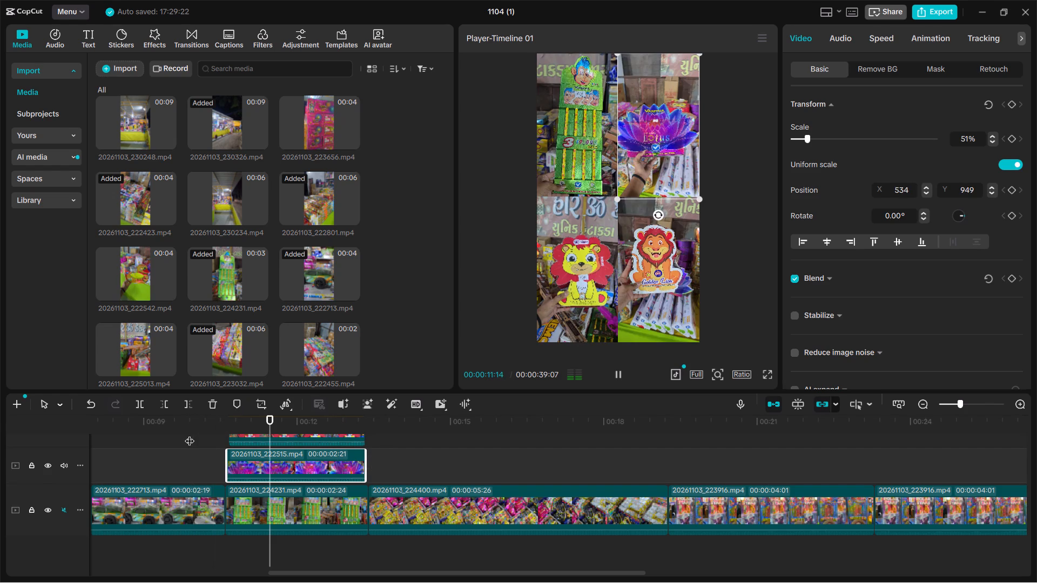
pyautogui.press('space')
pyautogui.press('space')
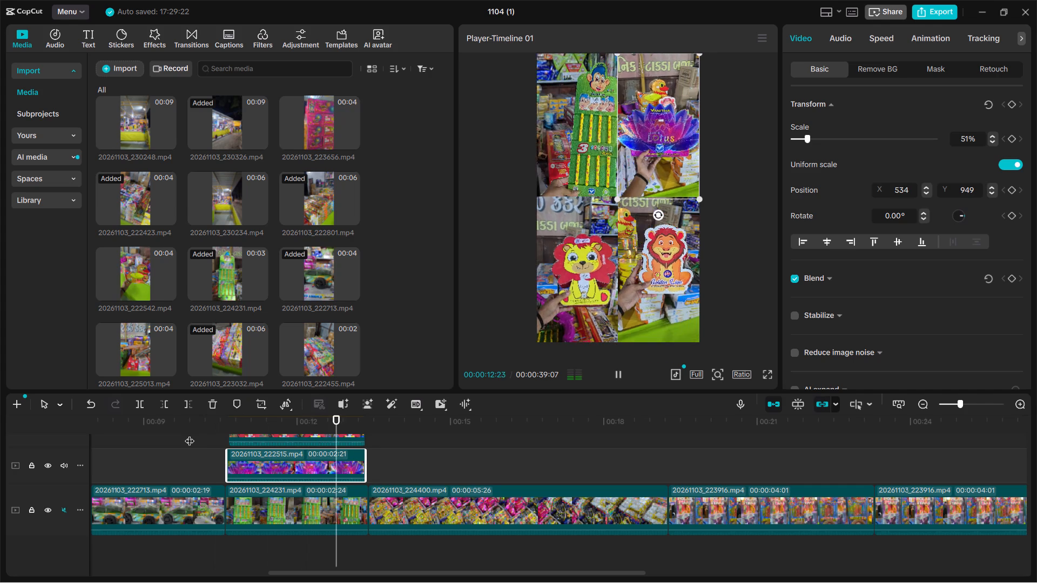
pyautogui.press('space')
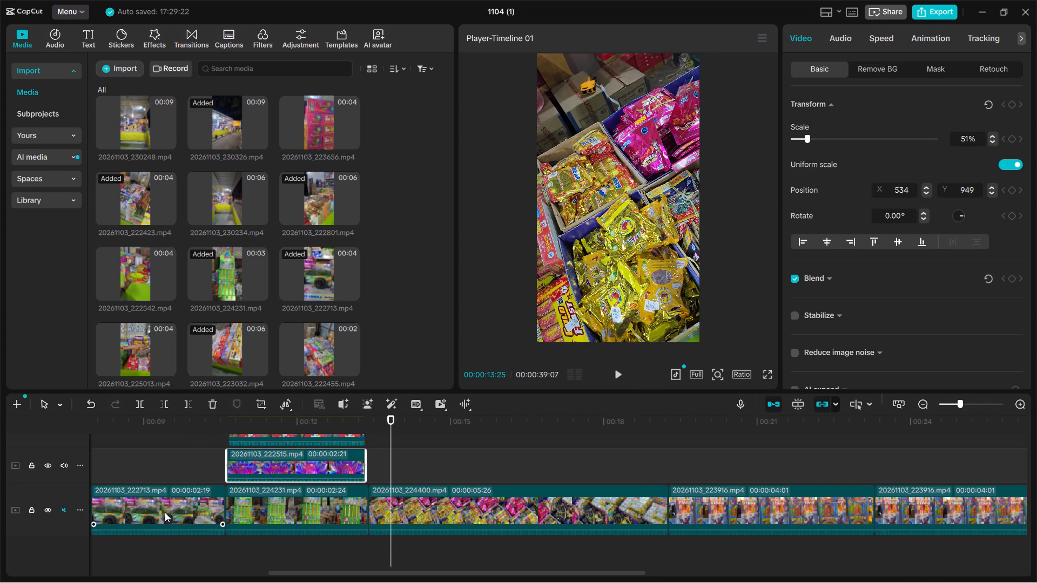
# Split the toy tank clip 20261103_222713.mp4 at 00:00:10:08, shortly before the split-screen section.
pyautogui.click(102, 453)
pyautogui.press('space')
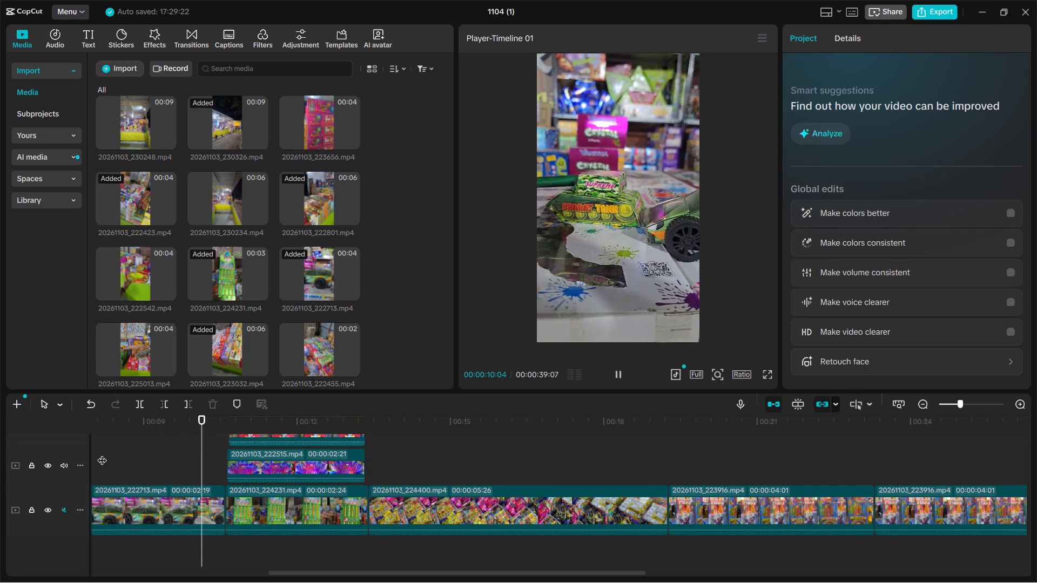
pyautogui.press('space')
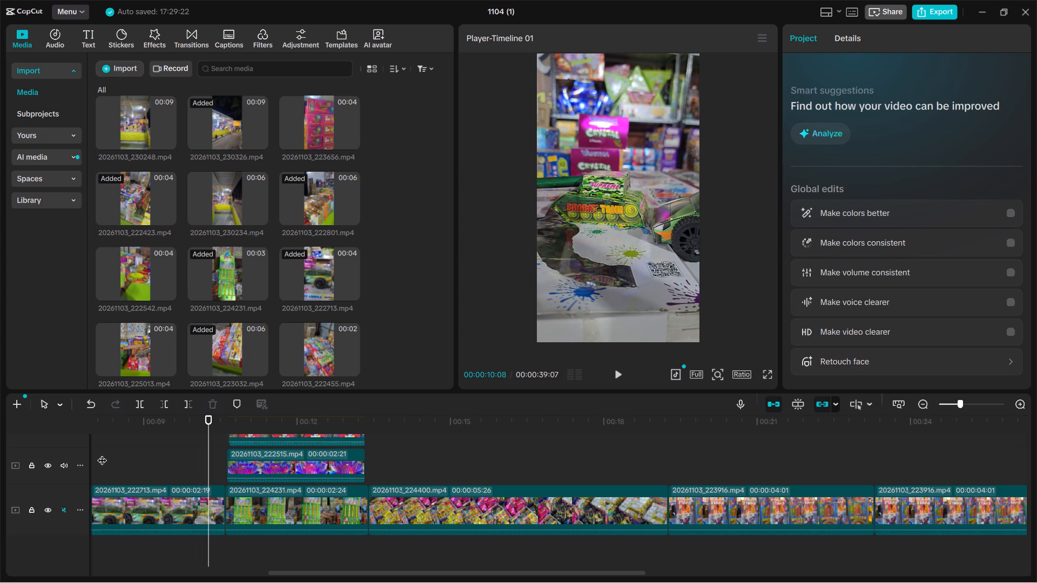
pyautogui.hotkey('ctrl', 'b')
# Delete the short leftover piece of the toy tank clip just before the green pencil clip.
pyautogui.click(216, 507)
pyautogui.press('Delete')
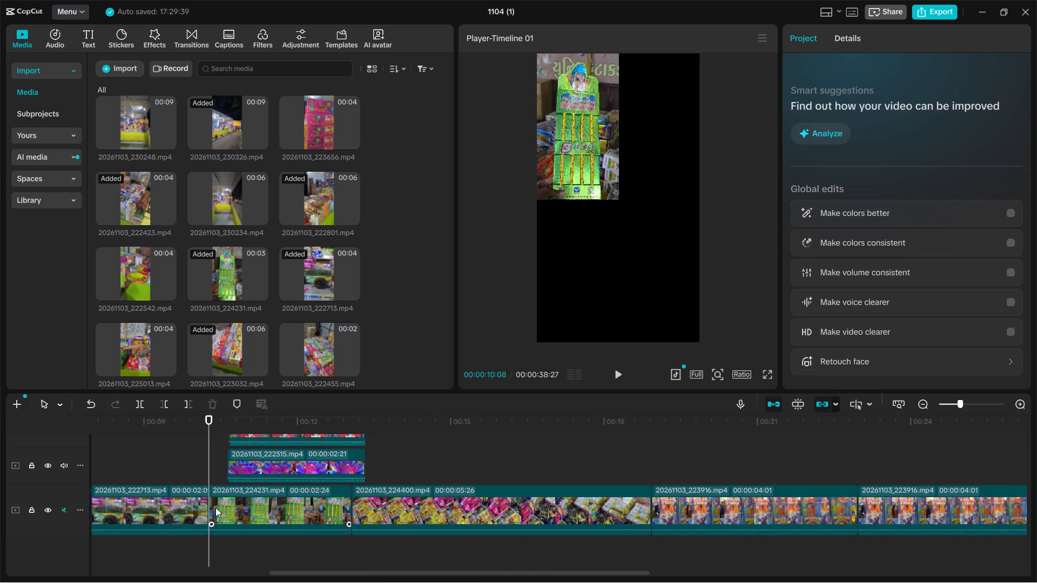
# Move the lotus overlay clip 20261103_222515.mp4 earlier so it starts together with the green pencil clip 20261103_224231.mp4.
pyautogui.click(298, 464)
pyautogui.press('Left')
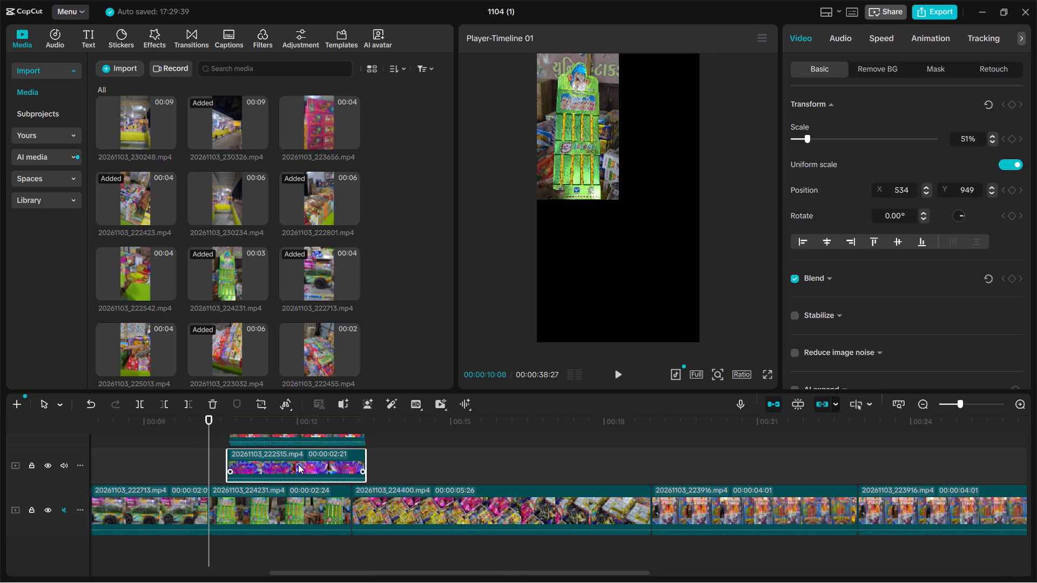
pyautogui.click(298, 464)
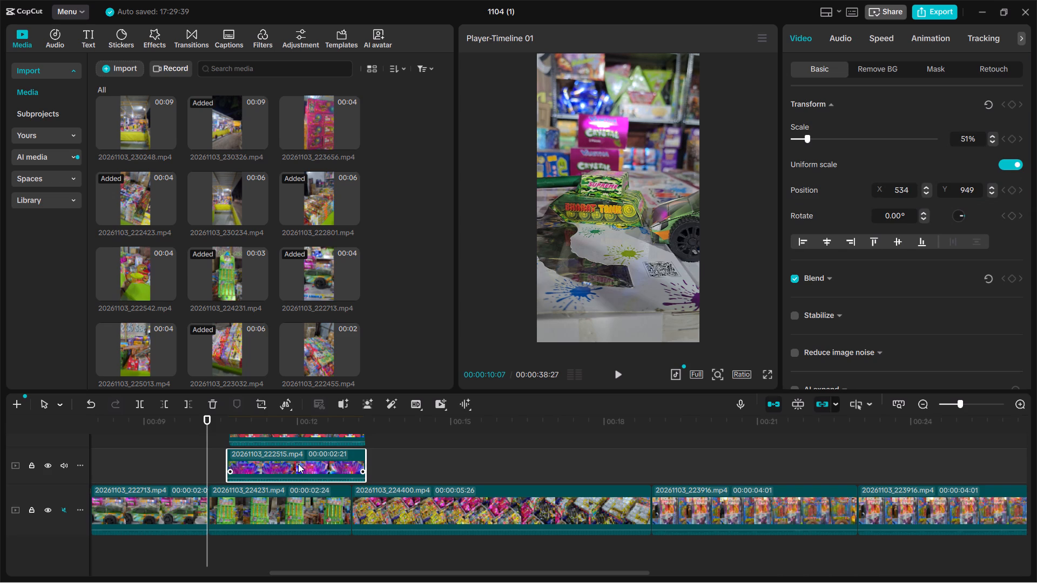
pyautogui.moveTo(284, 464); pyautogui.dragTo(266, 465)
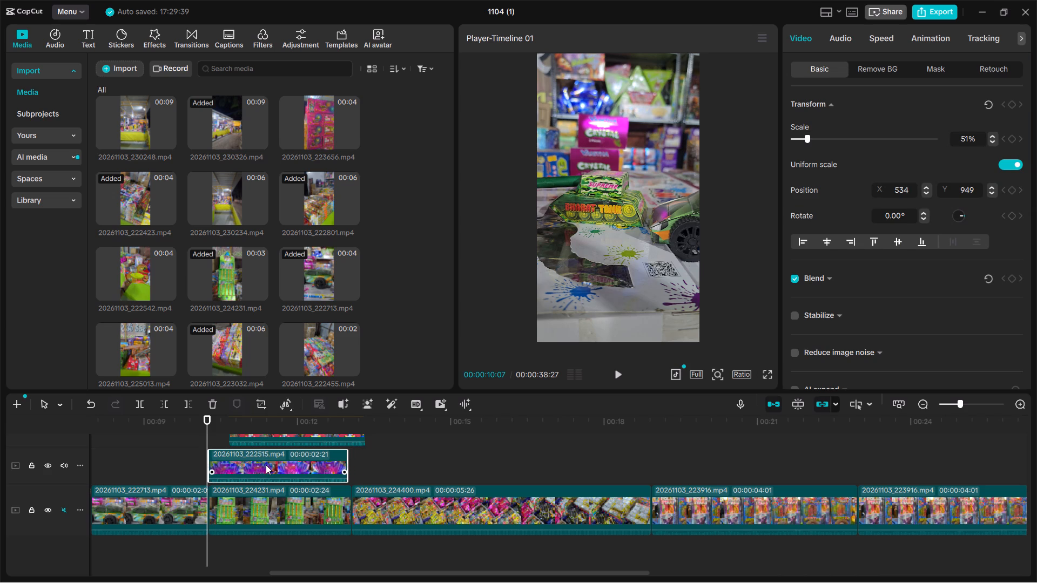
pyautogui.moveTo(266, 465); pyautogui.dragTo(270, 471)
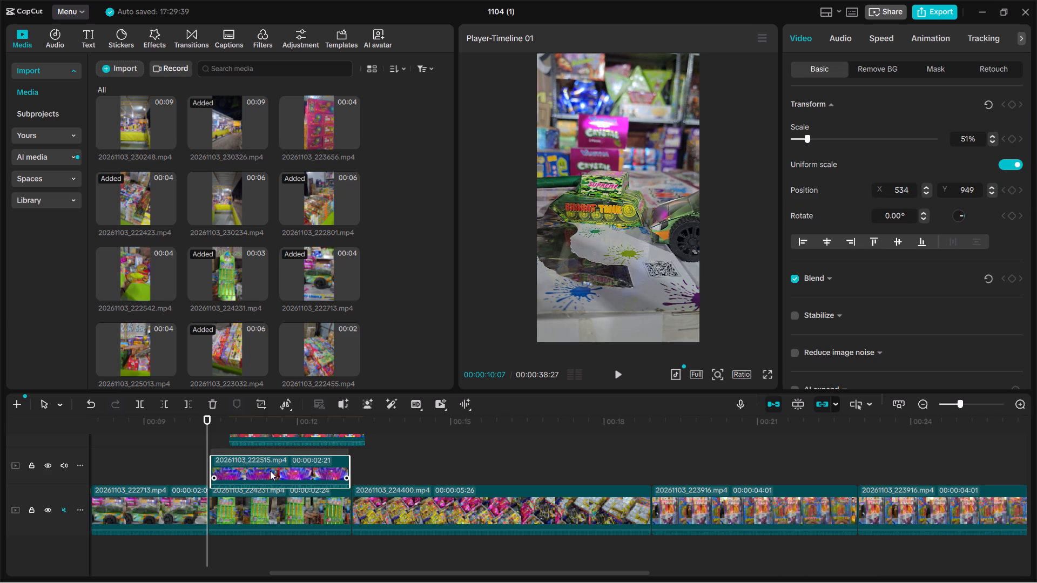
pyautogui.moveTo(270, 471); pyautogui.dragTo(266, 466)
# Move the yellow lion and orange lion overlay clips earlier so both start together with the lotus clip.
pyautogui.scroll(1, 266, 466)
pyautogui.moveTo(275, 472); pyautogui.dragTo(274, 472)
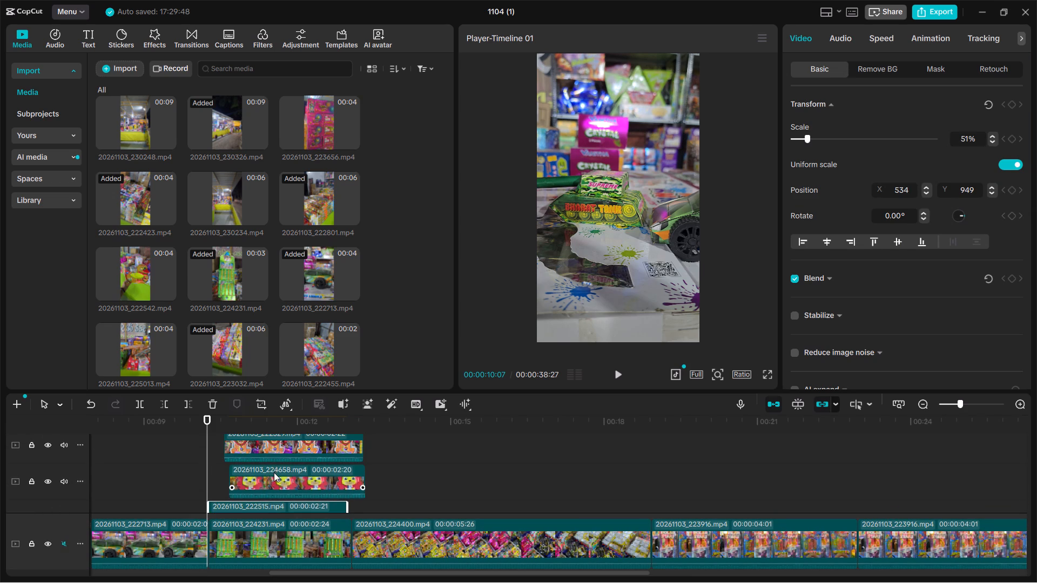
pyautogui.moveTo(274, 472); pyautogui.dragTo(254, 473)
pyautogui.moveTo(256, 485); pyautogui.dragTo(257, 485)
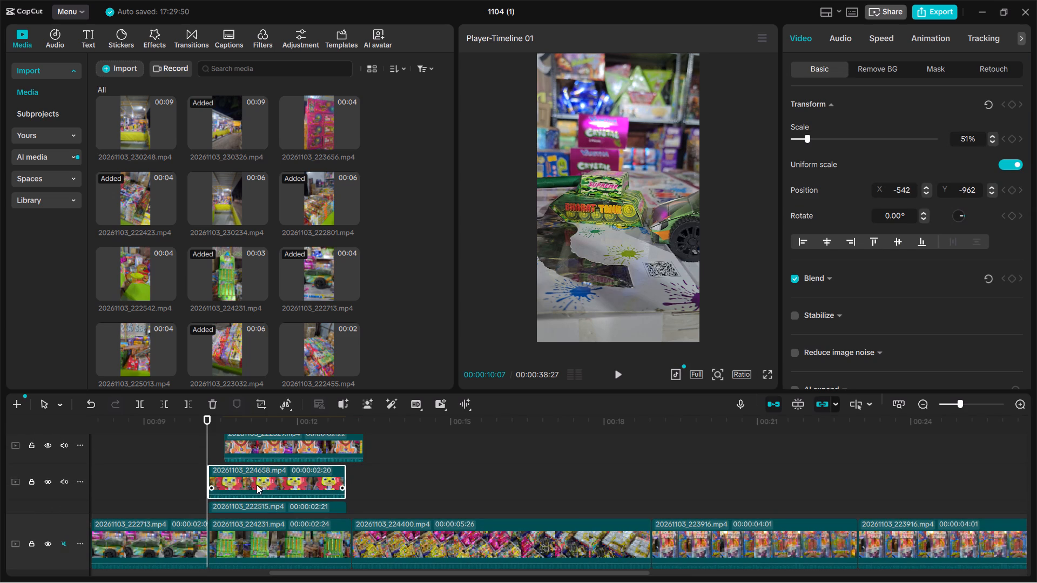
pyautogui.moveTo(257, 485); pyautogui.dragTo(255, 466)
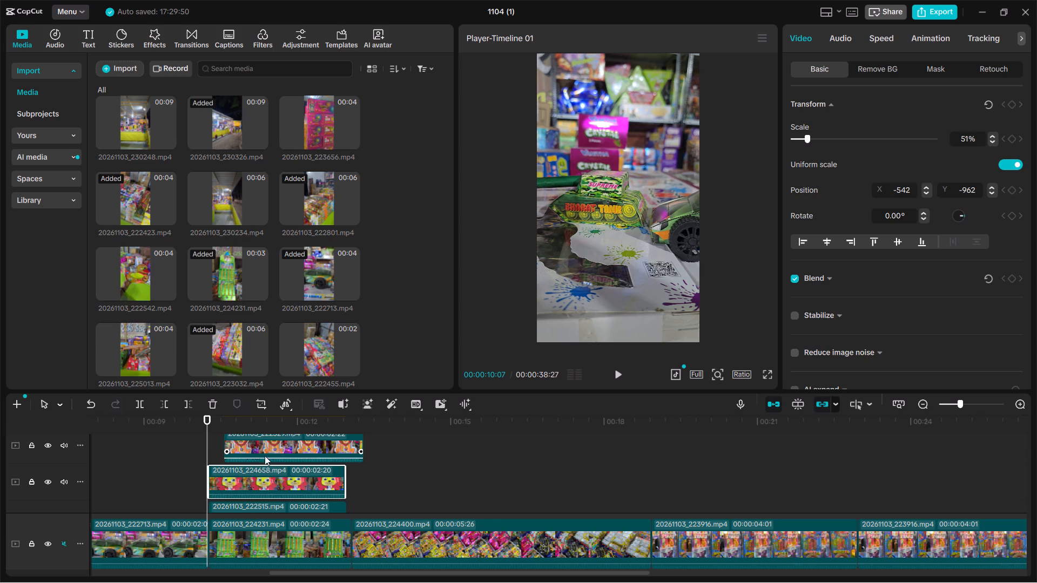
pyautogui.moveTo(277, 450); pyautogui.dragTo(268, 451)
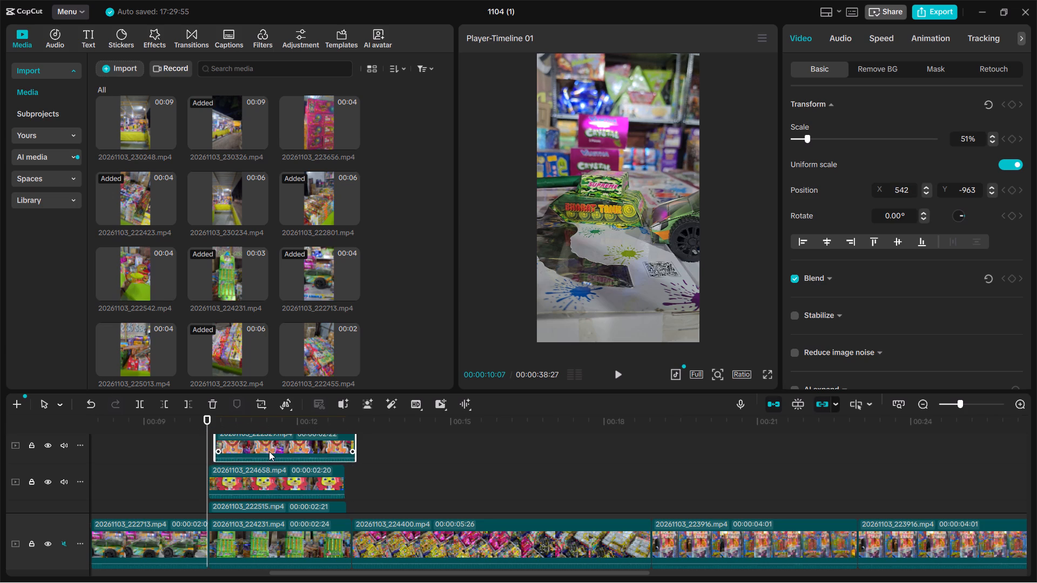
pyautogui.moveTo(269, 451); pyautogui.dragTo(257, 452)
pyautogui.moveTo(257, 452); pyautogui.dragTo(263, 452)
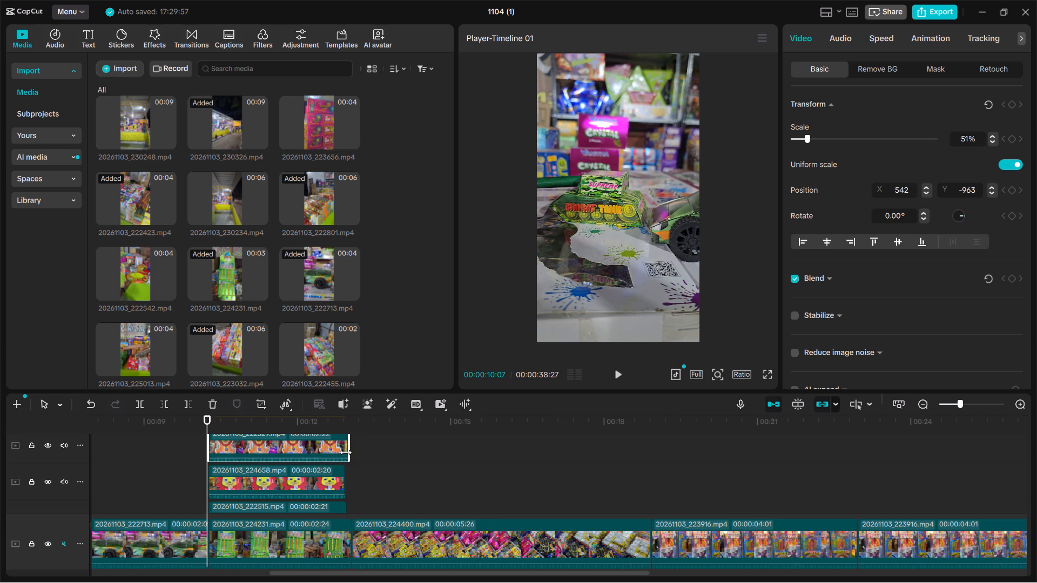
# Play back the realigned split-screen section from 00:00:10:07 into clip 20261103_224400.mp4.
pyautogui.scroll(-1, 346, 492)
pyautogui.press('space')
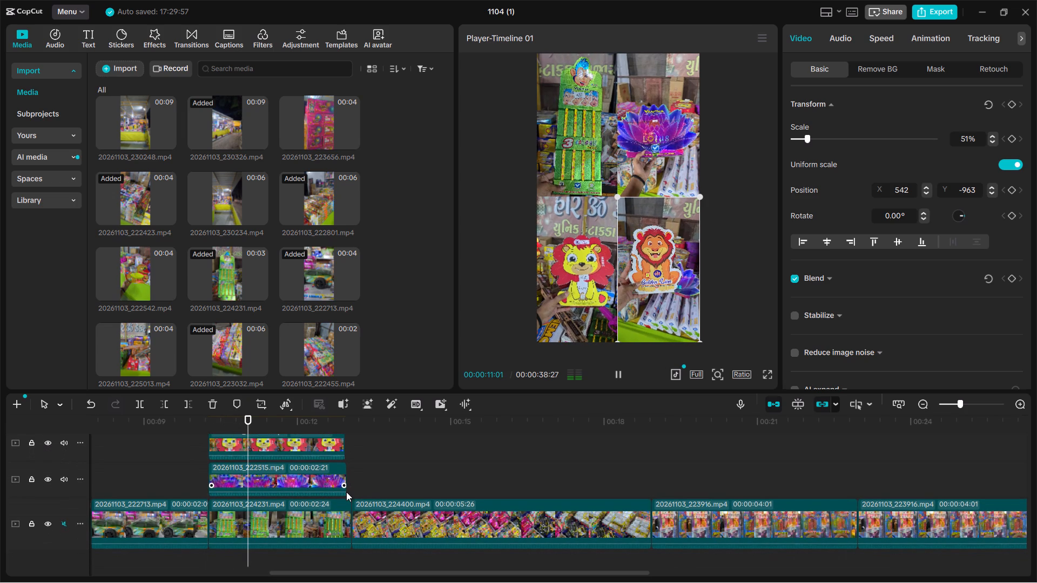
pyautogui.press('space')
# Preview the Blur and Vignette motion effects for clip 20261103_224400.mp4.
pyautogui.click(358, 514)
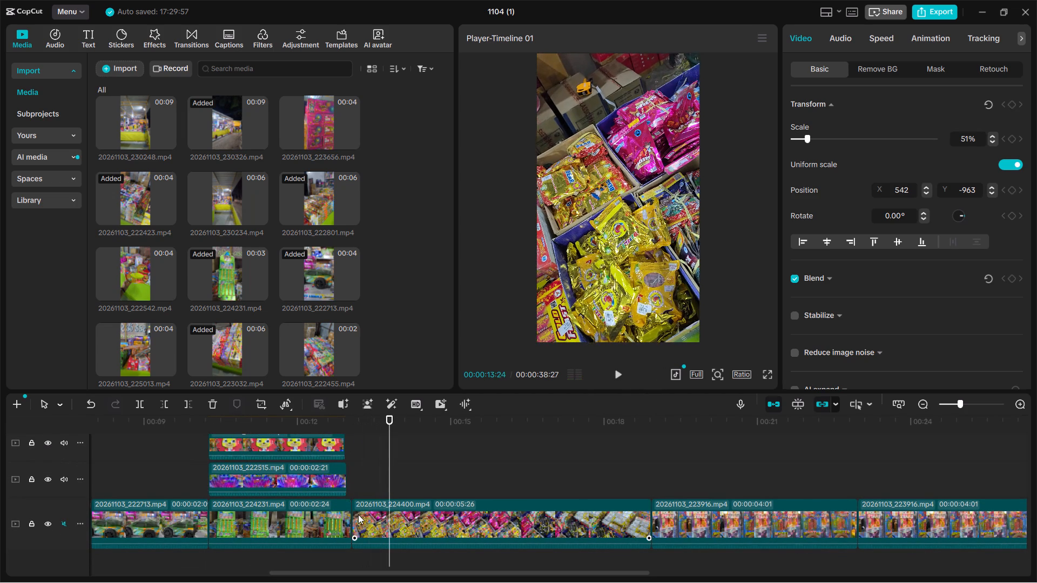
pyautogui.click(150, 35)
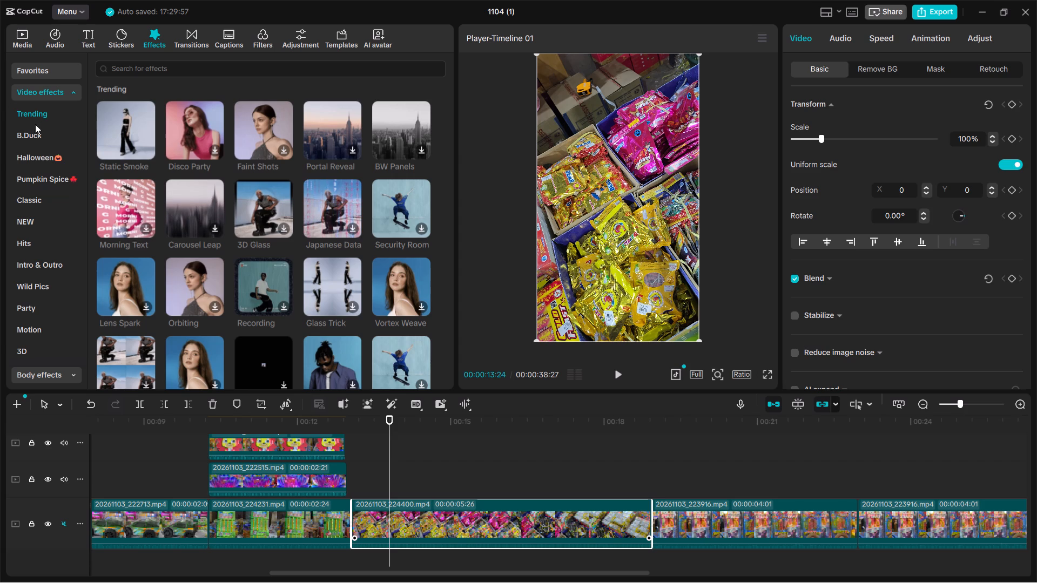
pyautogui.click(32, 337)
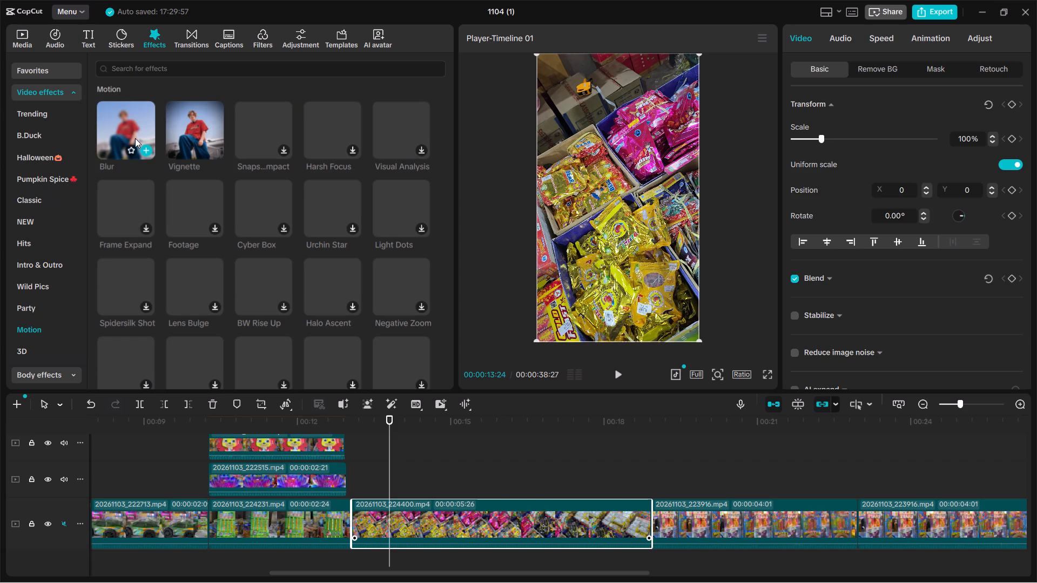
pyautogui.click(135, 138)
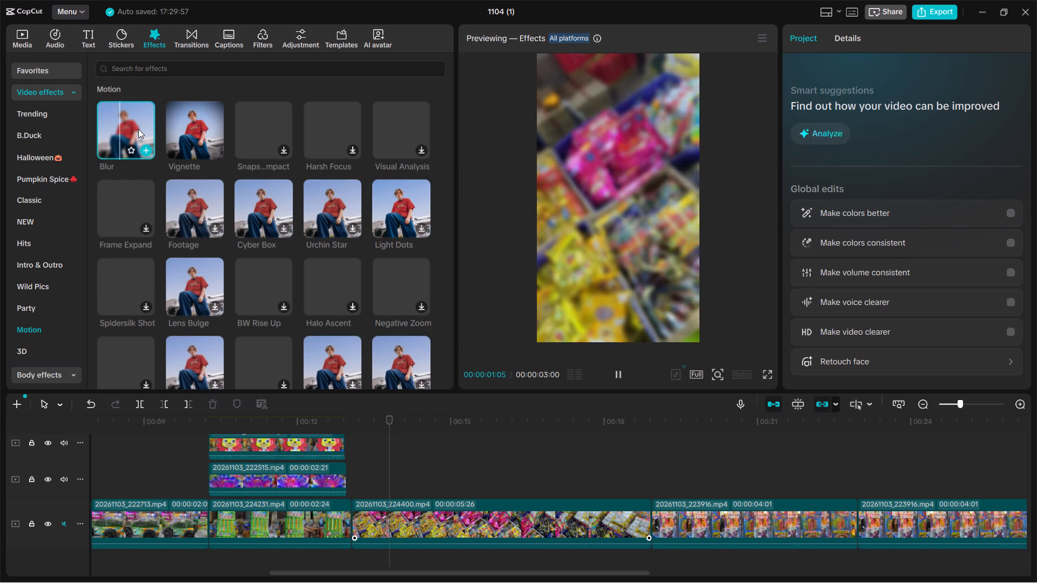
pyautogui.click(200, 124)
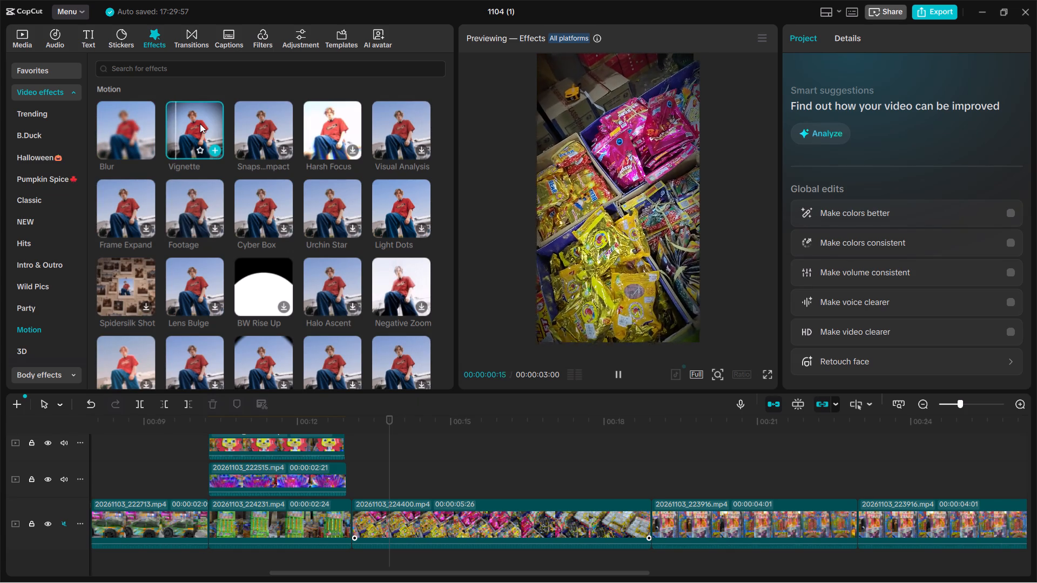
pyautogui.doubleClick(256, 125)
# Preview the trending Loose Tiles transition at the end of the split-screen section, near 00:00:13:05.
pyautogui.click(181, 42)
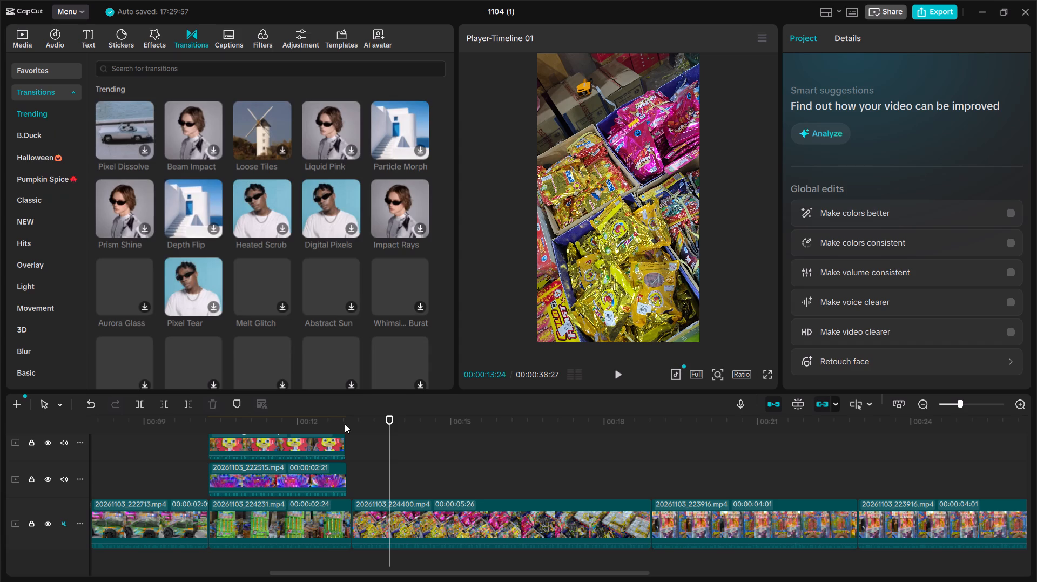
pyautogui.click(344, 441)
pyautogui.click(356, 438)
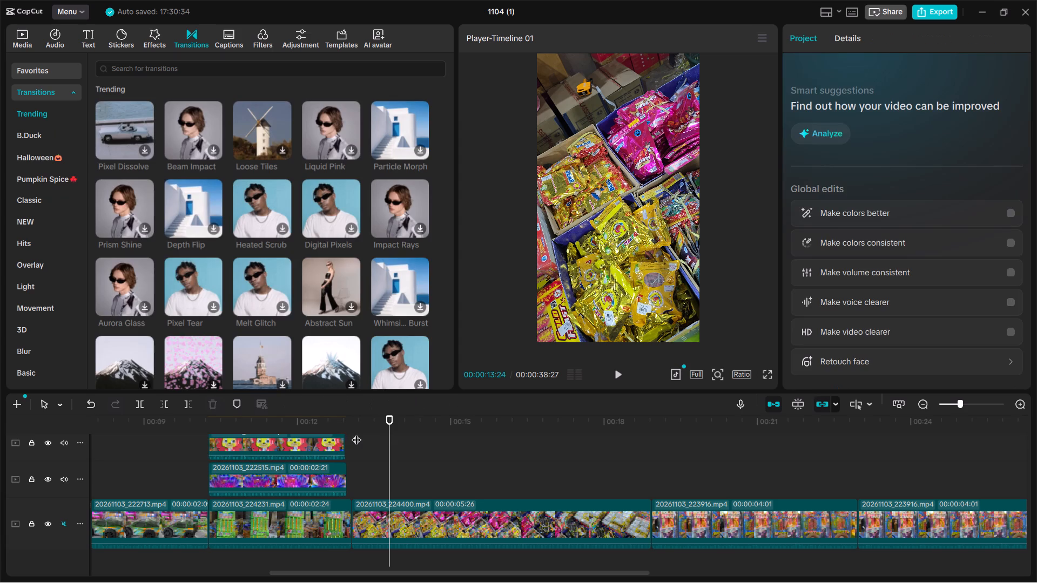
pyautogui.doubleClick(253, 124)
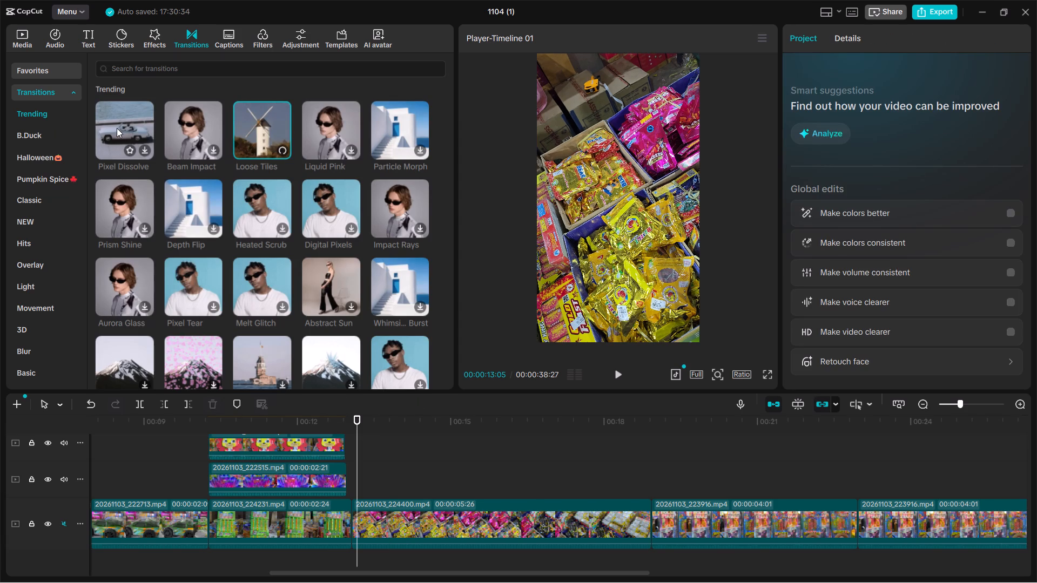
# Add the classic Right transition between the green pencil clip 20261103_224231.mp4 and clip 20261103_224400.mp4.
pyautogui.click(39, 194)
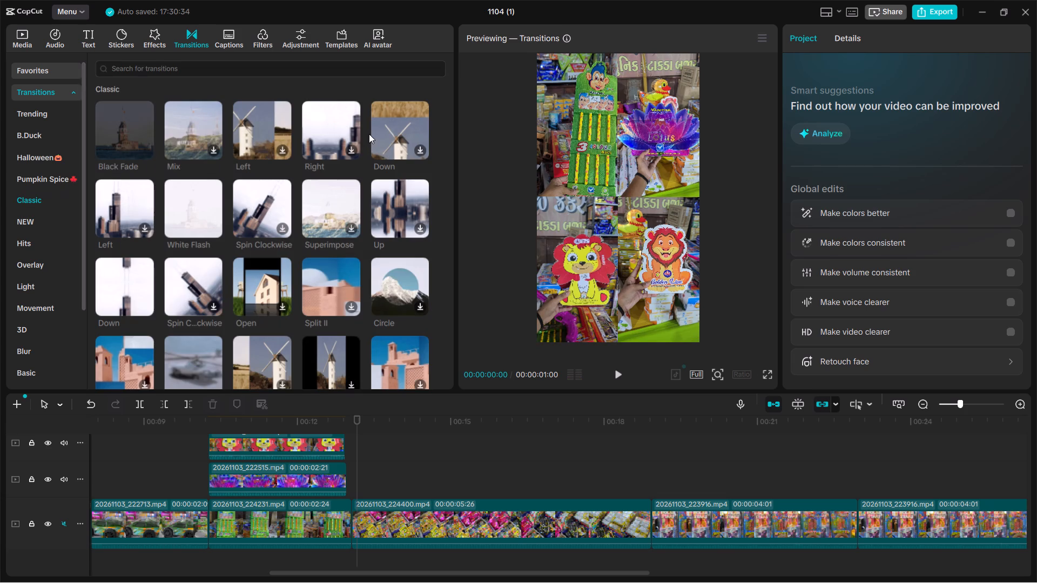
pyautogui.click(316, 129)
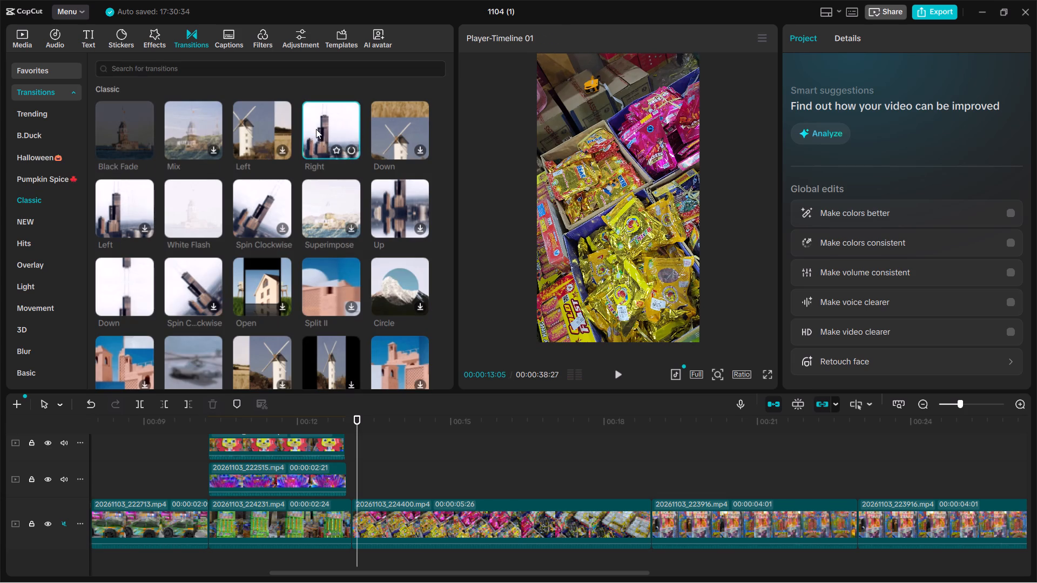
pyautogui.moveTo(321, 131); pyautogui.dragTo(324, 136)
pyautogui.doubleClick(324, 136)
pyautogui.moveTo(326, 130); pyautogui.dragTo(326, 176)
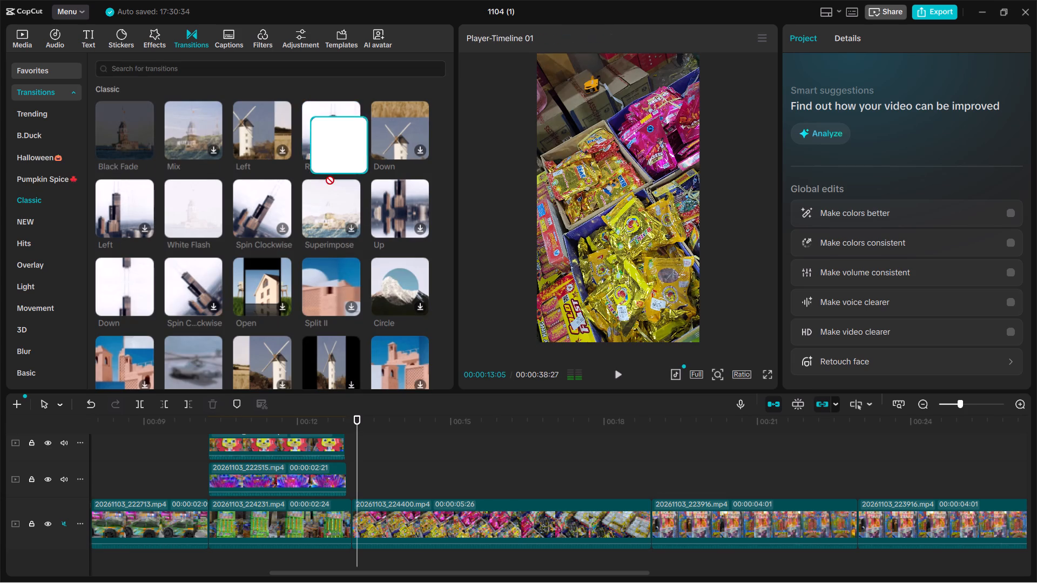
pyautogui.moveTo(326, 176); pyautogui.dragTo(340, 511)
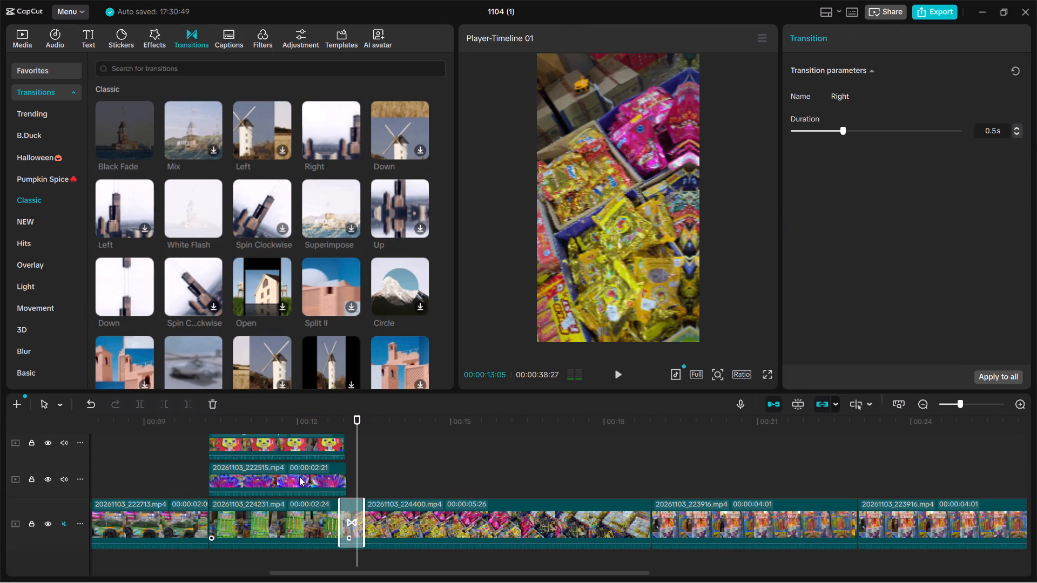
# Add the classic Mix transition between the toy tank clip and the green pencil clip, accepting duplicate frames.
pyautogui.click(172, 445)
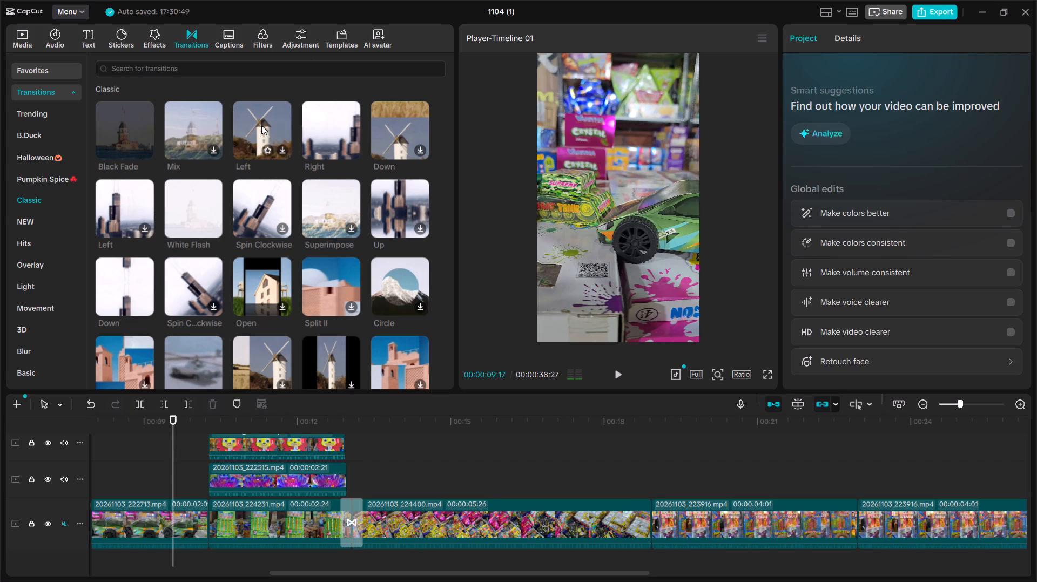
pyautogui.moveTo(196, 123); pyautogui.dragTo(196, 523)
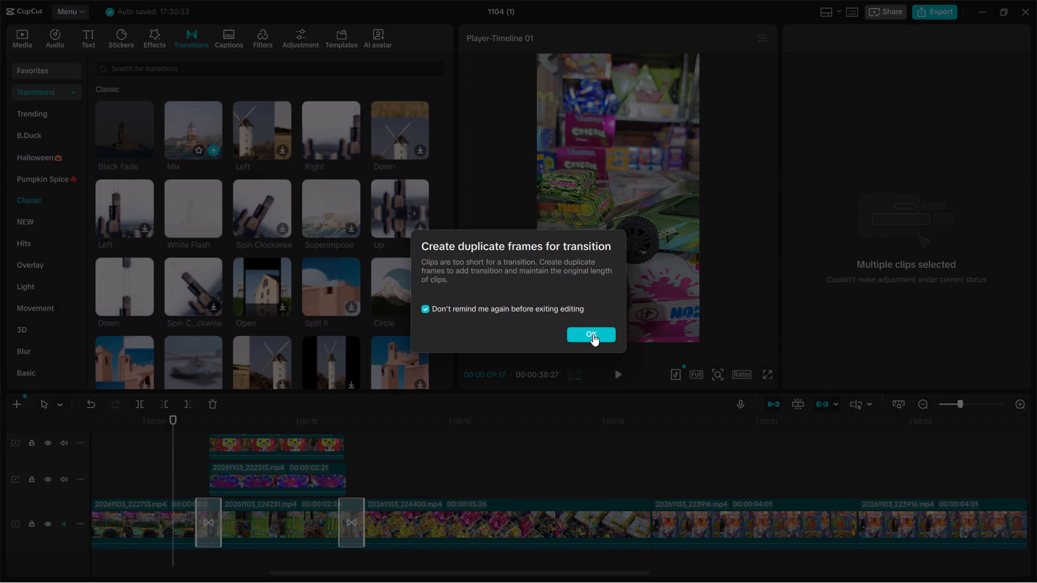
pyautogui.click(594, 330)
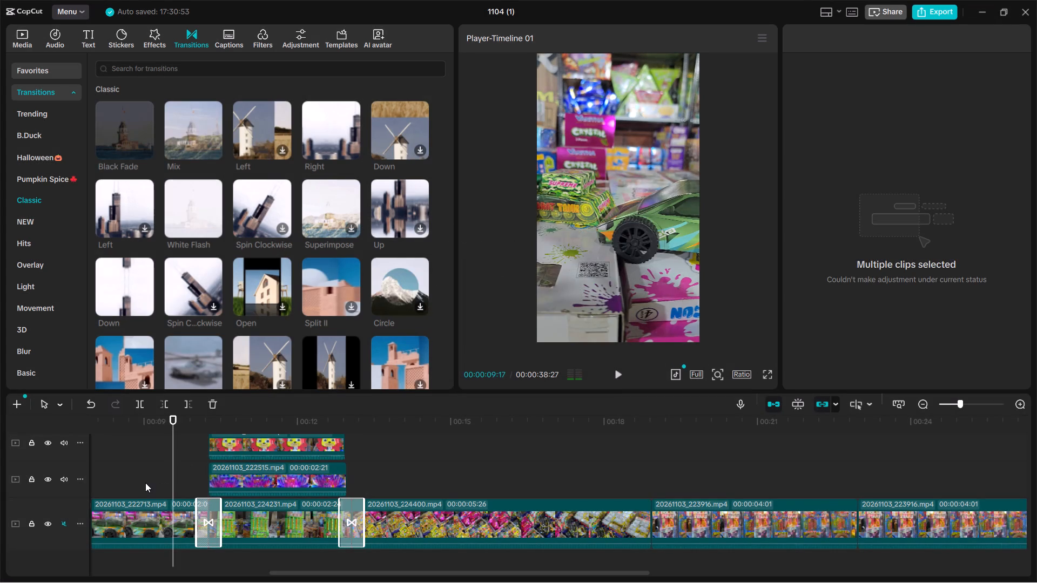
# Play back the Mix transition from 00:00:09:17 into the split-screen section.
pyautogui.press('space')
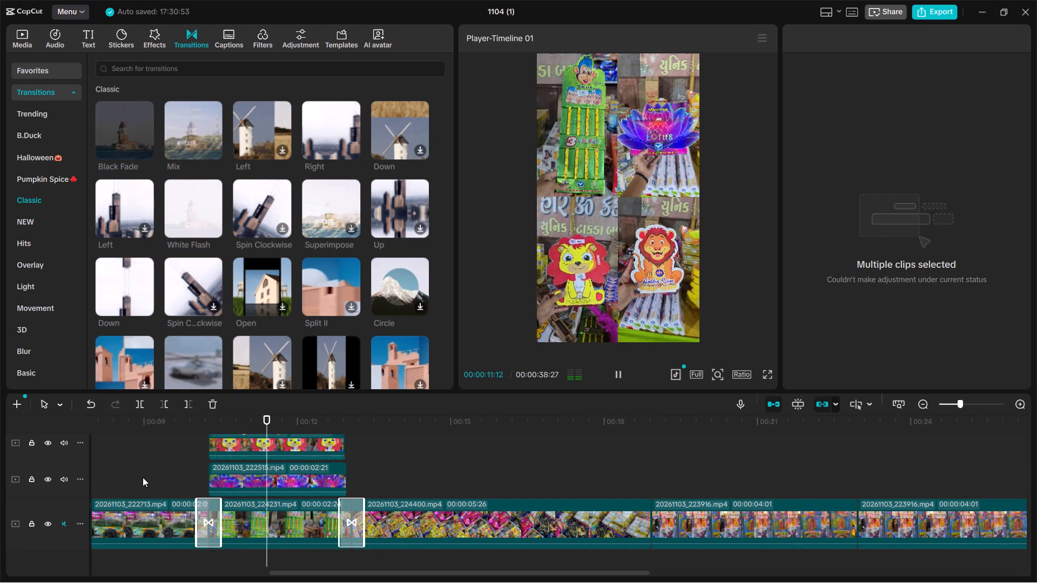
pyautogui.press('space')
# Mute the three overlay tracks holding the lotus, yellow lion and orange lion clips.
pyautogui.click(64, 476)
pyautogui.scroll(1, 64, 461)
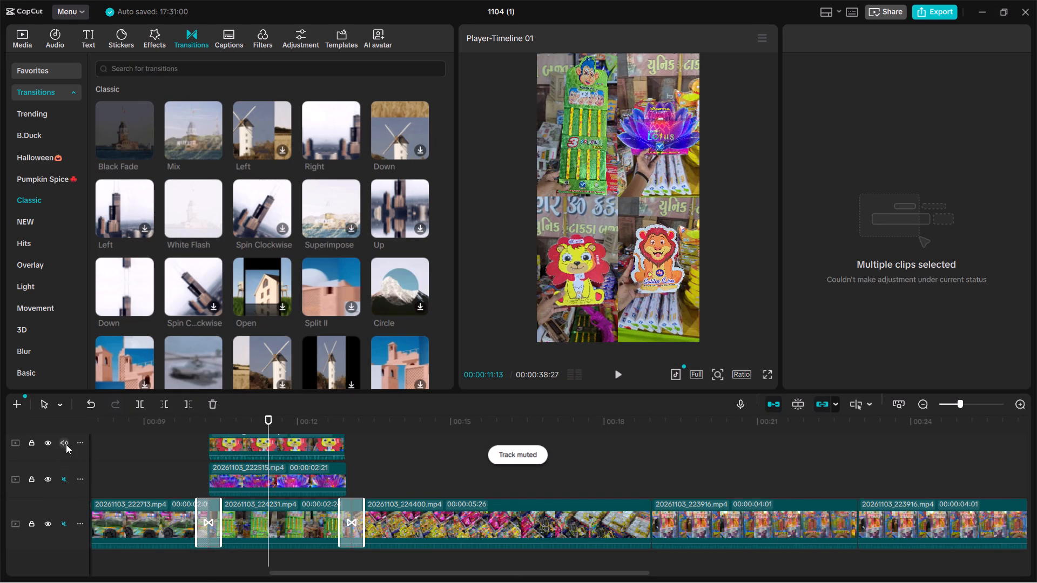
pyautogui.click(66, 444)
pyautogui.scroll(1, 127, 458)
pyautogui.click(62, 474)
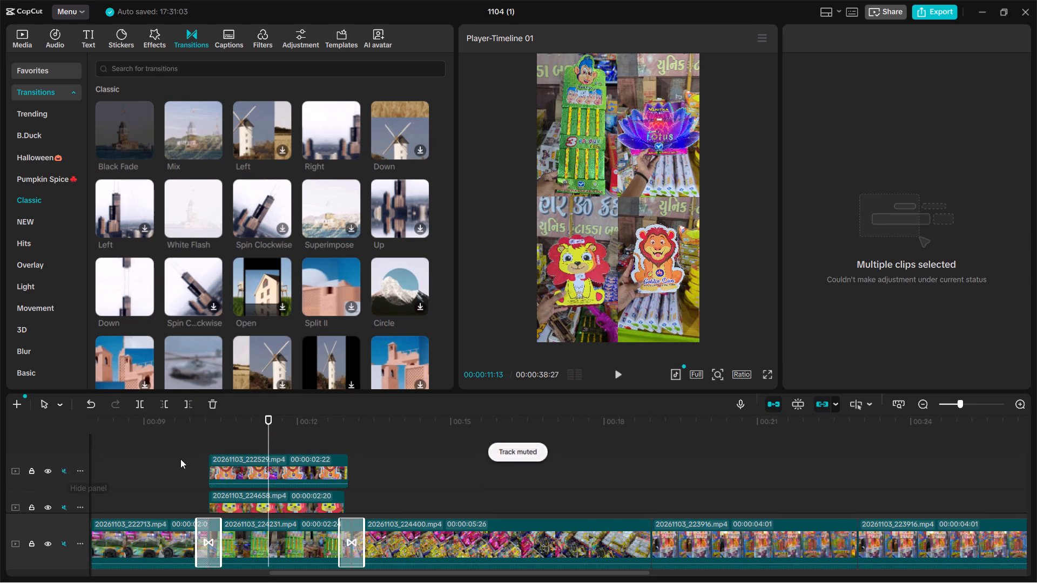
# Split clip 20261103_224400.mp4 at 00:00:15:25 and delete the part after the cut.
pyautogui.scroll(-7, 180, 459)
pyautogui.press('space')
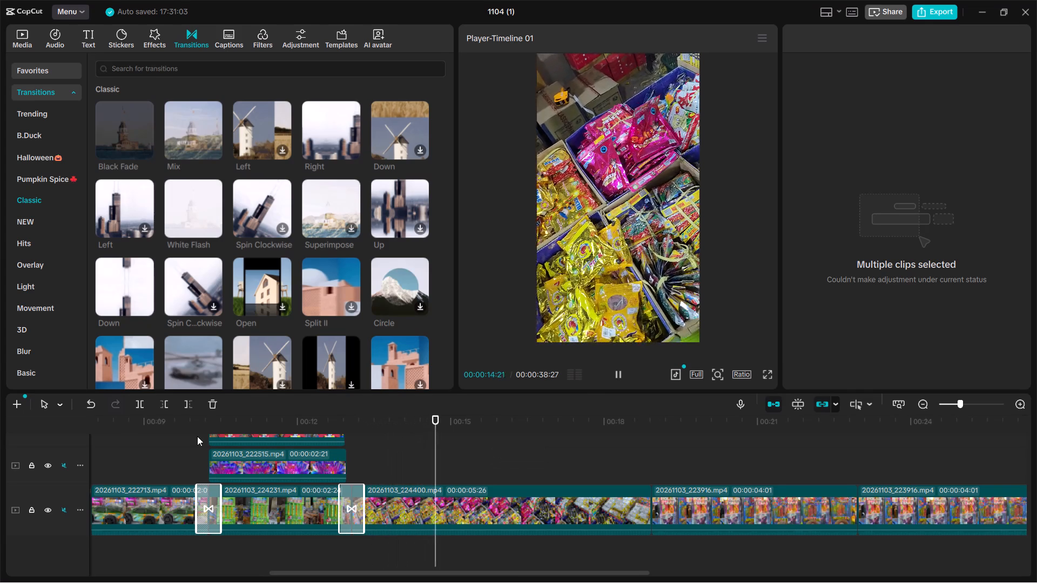
pyautogui.press('space')
pyautogui.hotkey('ctrl', 'b')
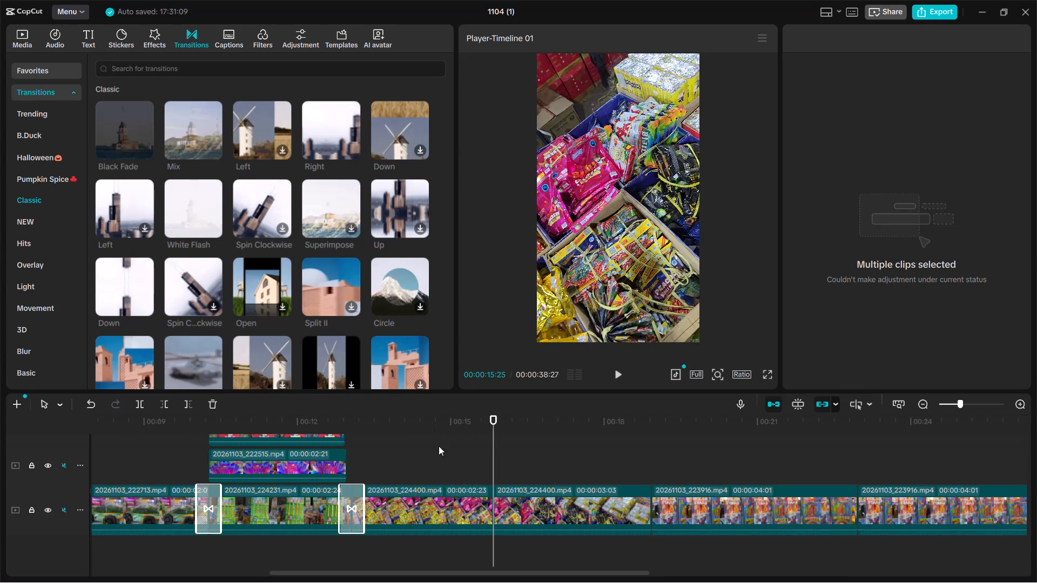
pyautogui.click(536, 498)
pyautogui.press('Delete')
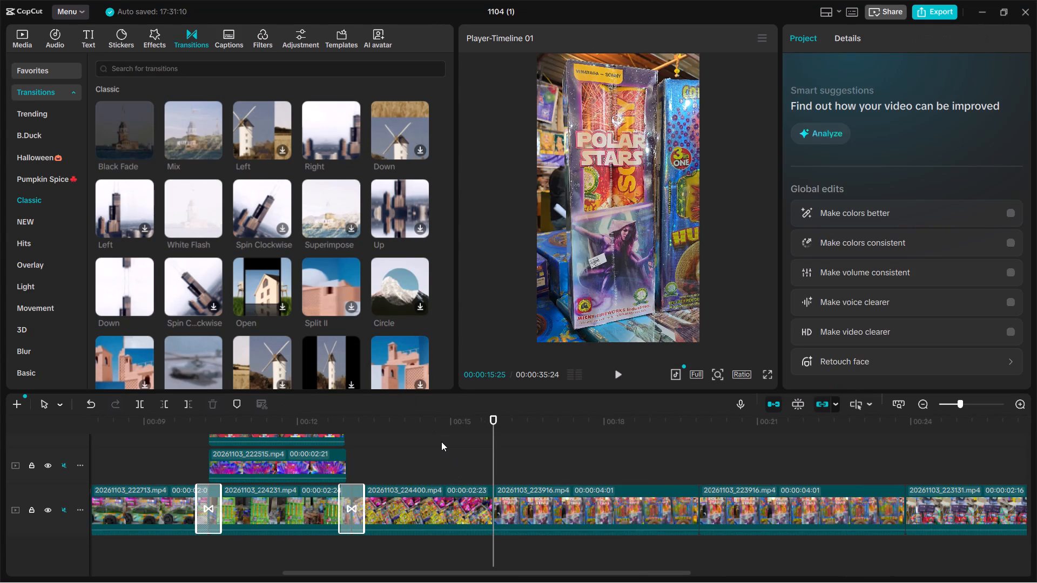
# Split the first Polar Stars clip 20261103_223916.mp4 at 00:00:17:03.
pyautogui.press('space')
pyautogui.press('space')
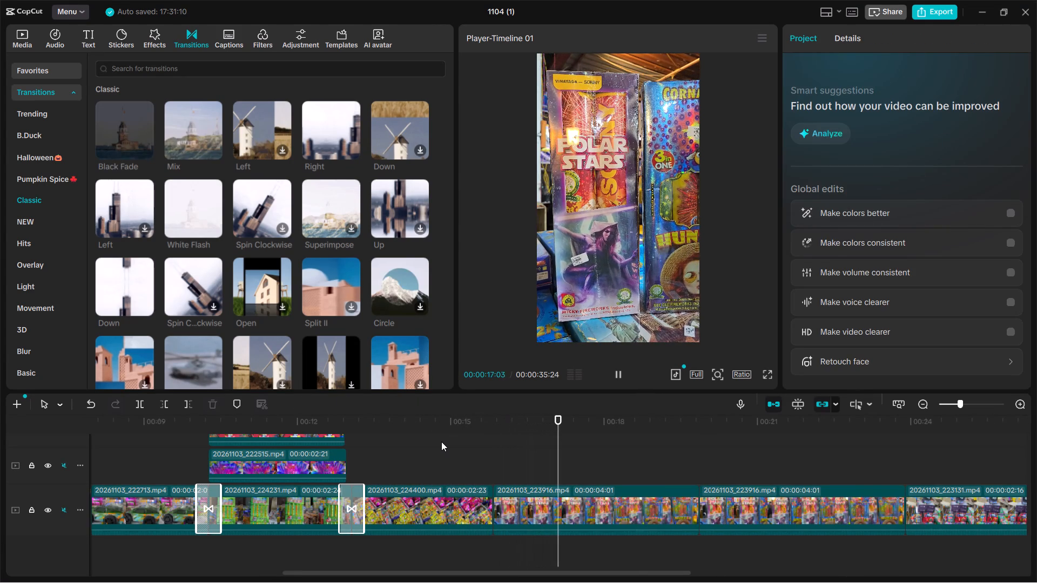
pyautogui.hotkey('ctrl', 'b')
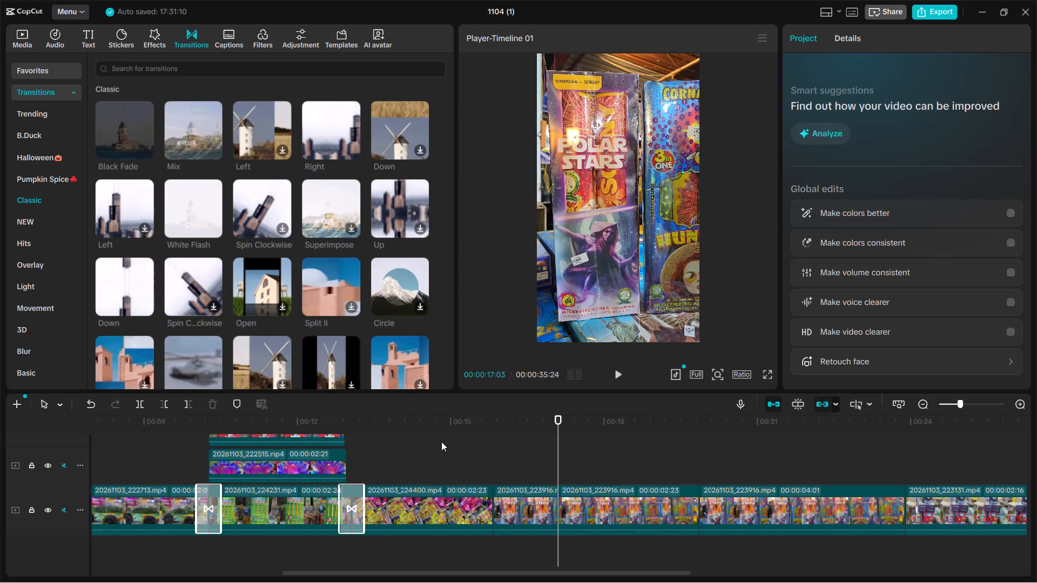
# Split the second Polar Stars clip 20261103_223916.mp4 at 00:00:17:25 and delete the part after the cut.
pyautogui.press('space')
pyautogui.press('space')
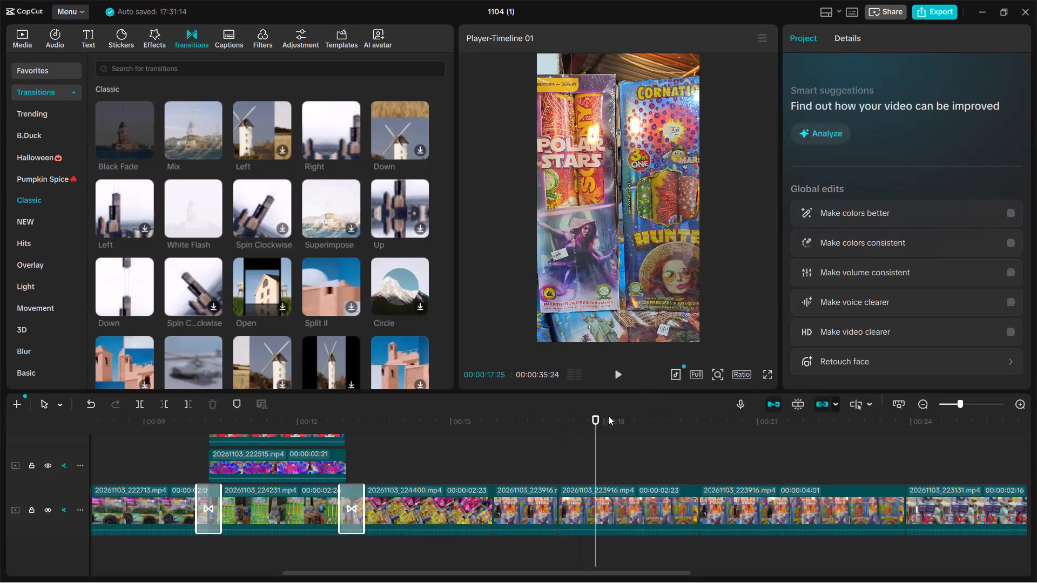
pyautogui.hotkey('ctrl', 'b')
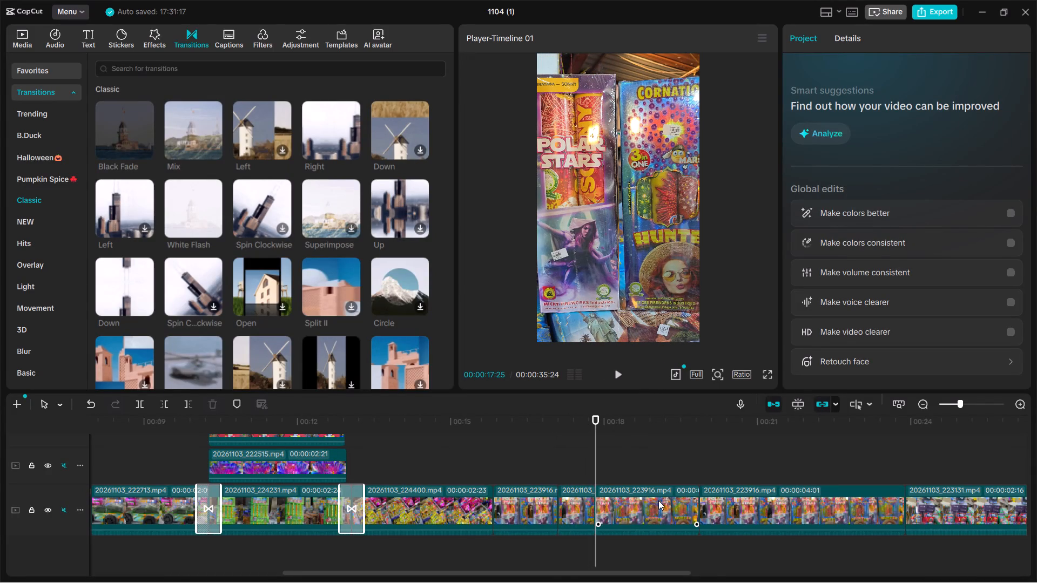
pyautogui.click(658, 500)
pyautogui.press('Delete')
# Delete the third Polar Stars clip 20261103_223916.mp4, the 00:00:04:01 one before 20261103_223131.mp4.
pyautogui.press('space')
pyautogui.press('space')
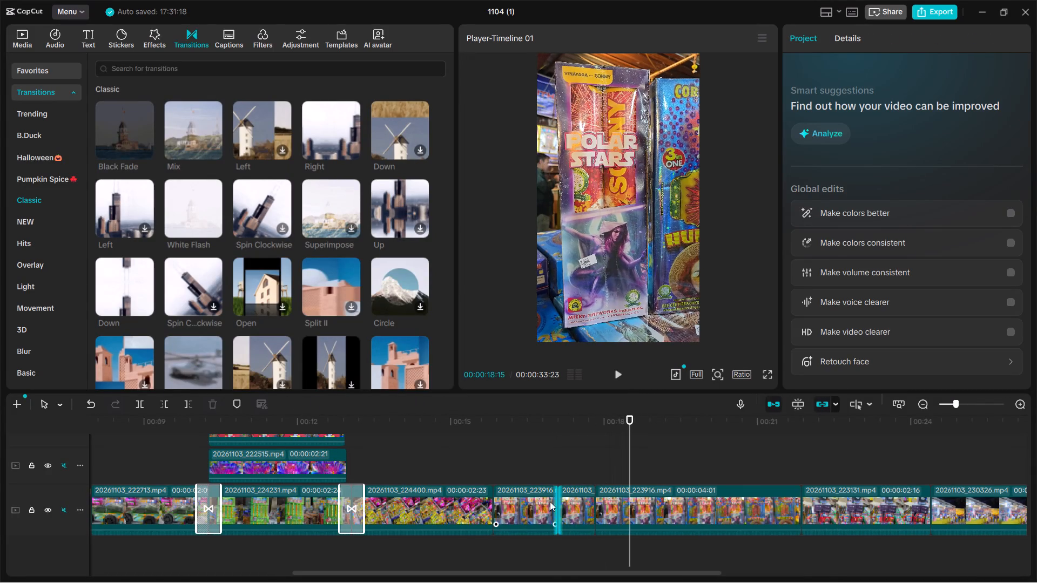
pyautogui.click(637, 501)
pyautogui.press('Delete')
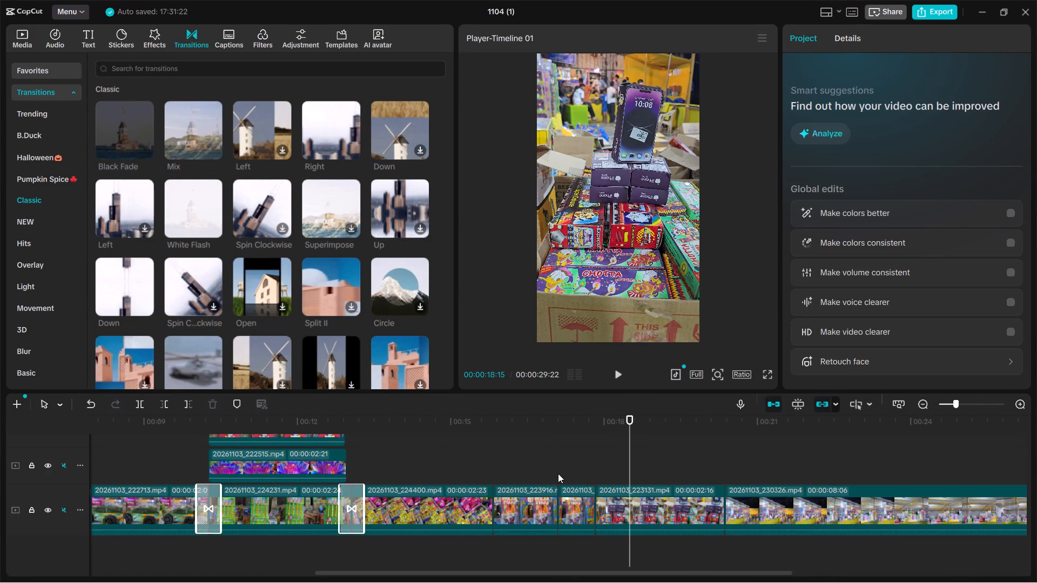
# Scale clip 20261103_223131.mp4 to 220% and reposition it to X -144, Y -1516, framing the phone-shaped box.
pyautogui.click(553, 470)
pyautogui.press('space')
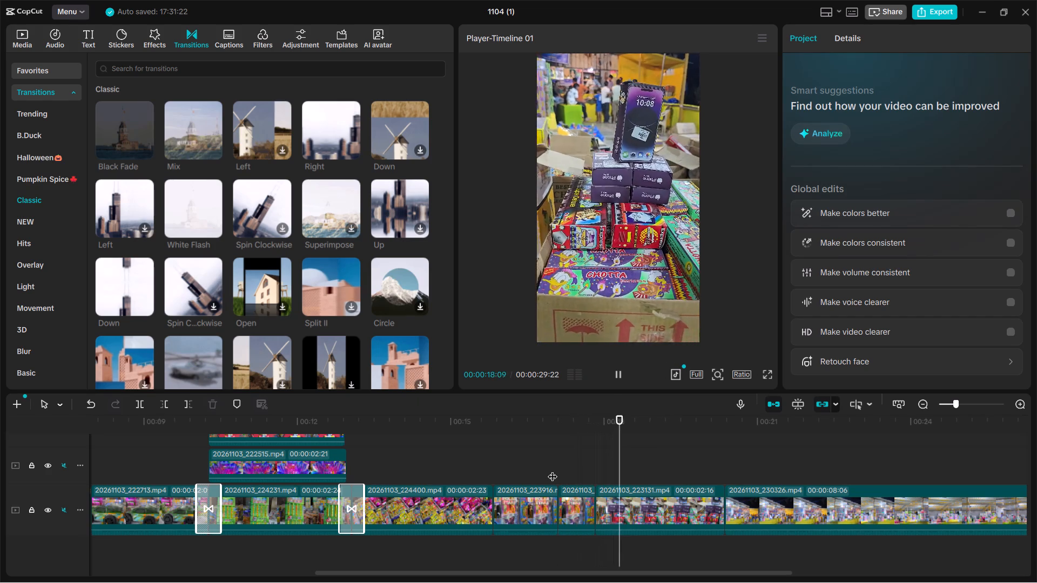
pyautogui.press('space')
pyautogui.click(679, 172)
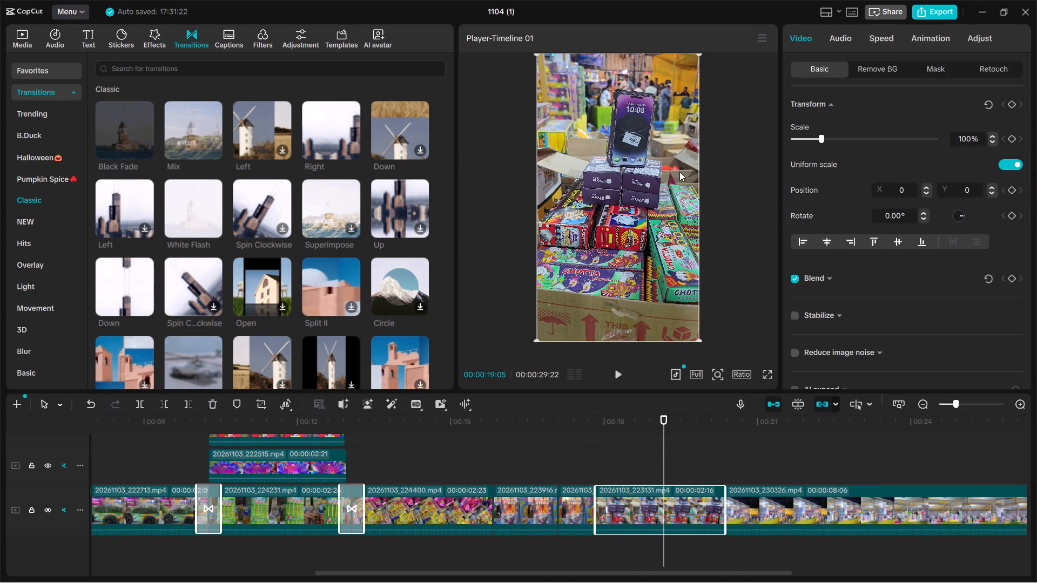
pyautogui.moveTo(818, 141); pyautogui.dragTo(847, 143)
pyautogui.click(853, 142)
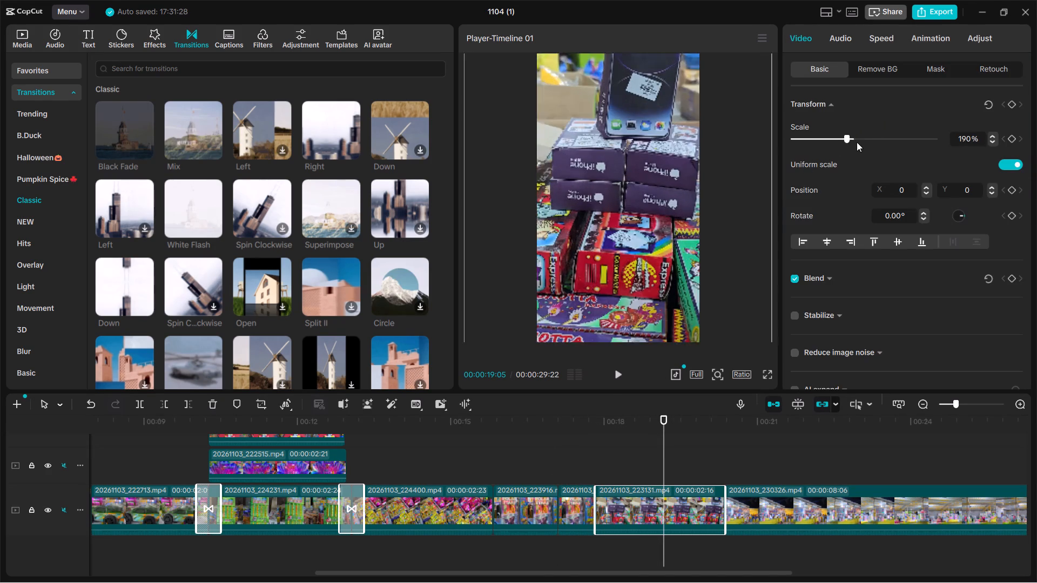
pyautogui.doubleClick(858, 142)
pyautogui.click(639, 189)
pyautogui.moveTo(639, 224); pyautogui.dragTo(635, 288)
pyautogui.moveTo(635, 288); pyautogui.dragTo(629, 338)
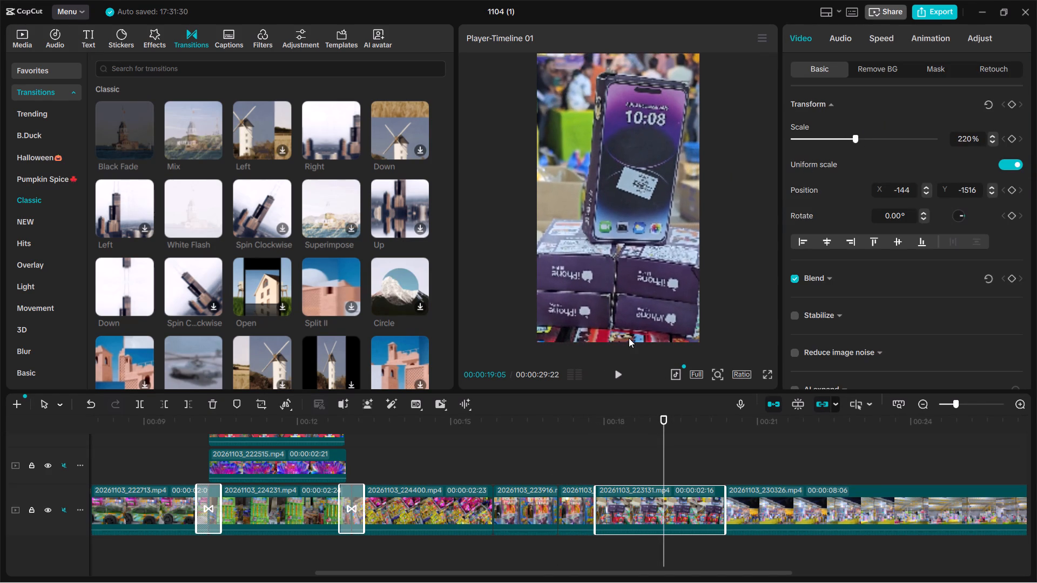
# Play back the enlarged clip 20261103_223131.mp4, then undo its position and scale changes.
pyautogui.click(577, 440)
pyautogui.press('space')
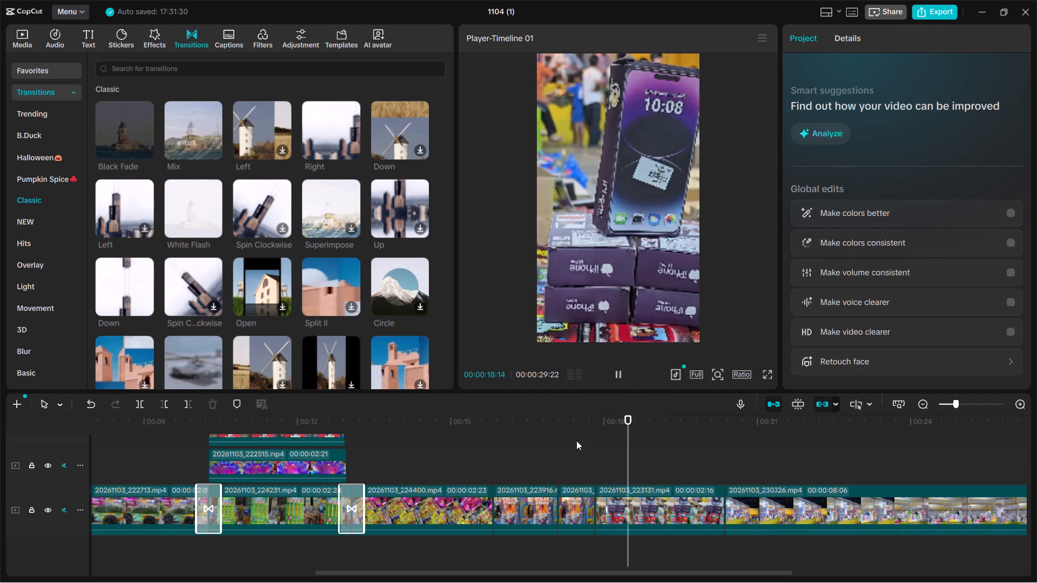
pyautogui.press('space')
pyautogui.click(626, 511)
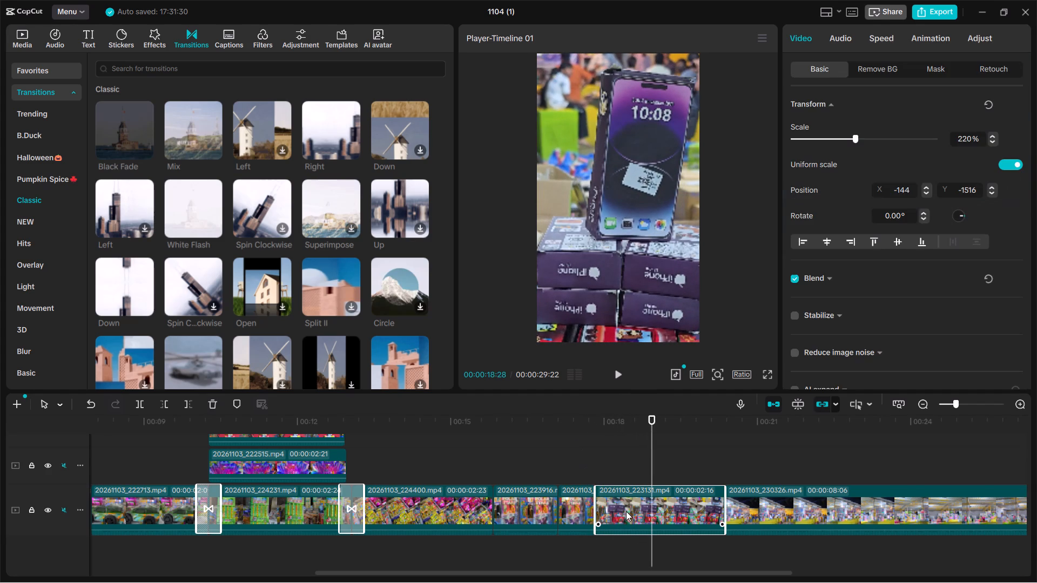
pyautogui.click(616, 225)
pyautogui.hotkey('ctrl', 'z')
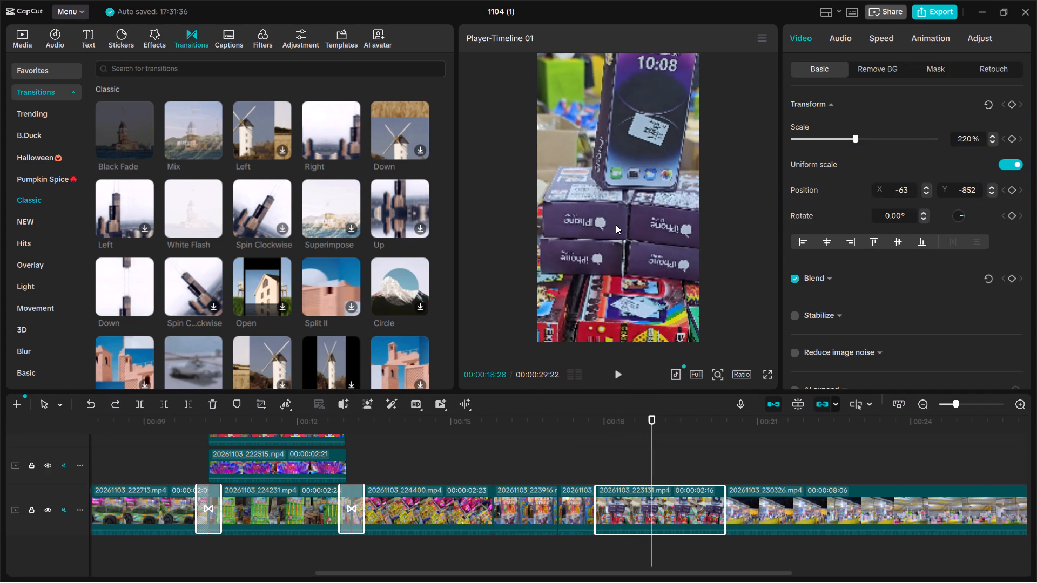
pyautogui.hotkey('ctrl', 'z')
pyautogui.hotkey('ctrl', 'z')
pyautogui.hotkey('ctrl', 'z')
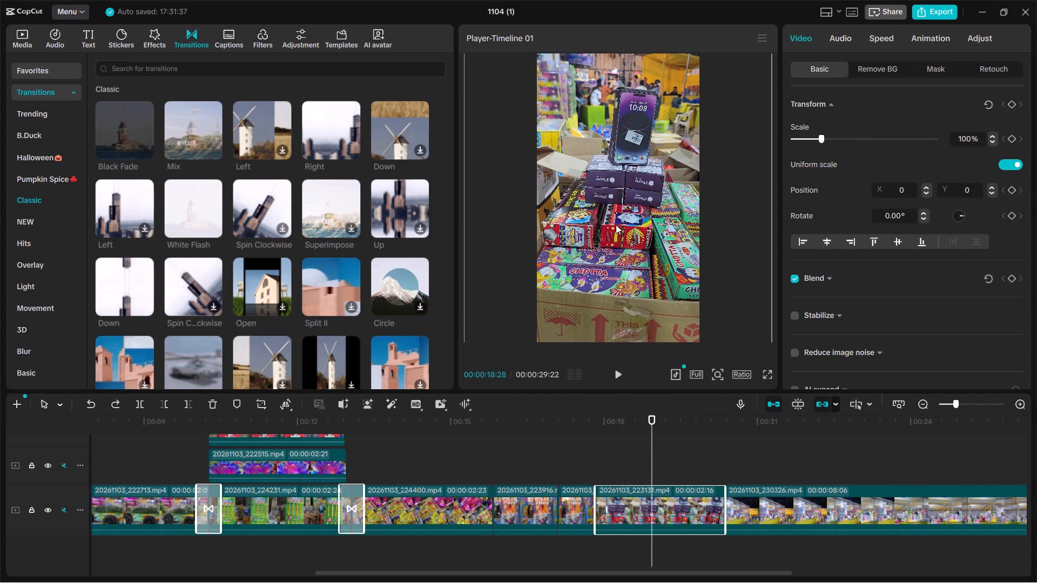
# Split clip 20261103_223131.mp4 at 00:00:19:05 and delete the part after the cut.
pyautogui.click(549, 426)
pyautogui.press('space')
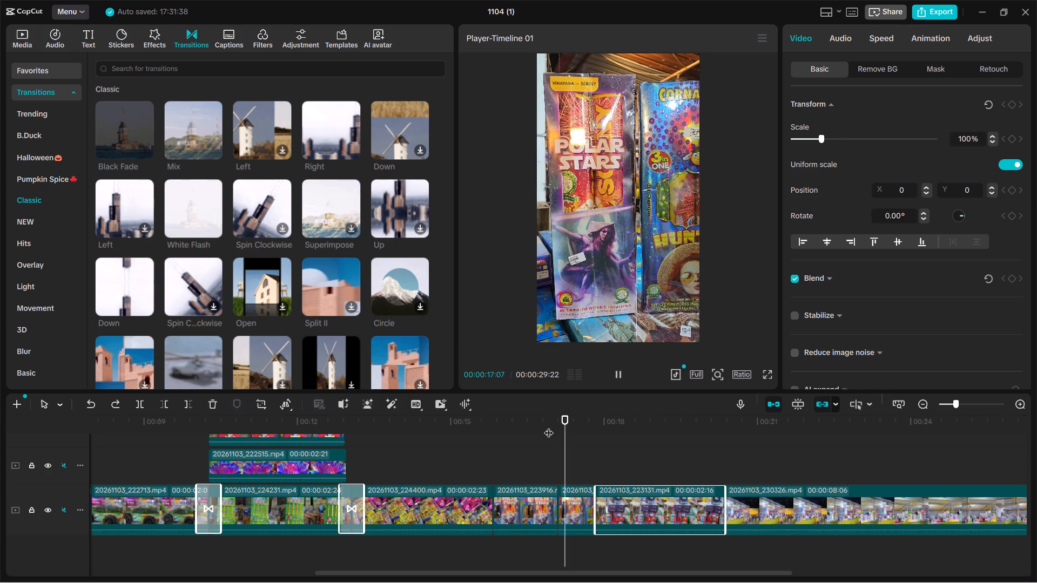
pyautogui.press('space')
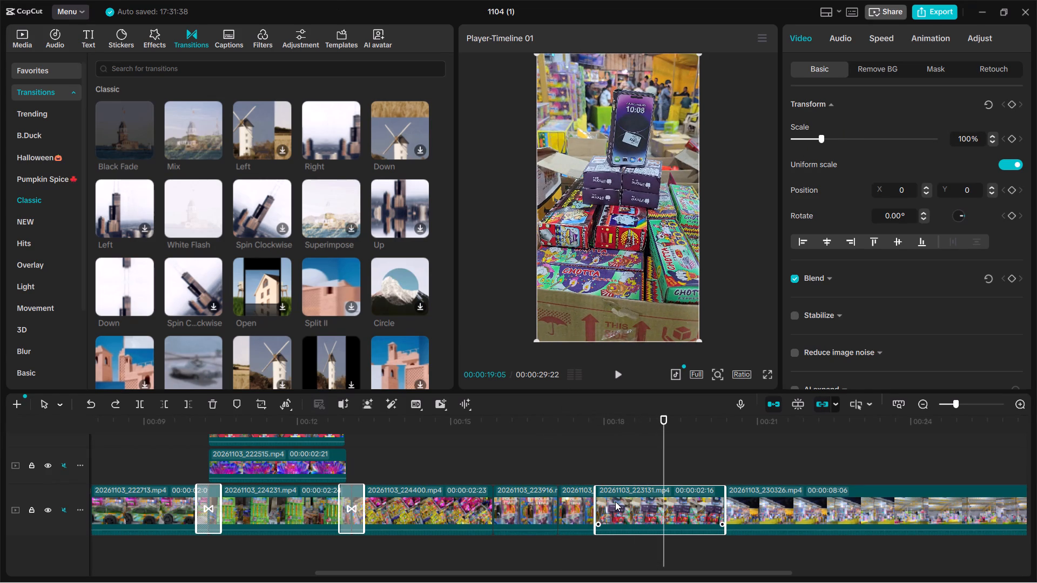
pyautogui.hotkey('ctrl', 'b')
pyautogui.click(702, 524)
pyautogui.press('Delete')
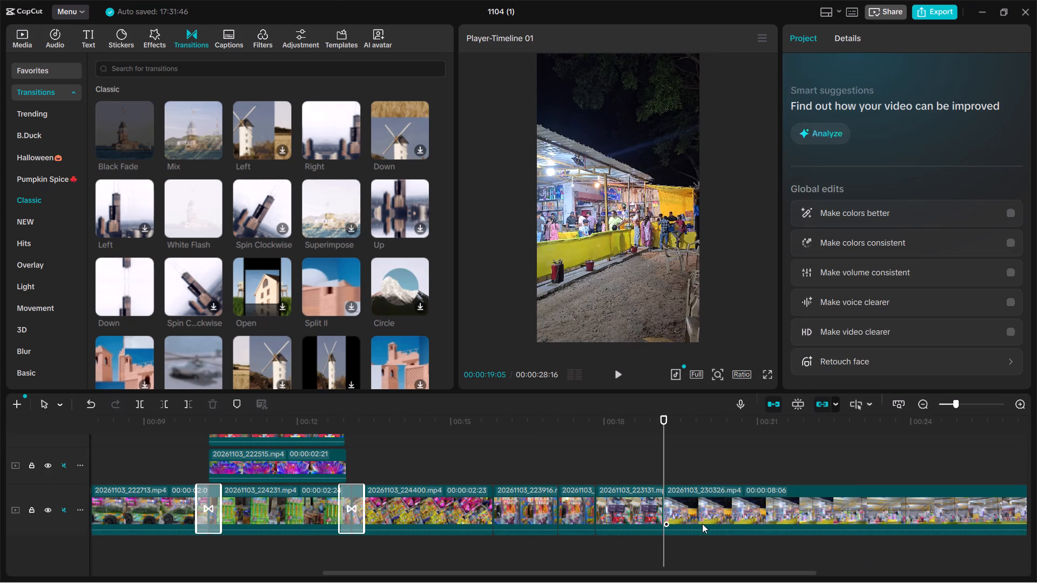
# Split the shop exterior clip 20261103_230326.mp4 at 00:00:25:16 and delete the part after the cut.
pyautogui.press('space')
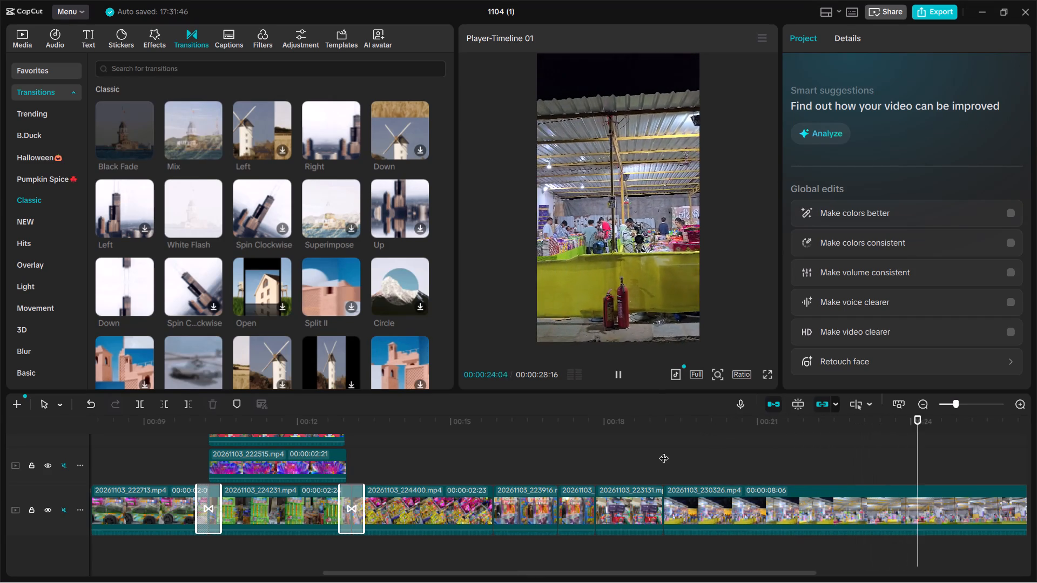
pyautogui.press('space')
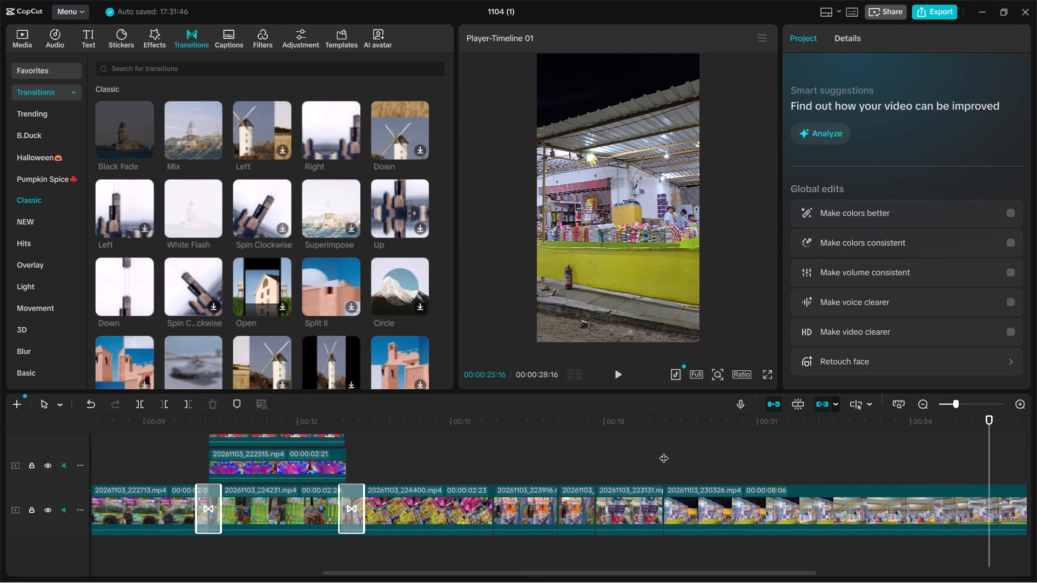
pyautogui.hotkey('ctrl', 'b')
pyautogui.hscroll(-5, 945, 450)
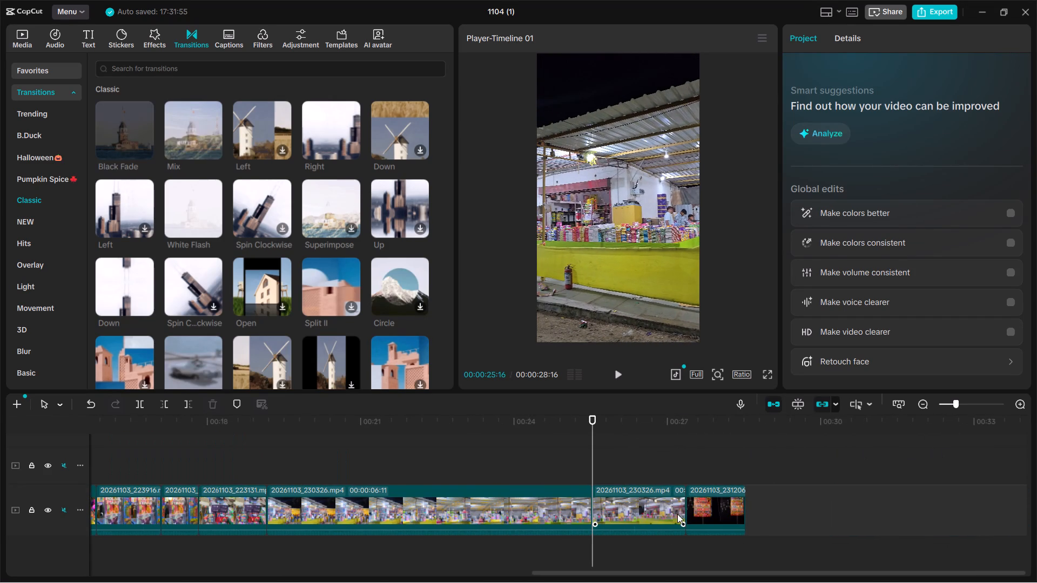
pyautogui.click(665, 516)
pyautogui.press('Delete')
# Split the shop exterior clip 20261103_230326.mp4 at 00:00:20:00 and delete the part before the cut.
pyautogui.click(367, 442)
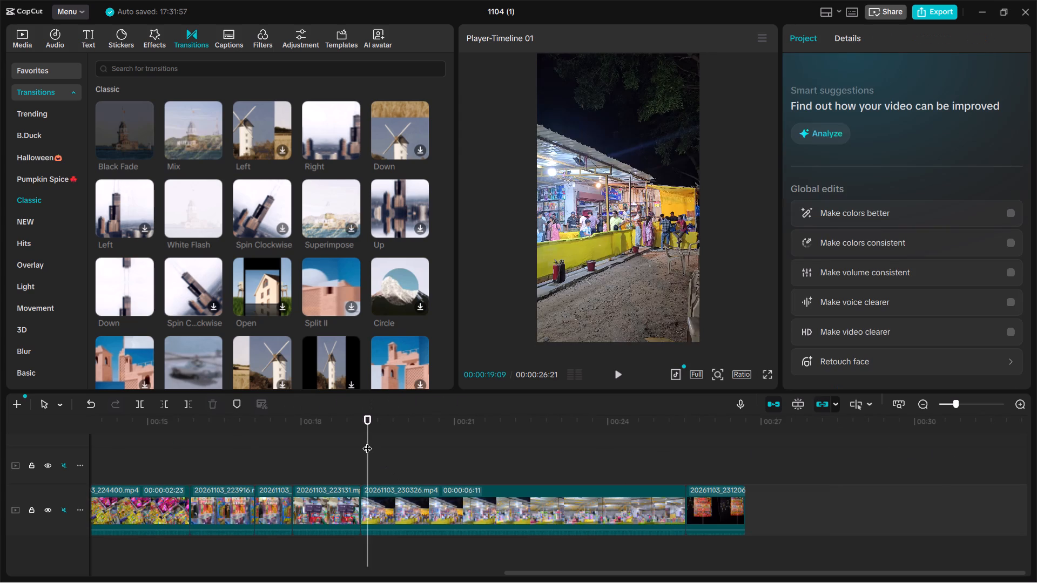
pyautogui.press('space')
pyautogui.press('space')
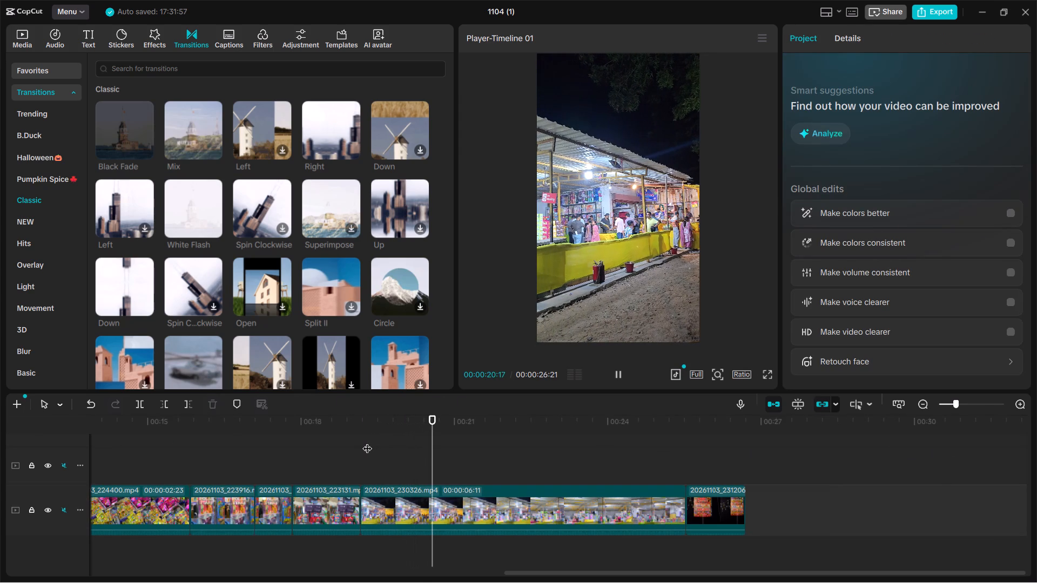
pyautogui.press('Left')
pyautogui.press('Left')
pyautogui.press('Left')
pyautogui.press('Left')
pyautogui.press('Left')
pyautogui.press('Left')
pyautogui.press('Left')
pyautogui.press('Left')
pyautogui.press('Left')
pyautogui.press('Left')
pyautogui.press('Left')
pyautogui.press('Left')
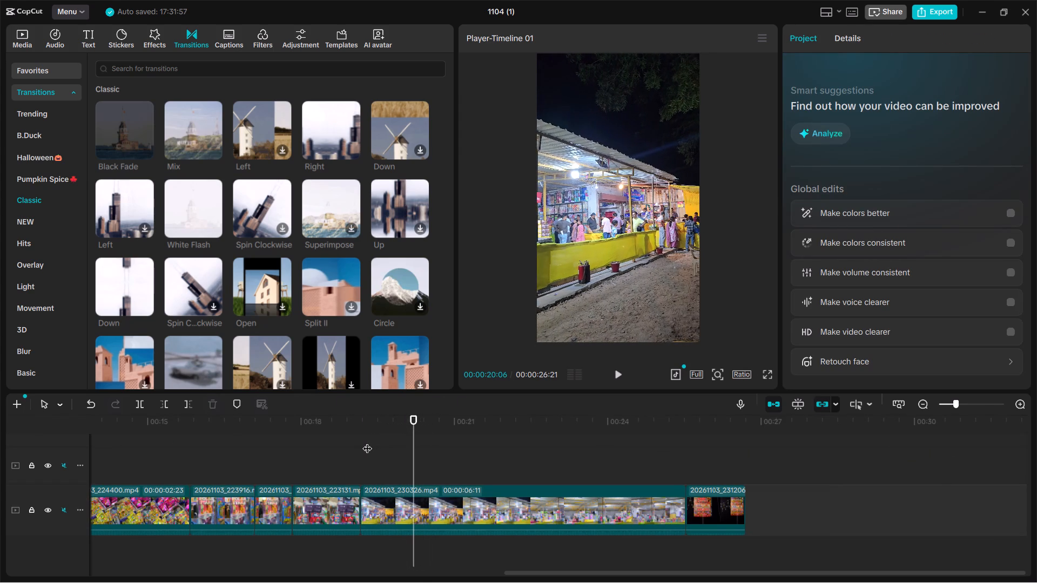
pyautogui.press('Left')
pyautogui.press('Left')
pyautogui.press('Left')
pyautogui.press('Left')
pyautogui.press('Left')
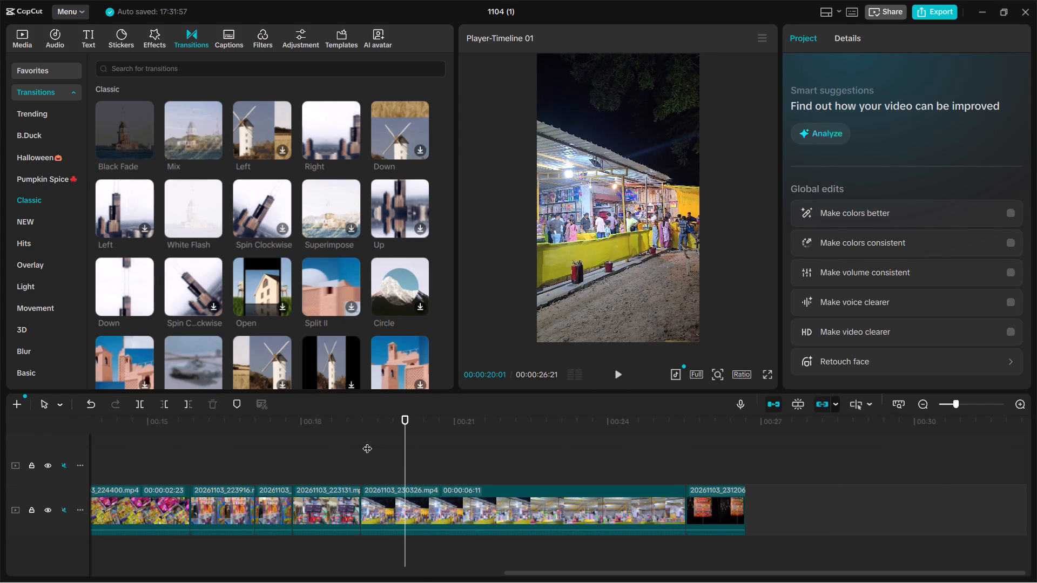
pyautogui.press('Left')
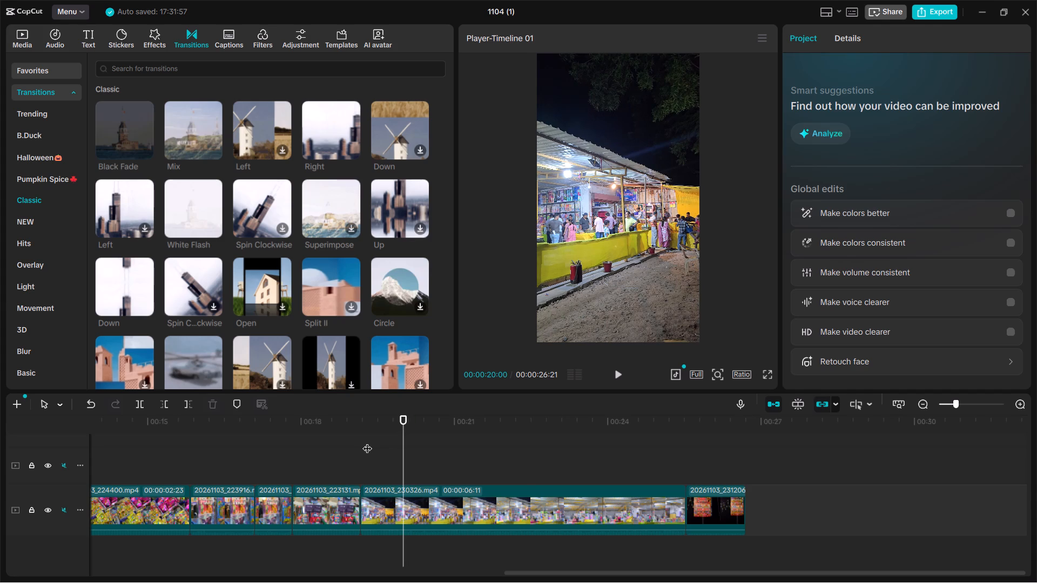
pyautogui.hotkey('ctrl', 'b')
pyautogui.click(378, 507)
pyautogui.press('Delete')
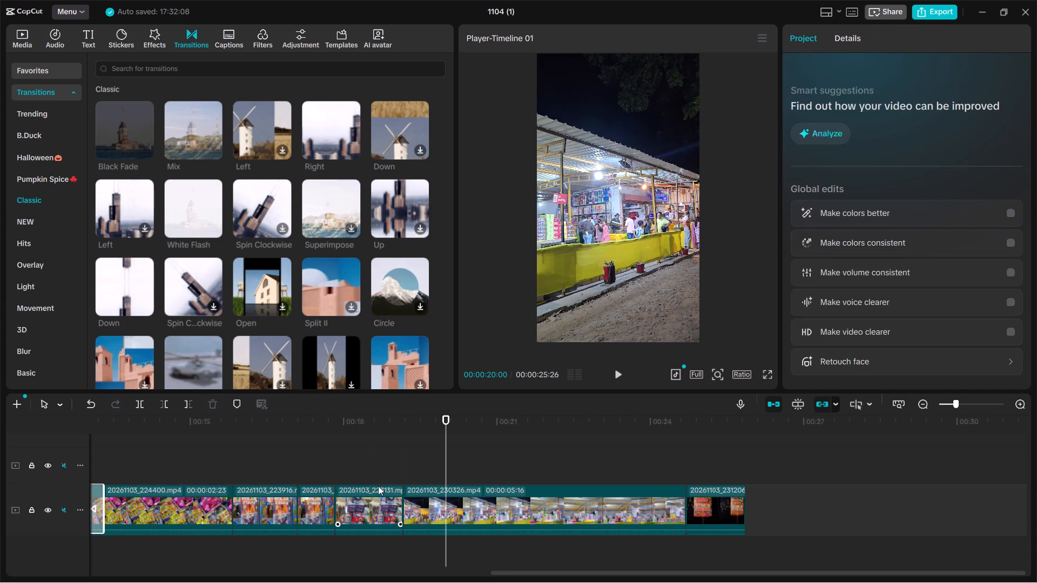
# Split the shop exterior clip 20261103_230326.mp4 at 00:00:22:15 and delete the part after the cut.
pyautogui.click(382, 459)
pyautogui.press('space')
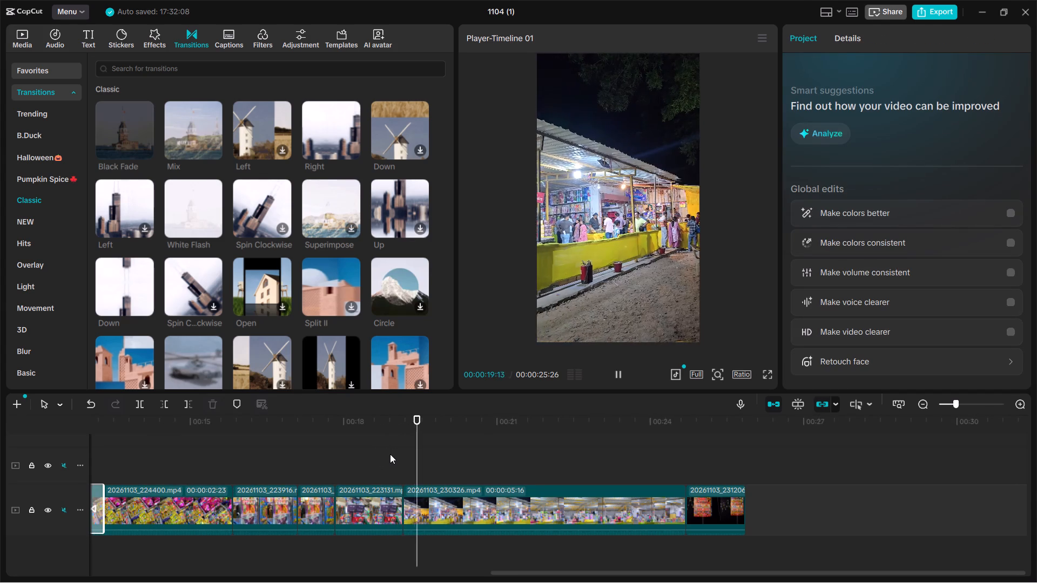
pyautogui.press('space')
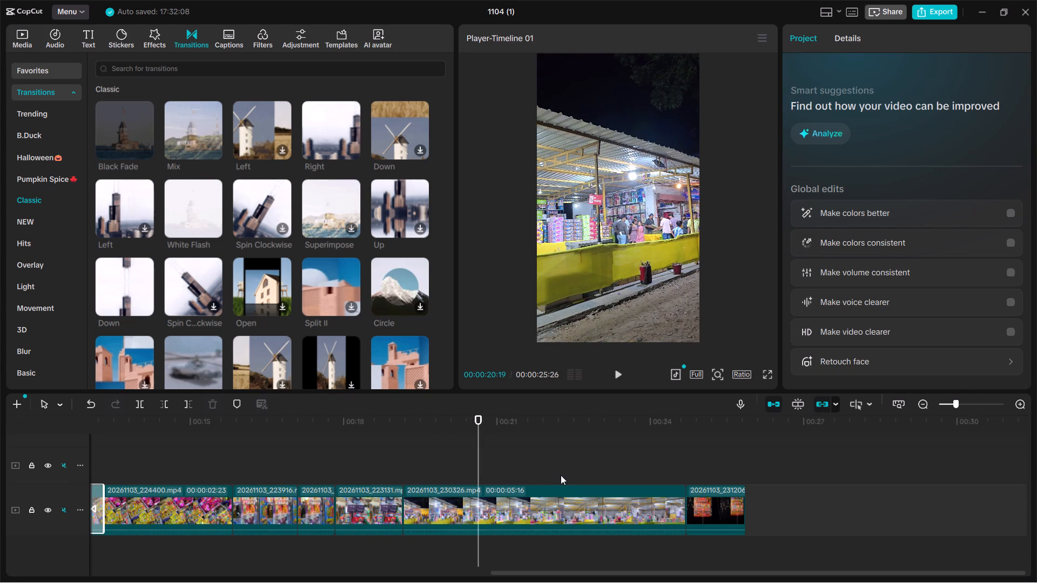
pyautogui.press('space')
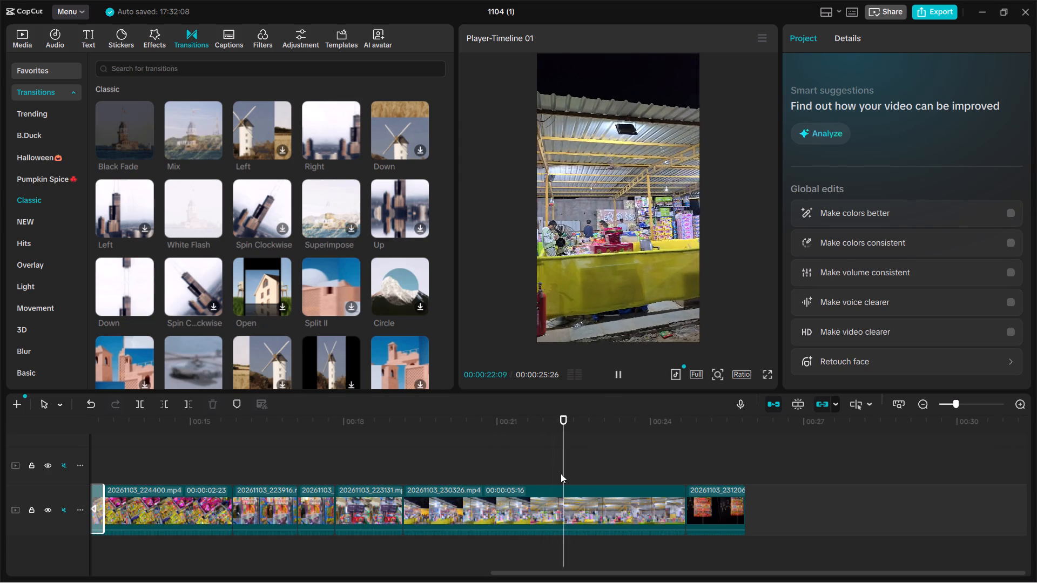
pyautogui.press('space')
pyautogui.hotkey('ctrl', 'b')
pyautogui.click(608, 509)
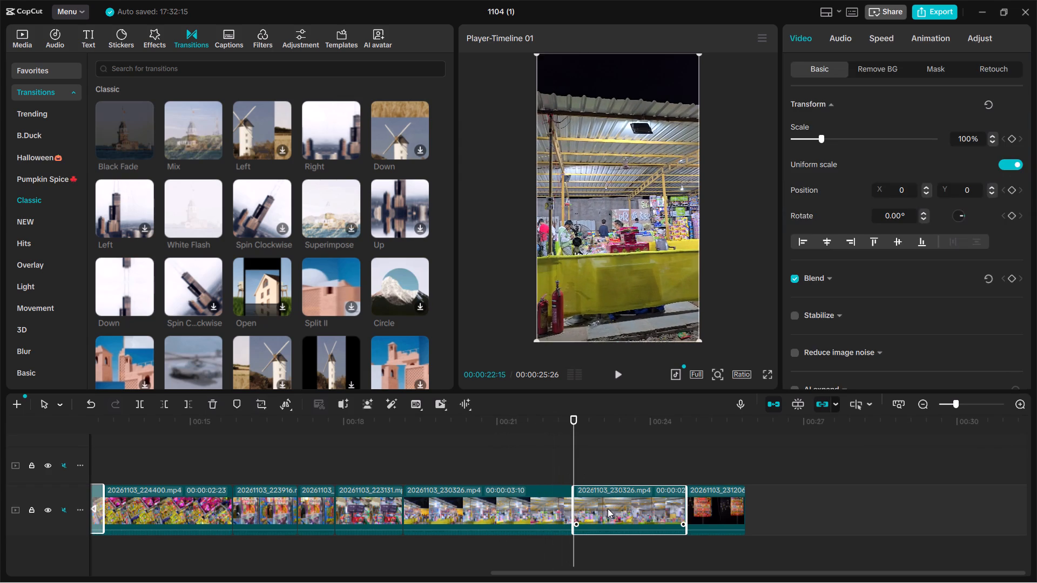
pyautogui.press('Delete')
# Extend the end of the closing Hariom Crackers sign clip 20261103_231206.mp4 to 00:00:24:22.
pyautogui.click(552, 451)
pyautogui.press('space')
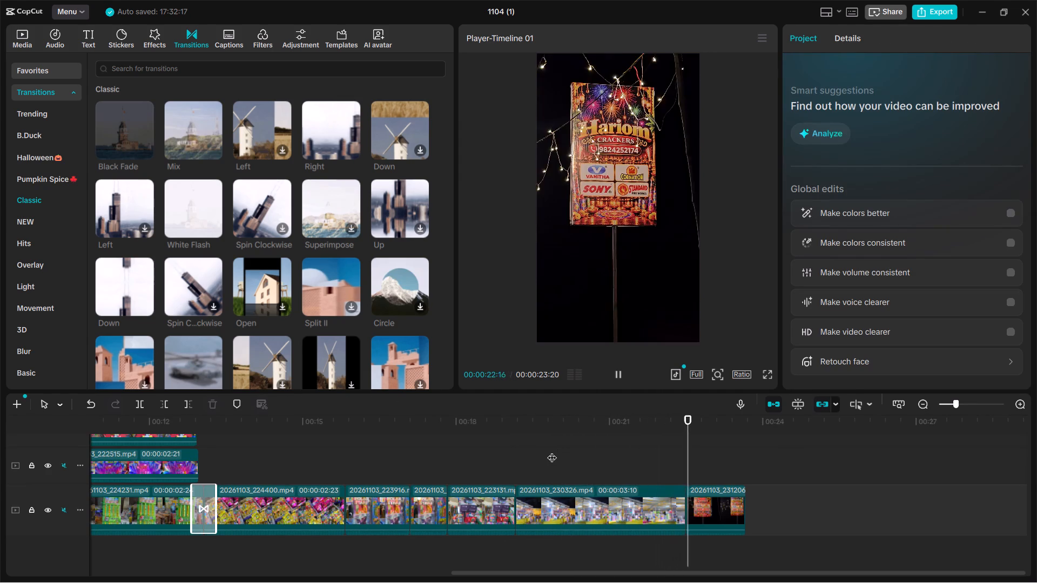
pyautogui.press('space')
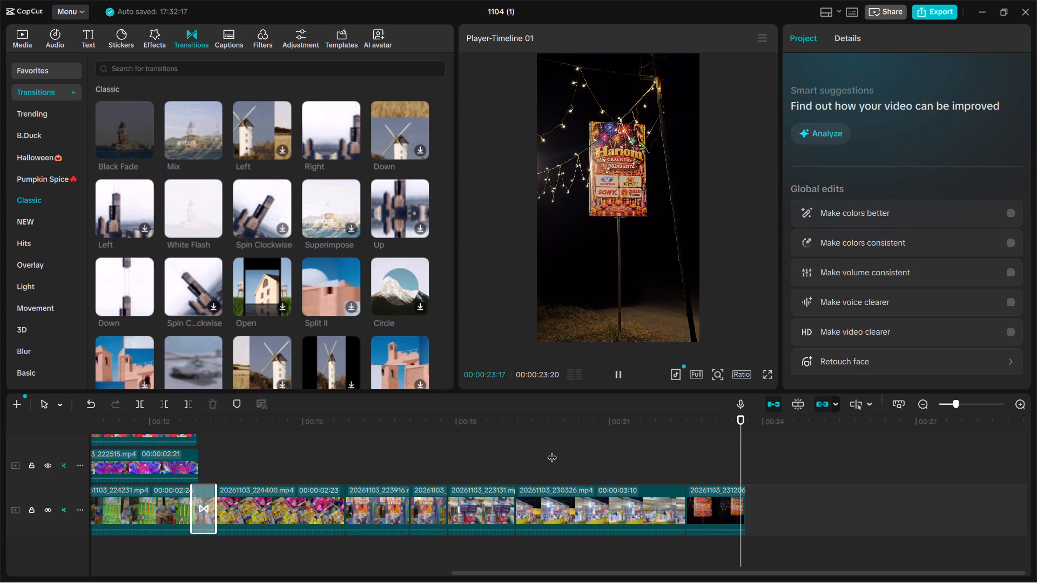
pyautogui.click(709, 496)
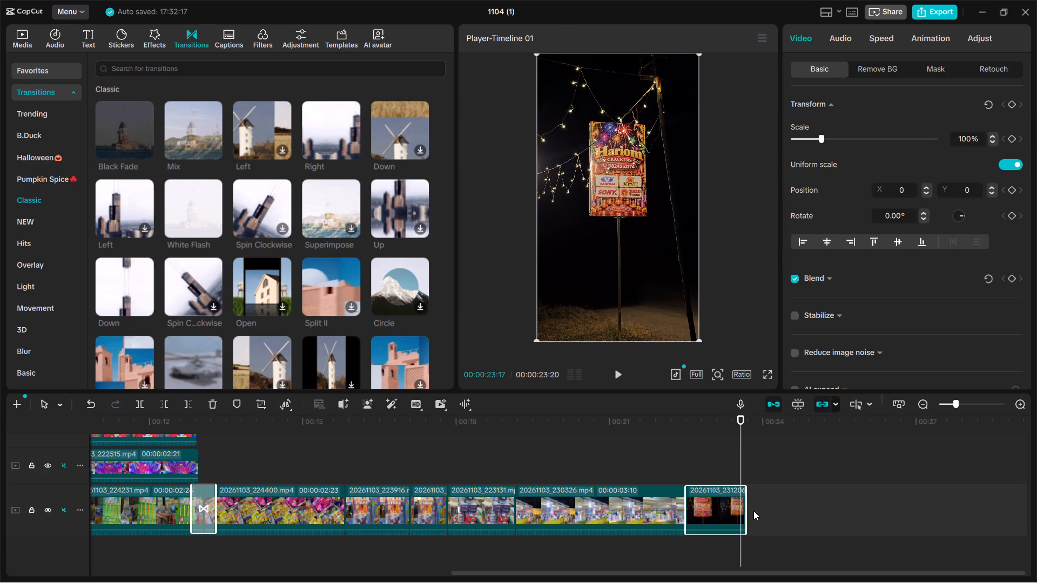
pyautogui.moveTo(743, 511); pyautogui.dragTo(782, 504)
pyautogui.moveTo(787, 504); pyautogui.dragTo(796, 504)
pyautogui.doubleClick(796, 504)
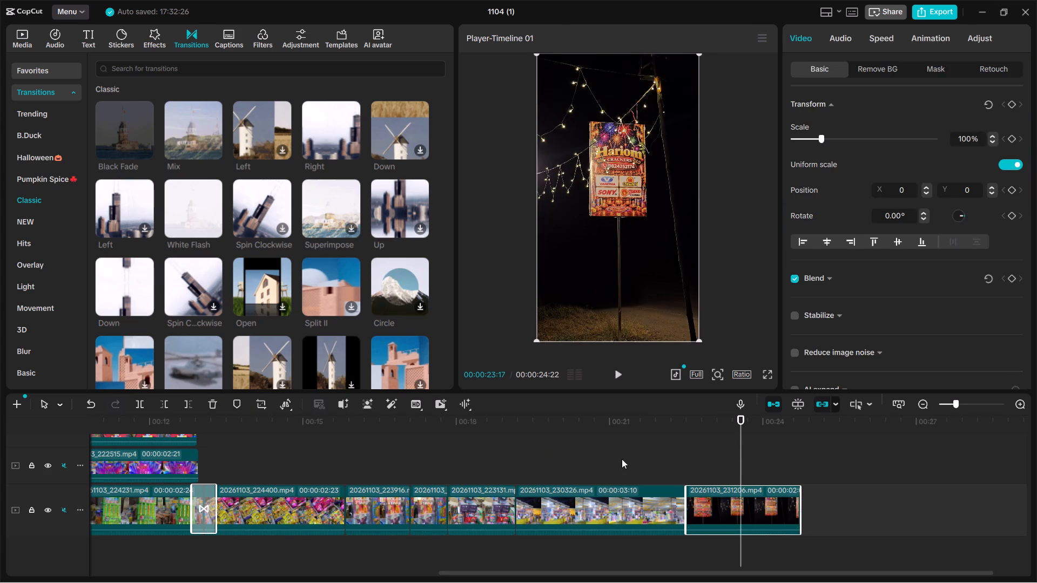
# Play back the extended Hariom Crackers sign clip through to the end of the timeline.
pyautogui.click(622, 459)
pyautogui.press('space')
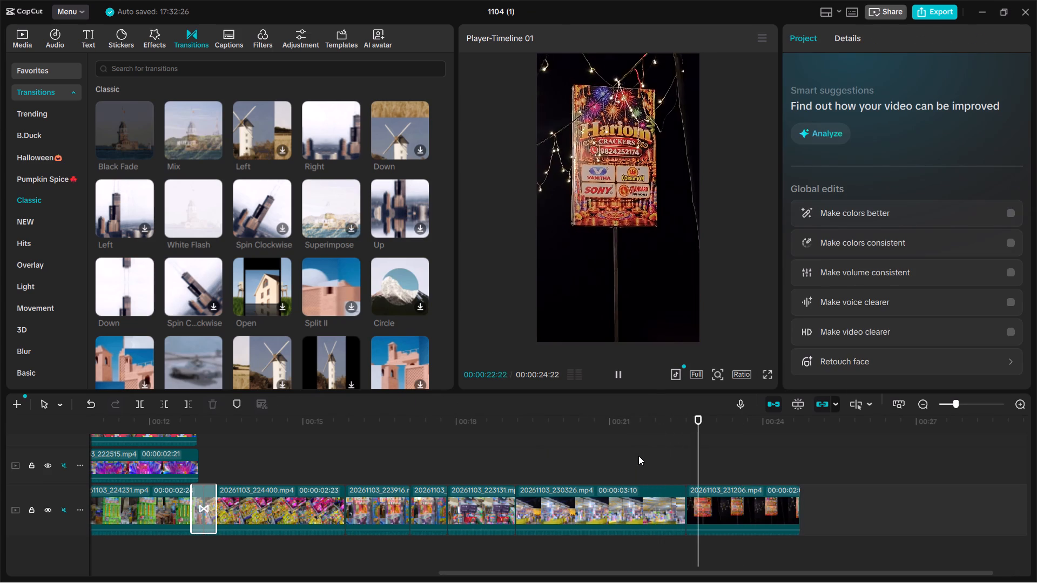
pyautogui.press('space')
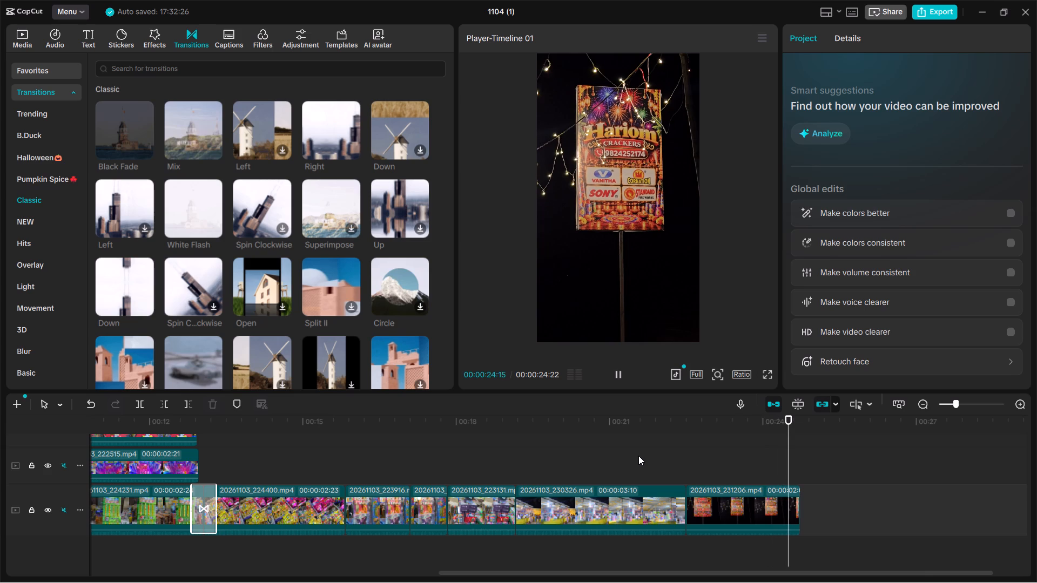
pyautogui.press('space')
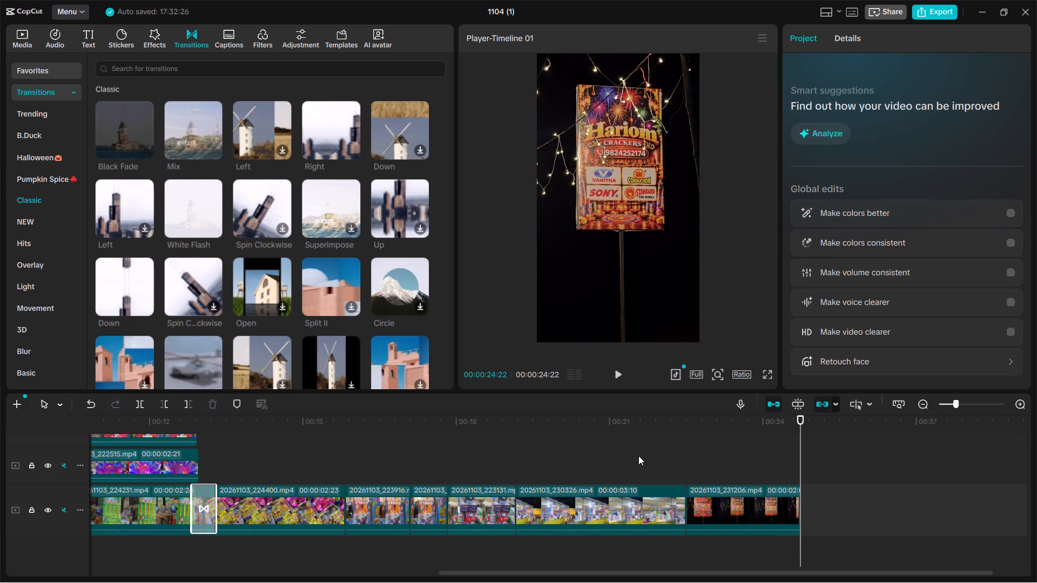
# Look over the timeline from the opening banner clip to past the split-screen section, and the available Motion video effects.
pyautogui.hscroll(9, 638, 456)
pyautogui.click(214, 477)
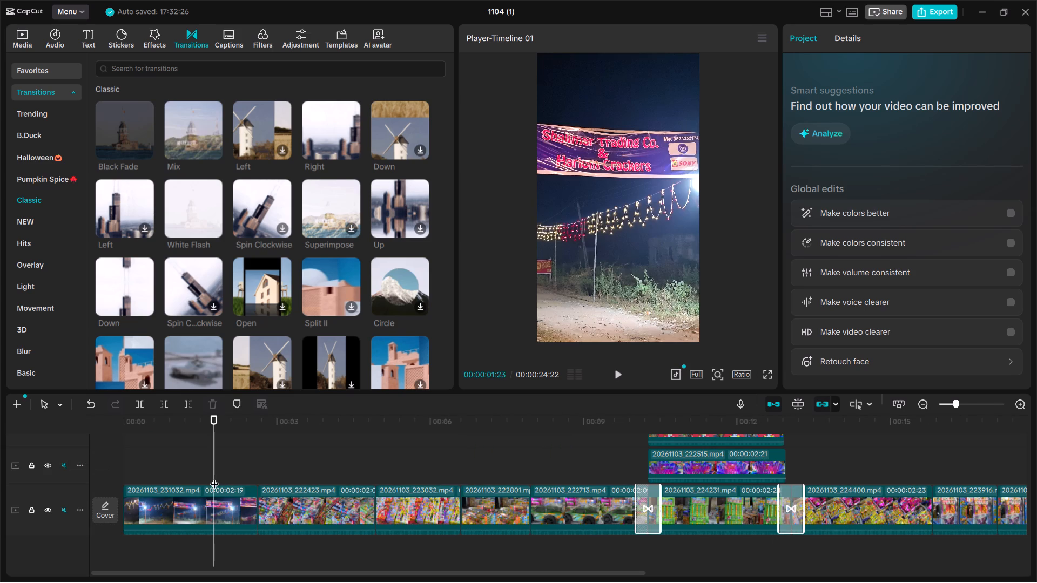
pyautogui.click(252, 463)
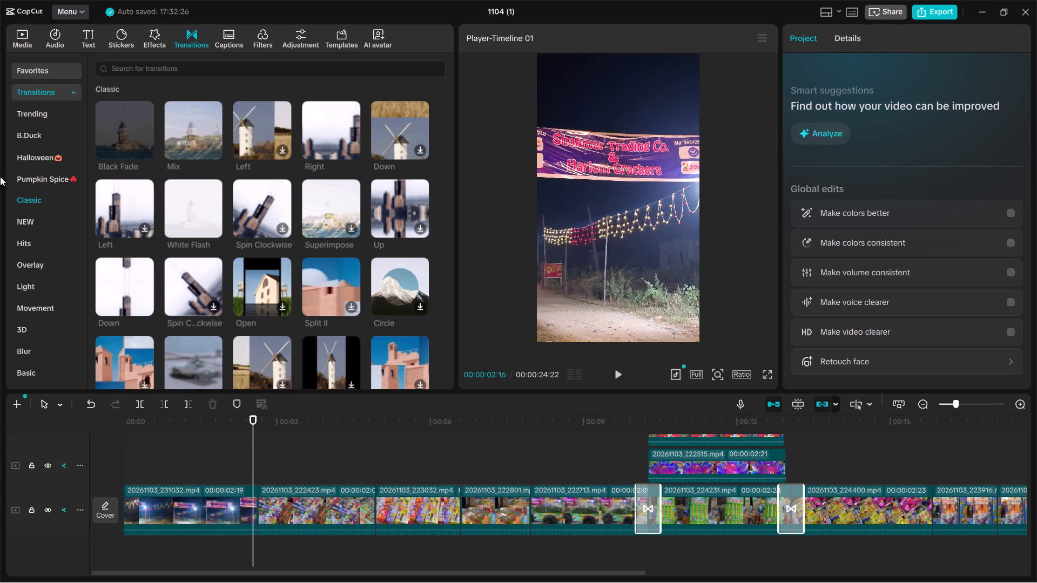
pyautogui.click(60, 37)
pyautogui.click(145, 35)
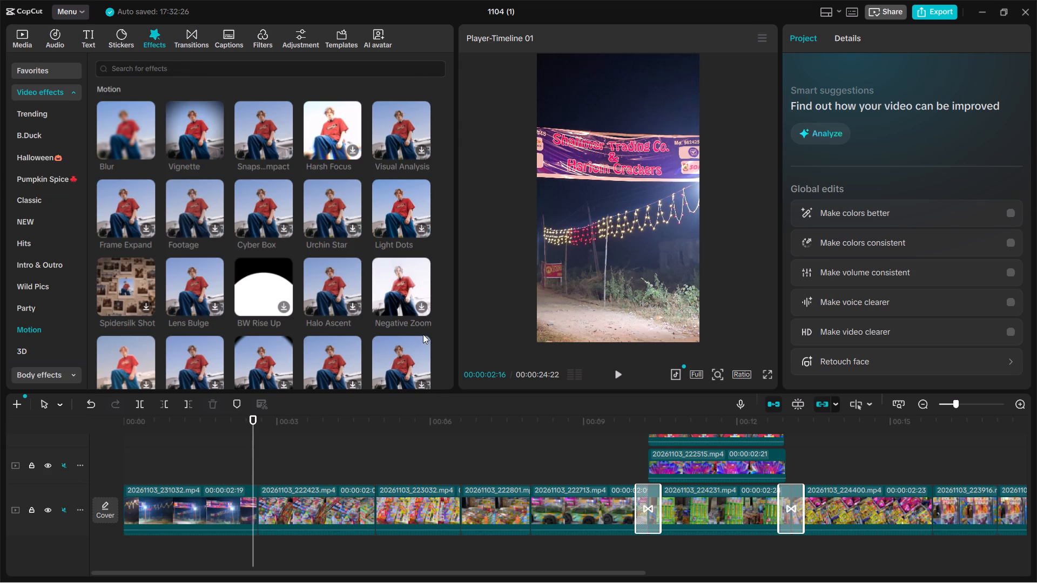
pyautogui.click(549, 444)
pyautogui.hscroll(-1, 549, 444)
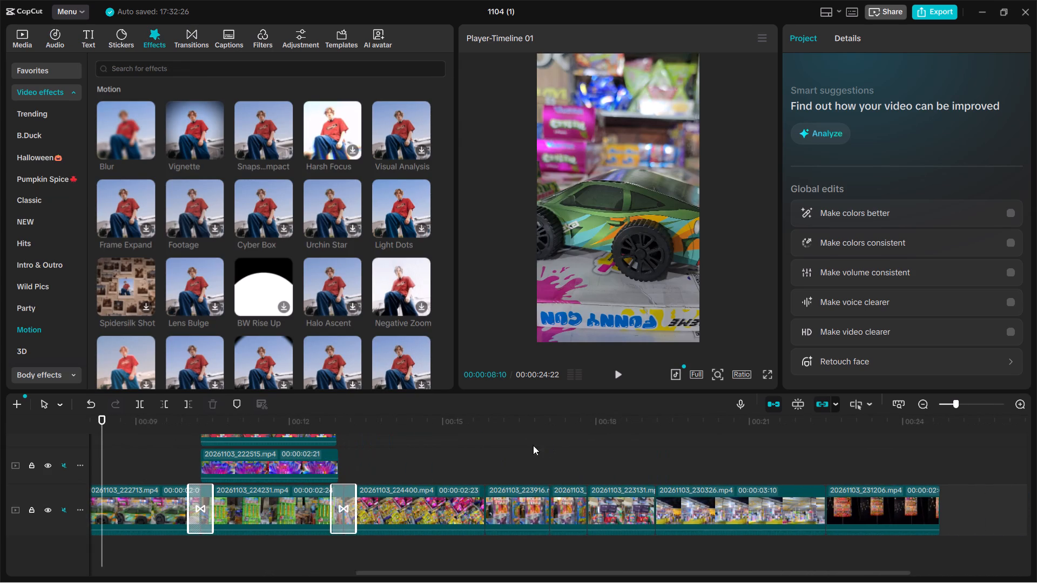
pyautogui.doubleClick(431, 453)
pyautogui.click(393, 453)
pyautogui.hscroll(1, 393, 453)
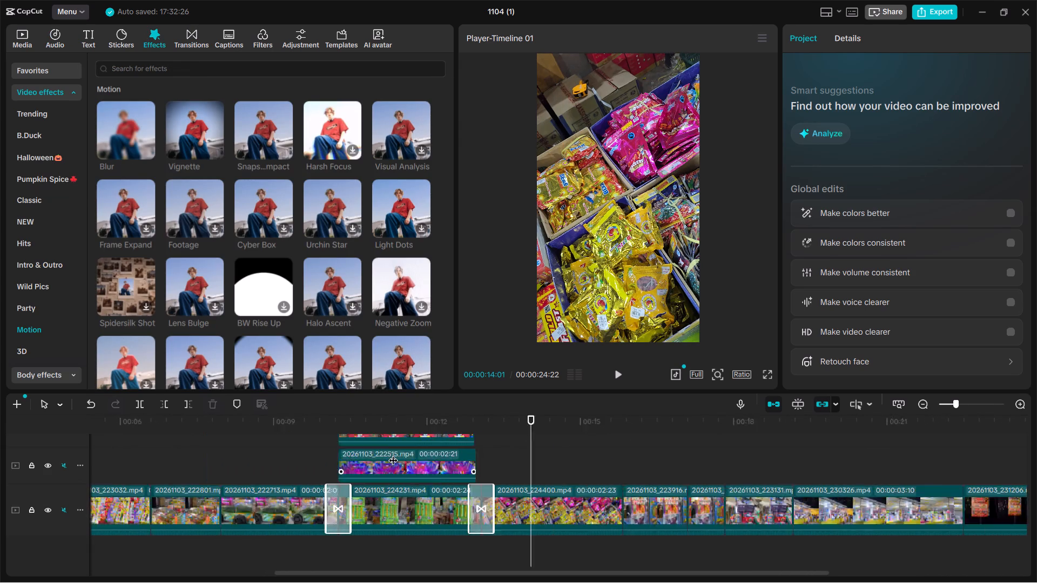
pyautogui.hscroll(1, 393, 453)
# Examine the imported footage for usable shots, previewing 20261103_222949.mp4 and 20261103_222855.mp4.
pyautogui.click(19, 39)
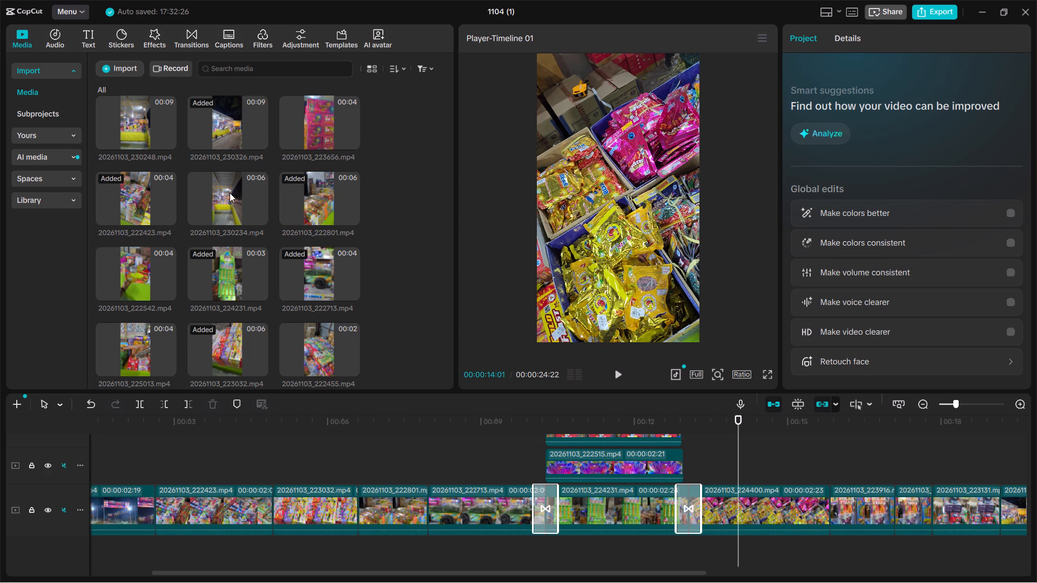
pyautogui.scroll(-1, 234, 240)
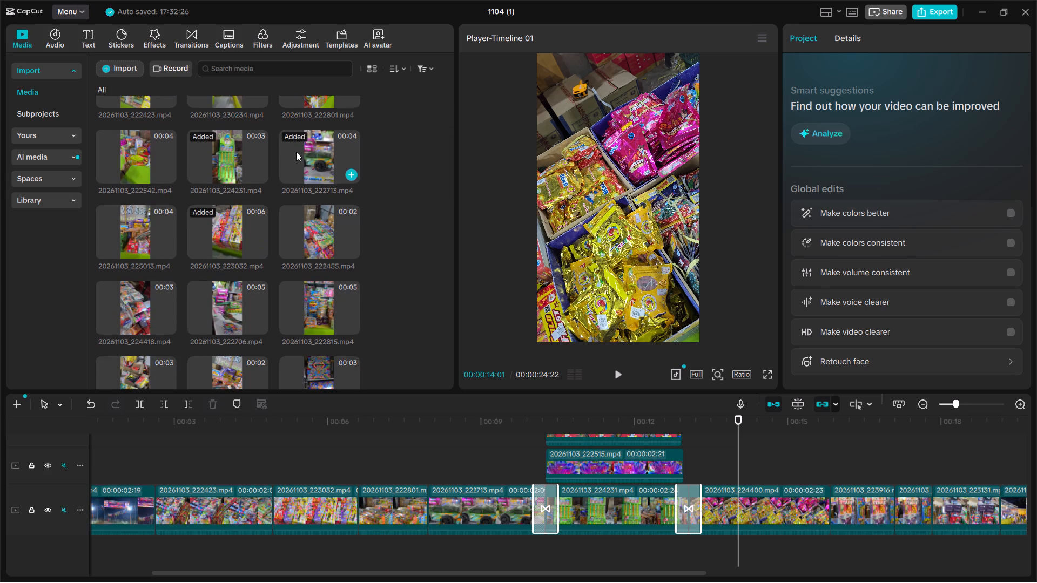
pyautogui.scroll(-1, 296, 152)
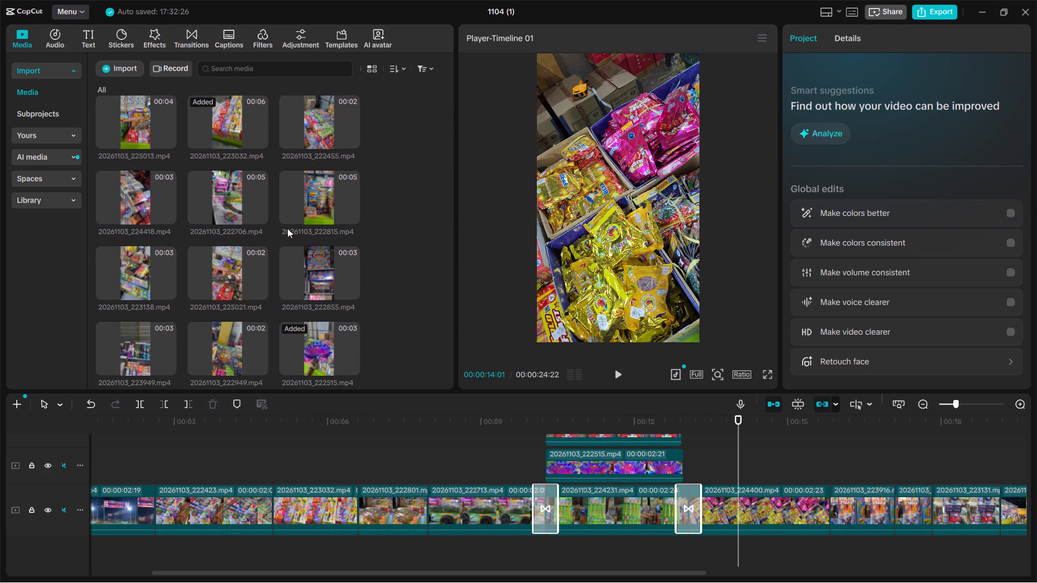
pyautogui.scroll(-1, 287, 228)
pyautogui.click(211, 251)
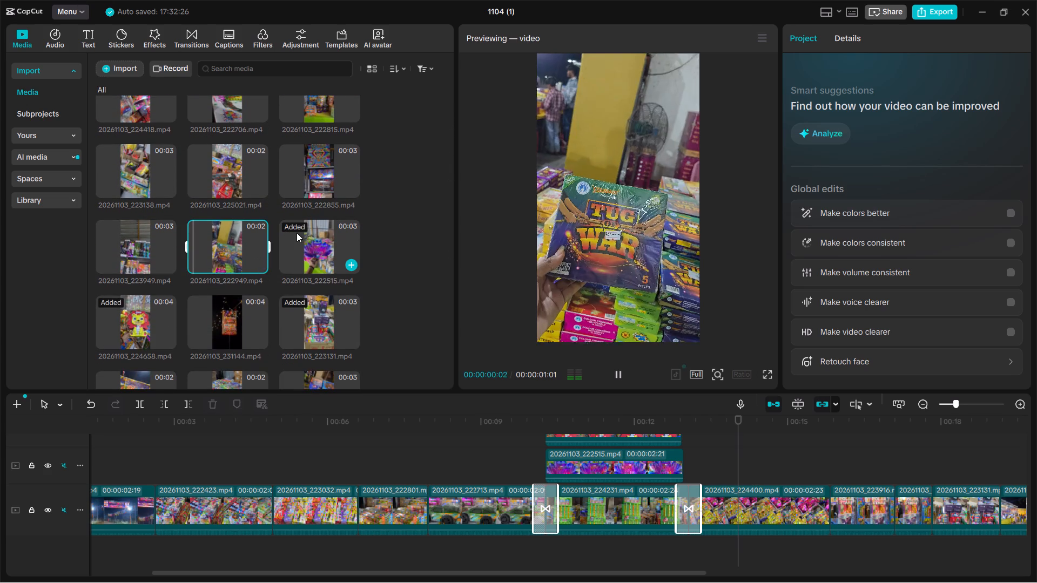
pyautogui.click(297, 233)
pyautogui.click(302, 177)
pyautogui.hscroll(-1, 837, 442)
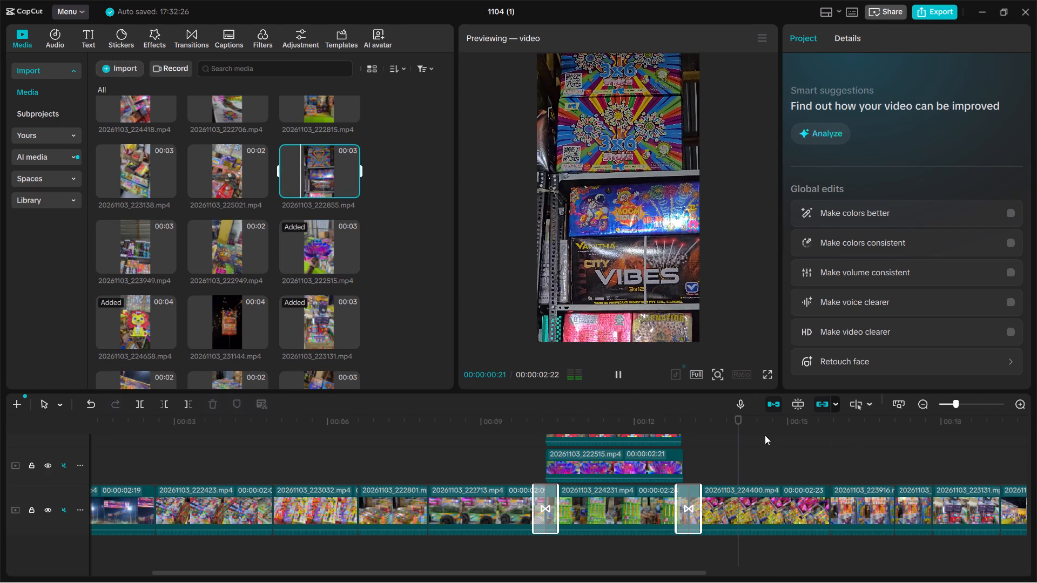
pyautogui.hscroll(-1, 765, 435)
# Delete the short main-track clip between 20261103_223916.mp4 and 20261103_223131.mp4.
pyautogui.click(638, 452)
pyautogui.press('space')
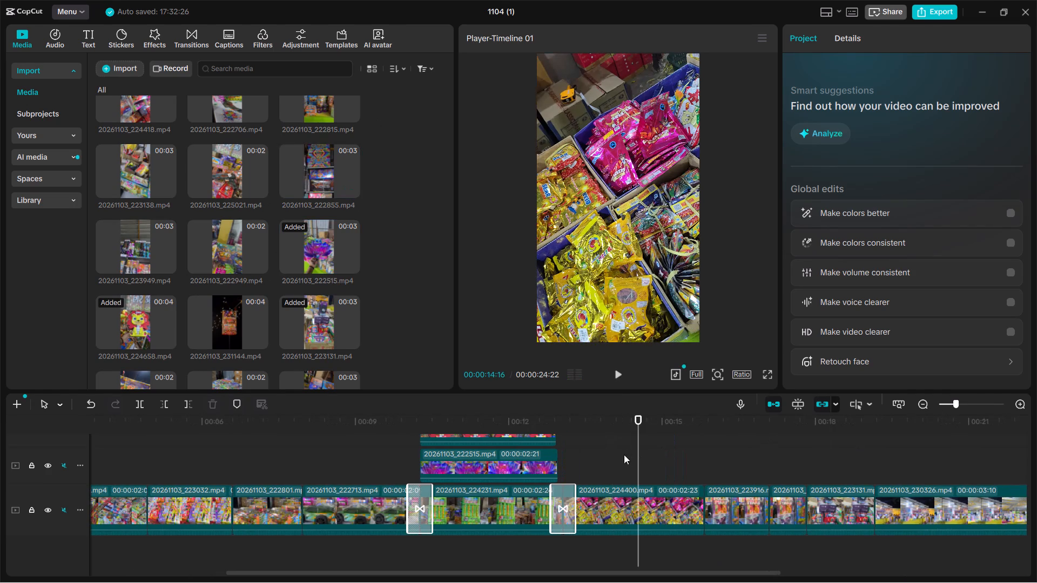
pyautogui.click(724, 439)
pyautogui.click(750, 439)
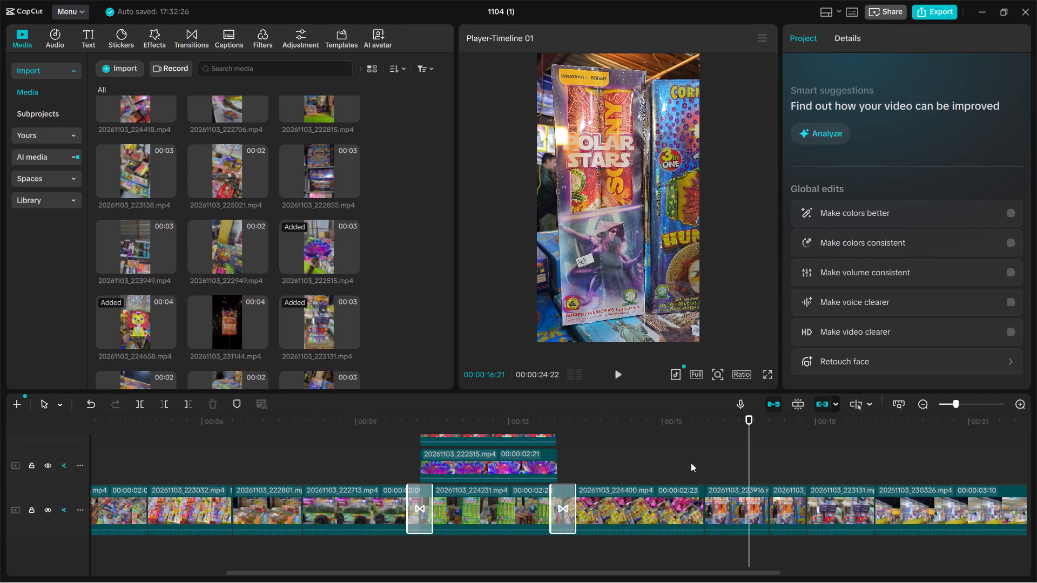
pyautogui.click(789, 505)
pyautogui.press('Delete')
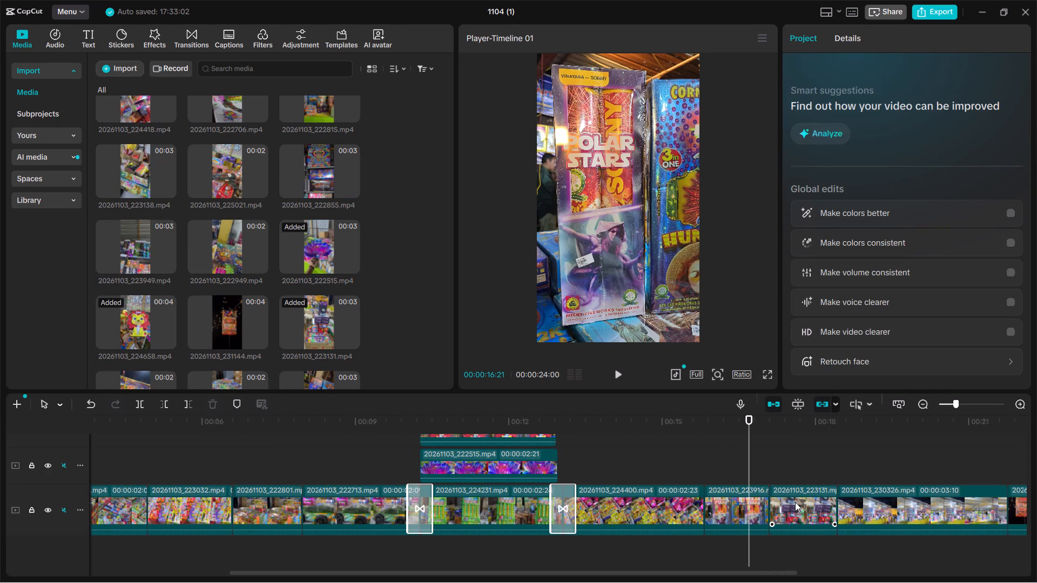
# Insert the shelf clip 20261103_222855.mp4 into the main track at 00:00:17:03, before 20261103_223131.mp4.
pyautogui.click(770, 457)
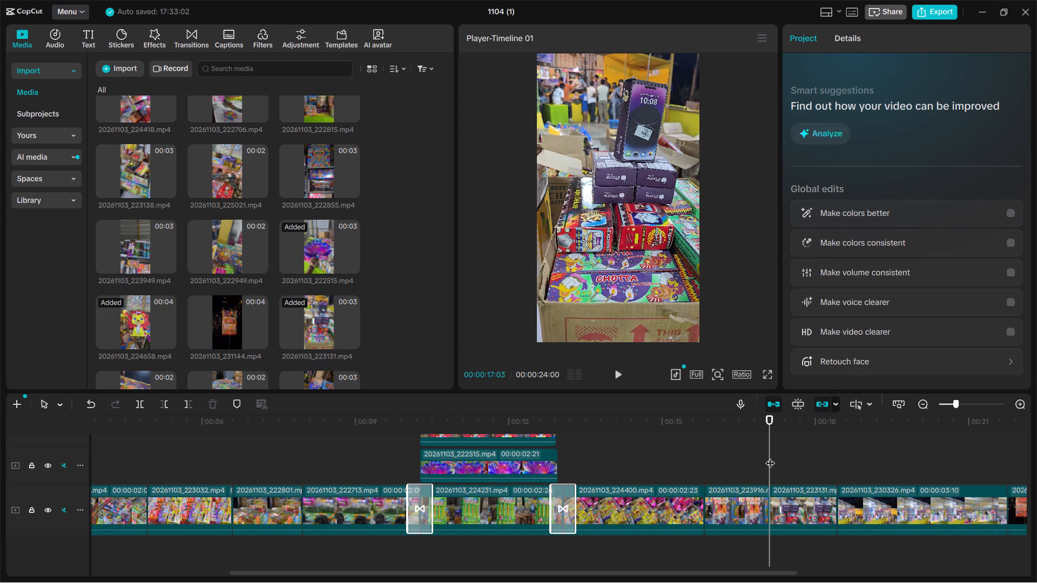
pyautogui.click(227, 243)
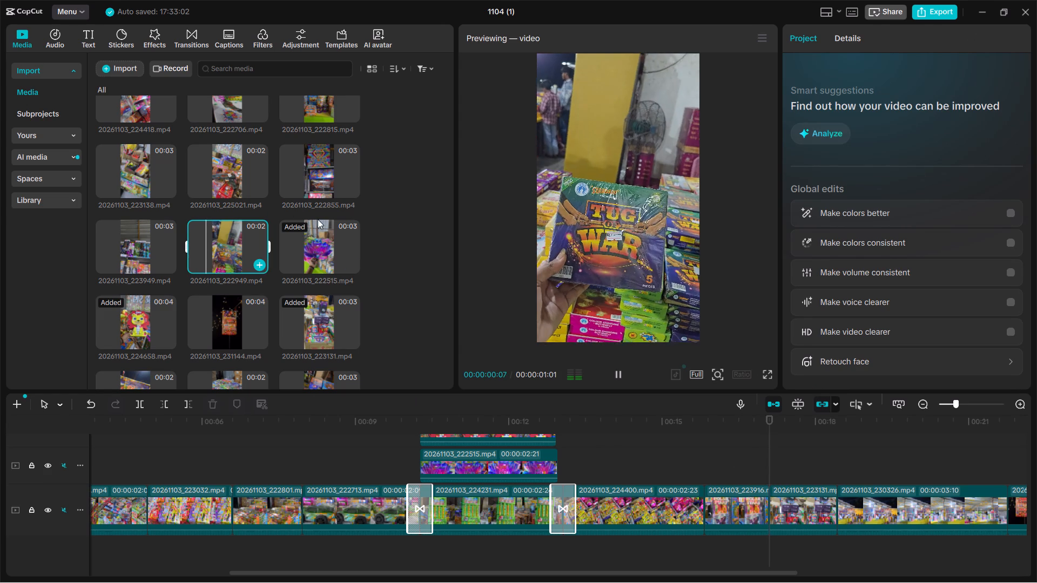
pyautogui.click(379, 232)
pyautogui.click(316, 170)
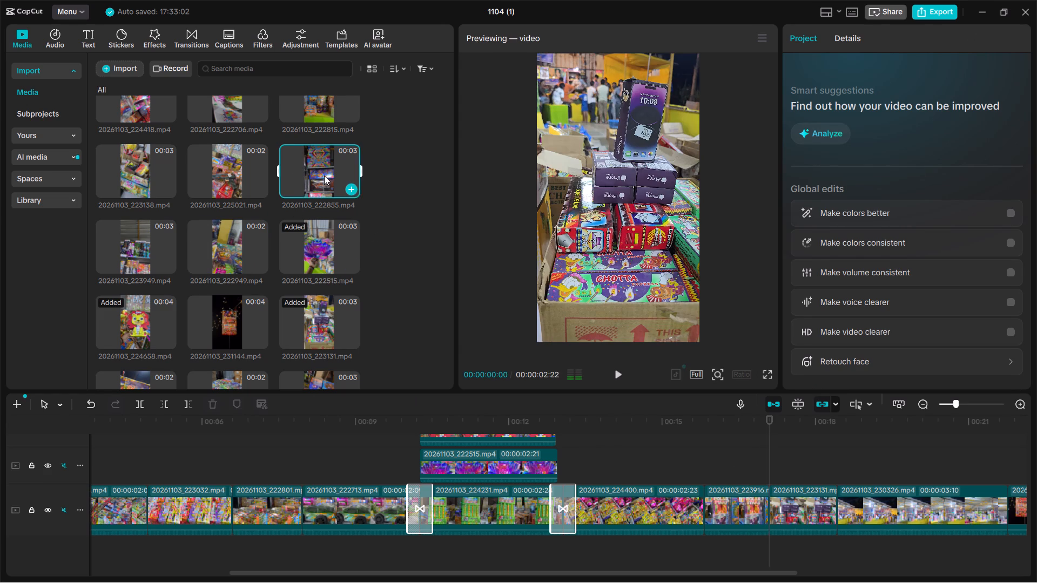
pyautogui.click(352, 190)
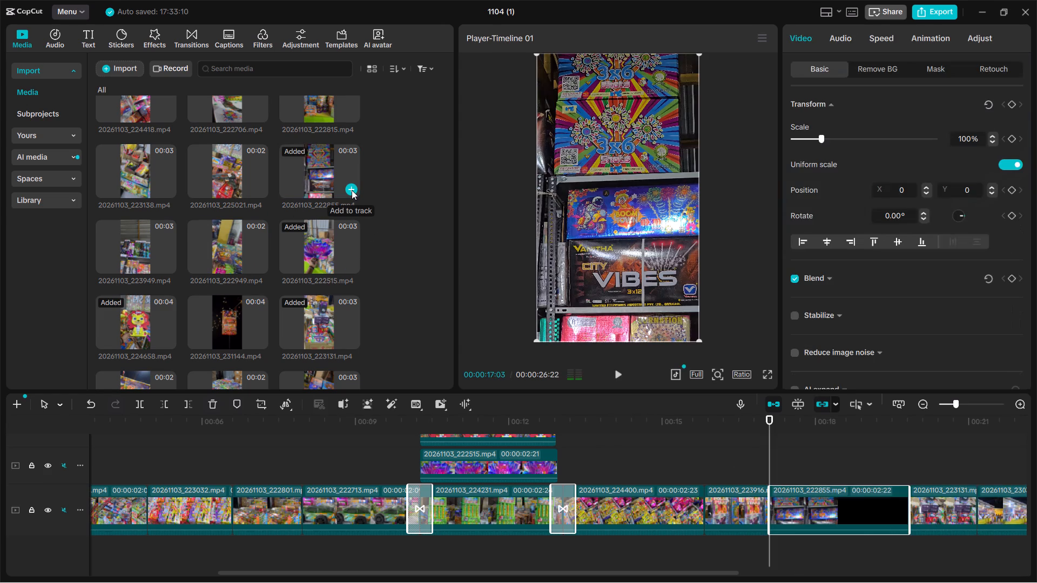
# Split the shelf clip 20261103_222855.mp4 at 00:00:18:16 and delete the part after the cut.
pyautogui.press('space')
pyautogui.click(741, 445)
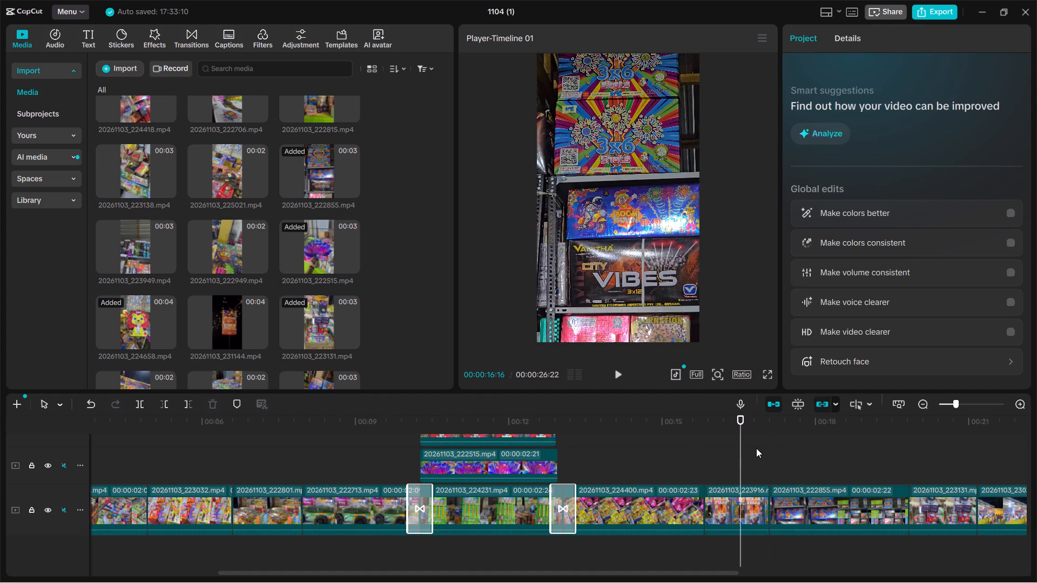
pyautogui.press('space')
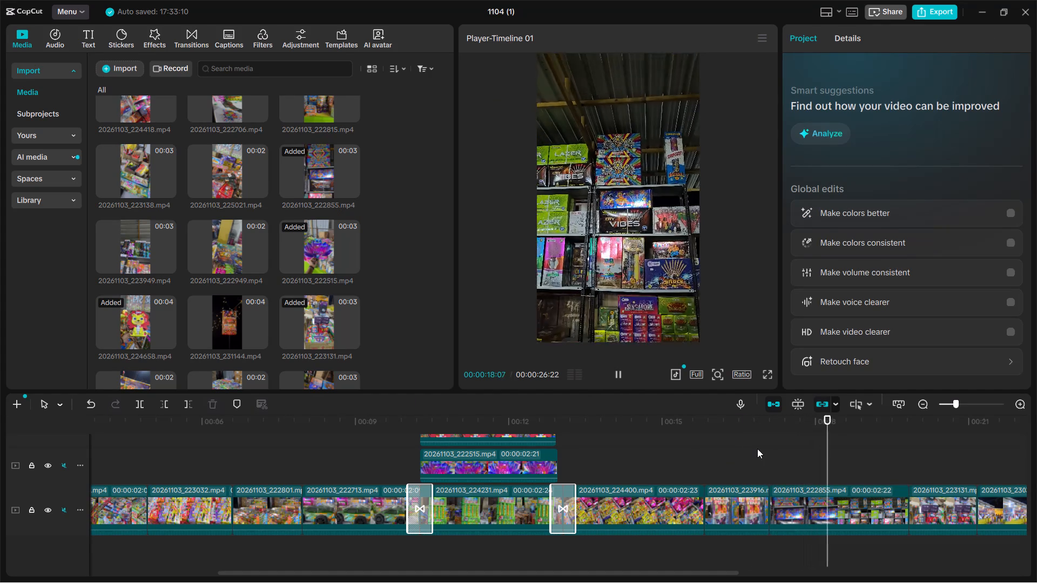
pyautogui.press('space')
pyautogui.hotkey('ctrl', 'b')
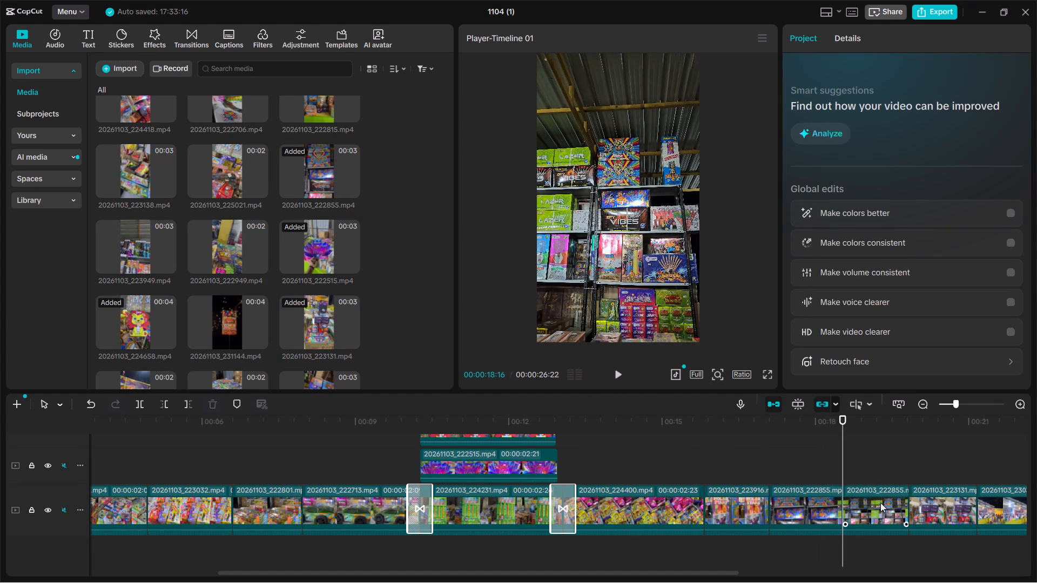
pyautogui.click(878, 509)
pyautogui.press('Delete')
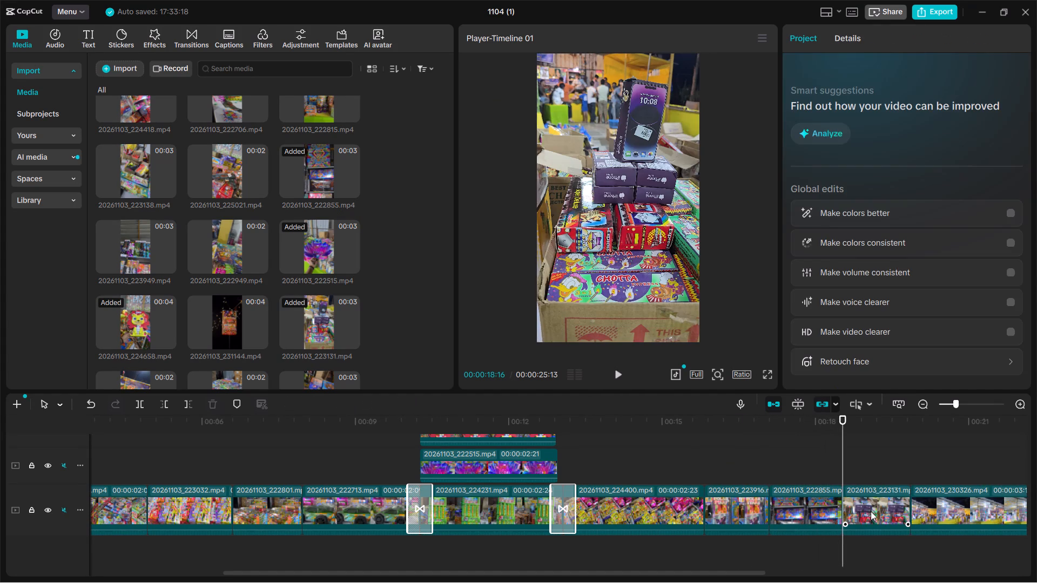
# Play back the trimmed shelf clip and review the earlier clips 20261103_223032.mp4 and 20261103_222801.mp4.
pyautogui.click(773, 465)
pyautogui.press('space')
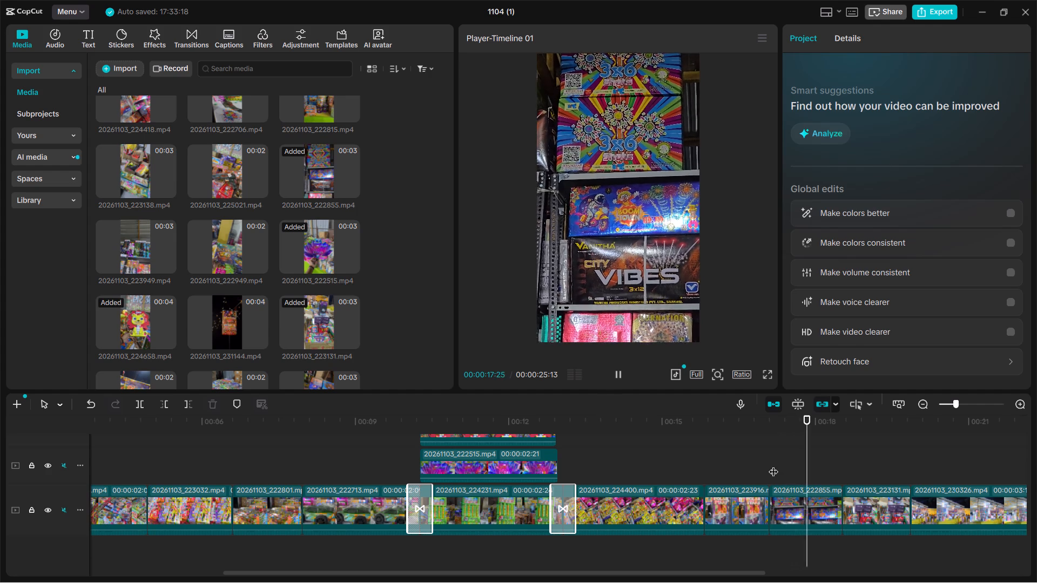
pyautogui.press('space')
pyautogui.click(151, 481)
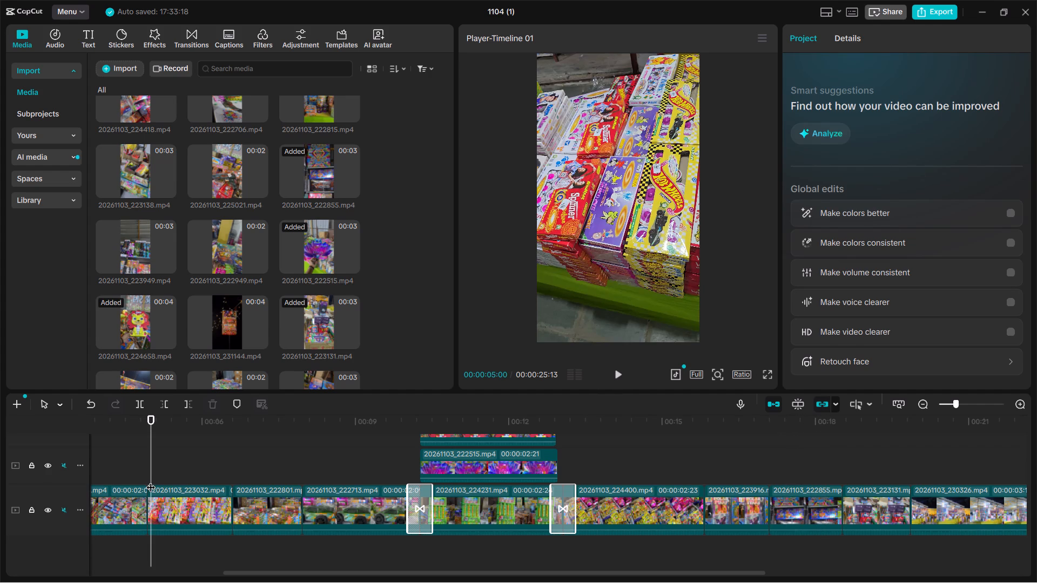
pyautogui.press('space')
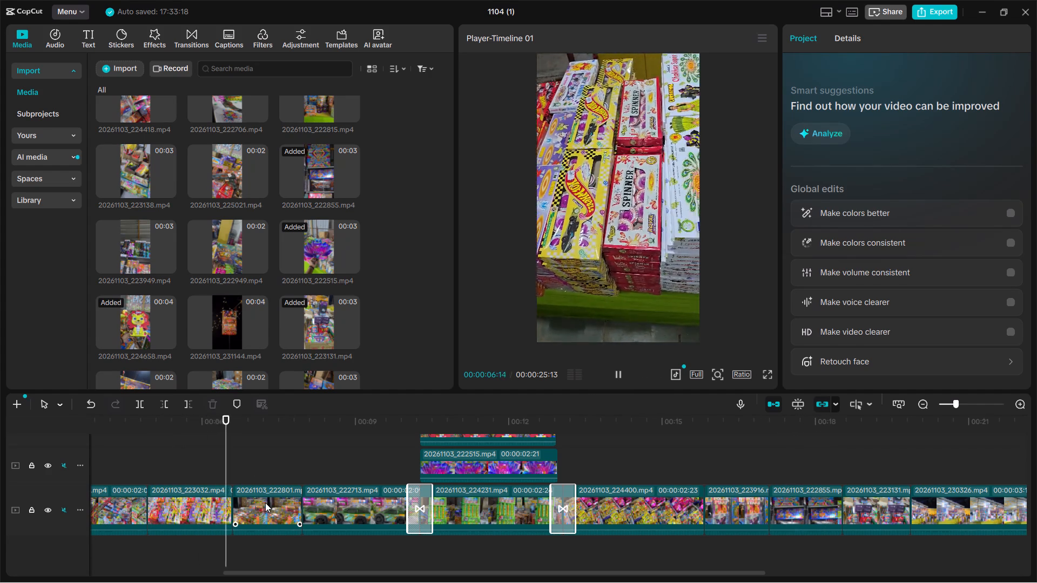
pyautogui.press('space')
pyautogui.click(265, 503)
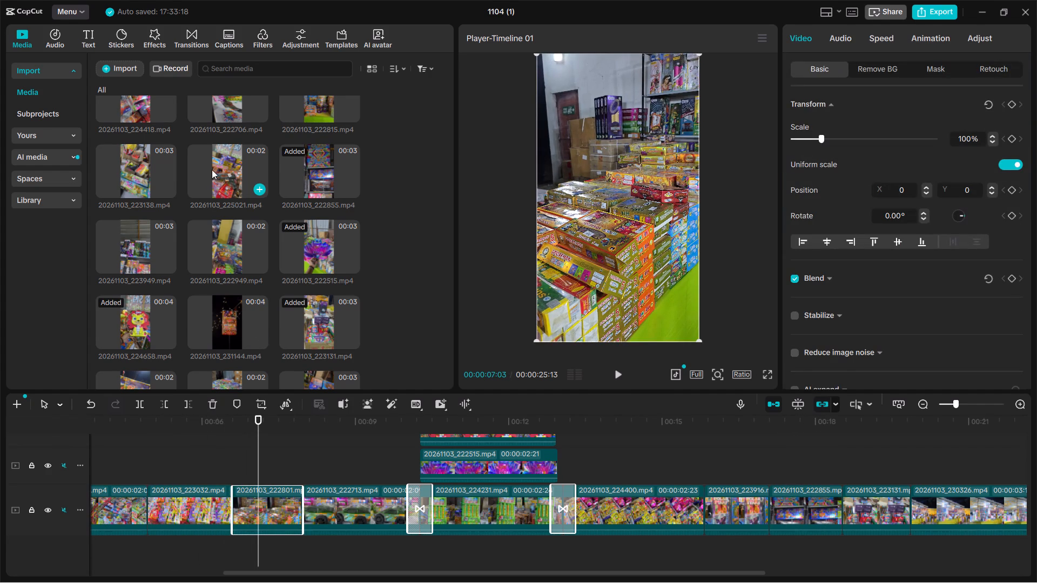
# Replace 20261103_224400.mp4, just after the split-screen section, with 20261103_225013.mp4, keeping the original video effect.
pyautogui.scroll(1, 220, 195)
pyautogui.click(124, 231)
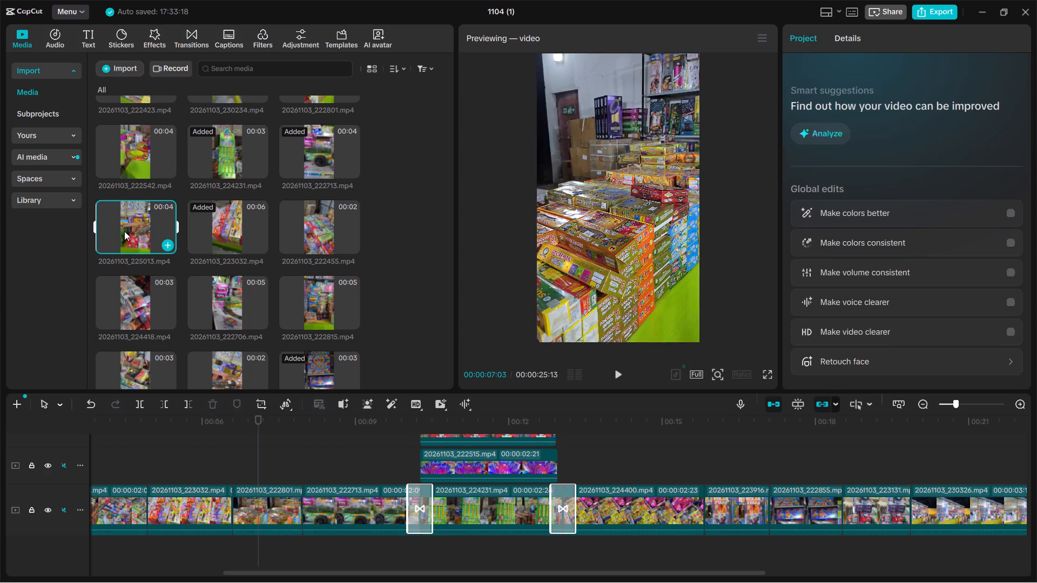
pyautogui.scroll(1, 160, 196)
pyautogui.moveTo(139, 258); pyautogui.dragTo(144, 226)
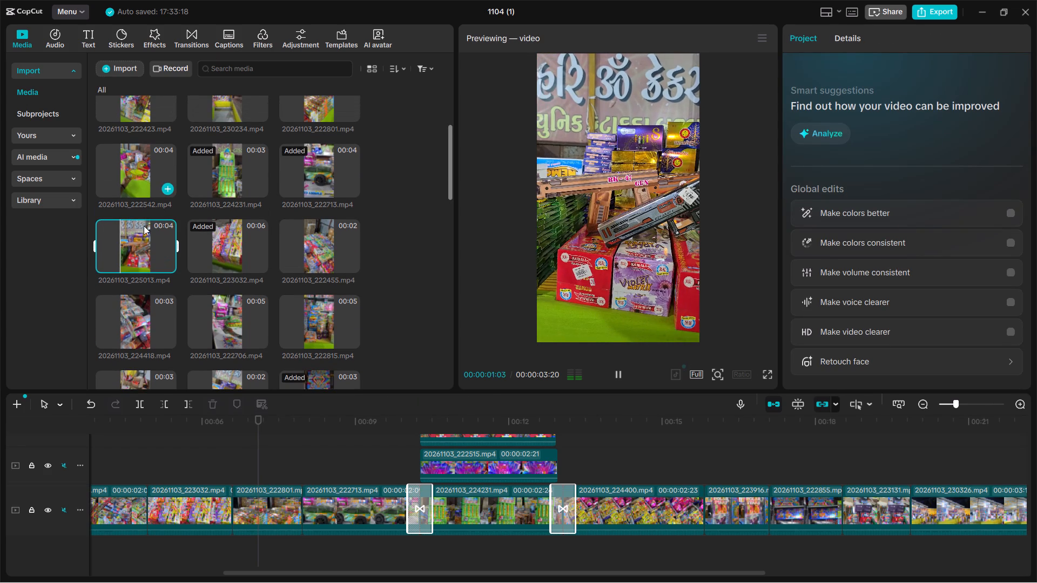
pyautogui.moveTo(144, 226); pyautogui.dragTo(583, 505)
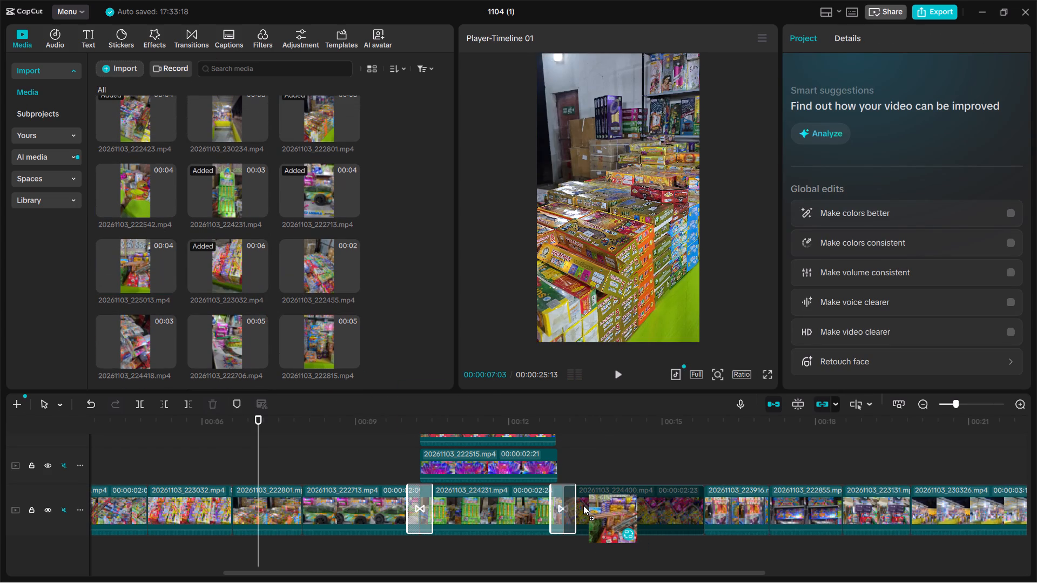
pyautogui.moveTo(583, 505); pyautogui.dragTo(681, 493)
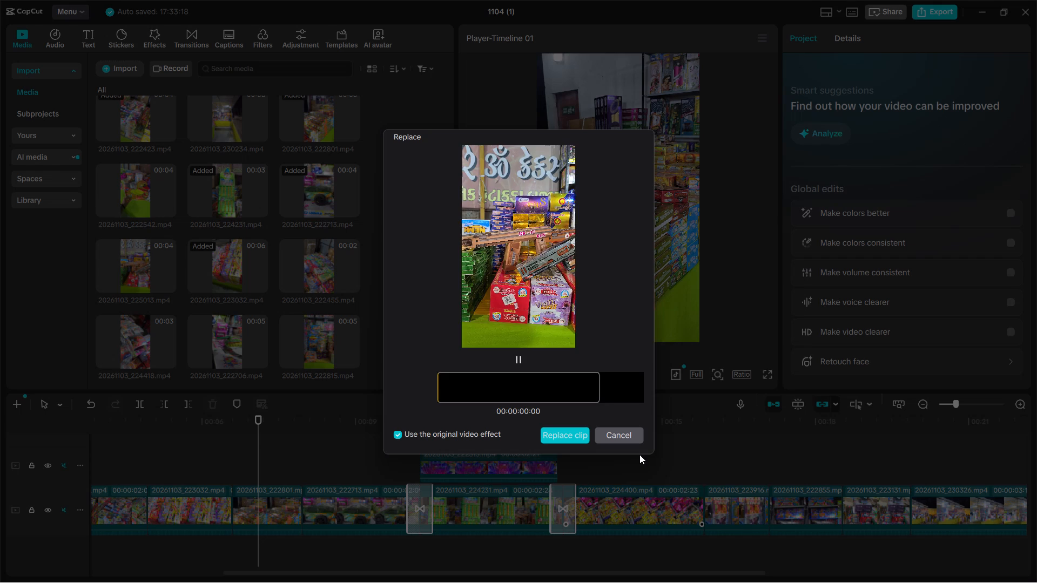
pyautogui.doubleClick(578, 432)
# Split the replacement clip 20261103_225013.mp4 at 00:00:14:18 and delete the part after the cut.
pyautogui.press('space')
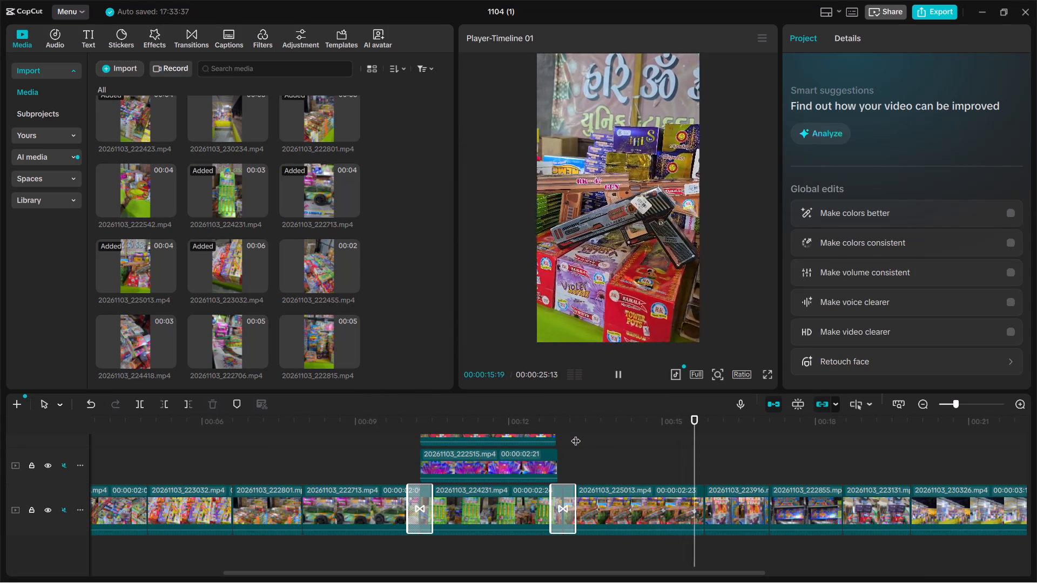
pyautogui.press('space')
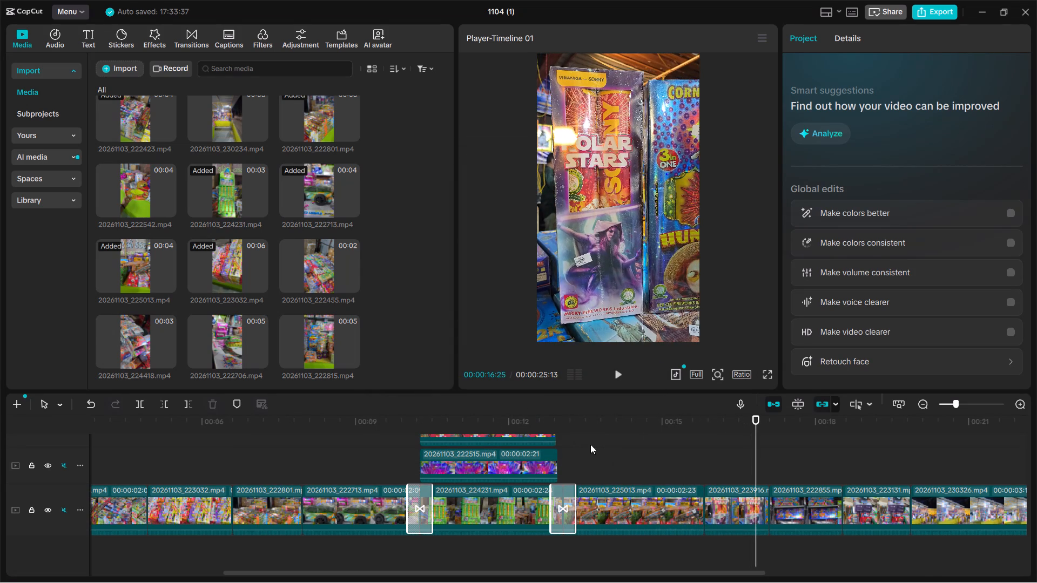
pyautogui.click(590, 444)
pyautogui.press('space')
pyautogui.press('space')
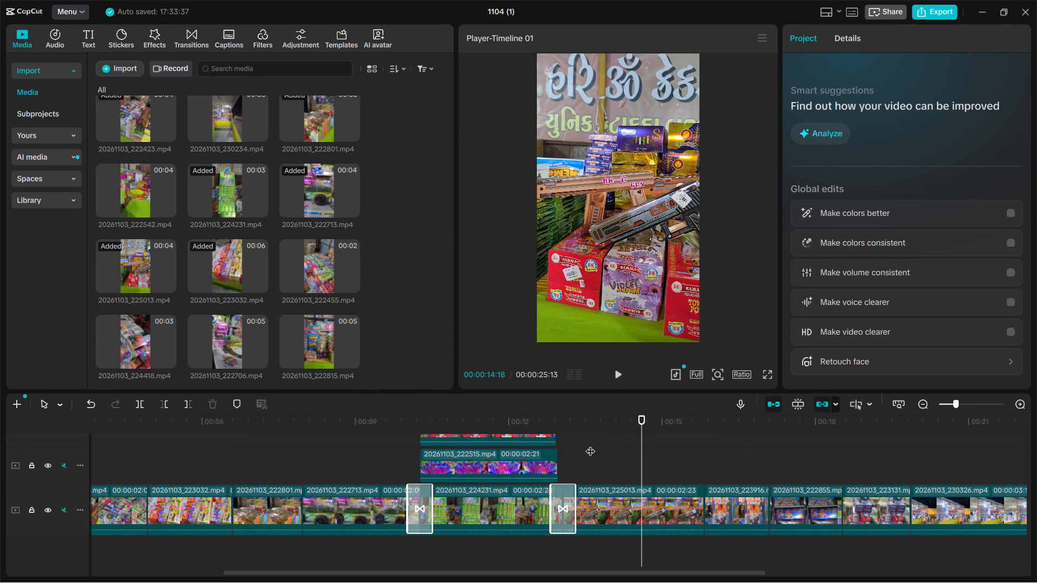
pyautogui.hotkey('ctrl', 'b')
pyautogui.click(672, 505)
pyautogui.press('Delete')
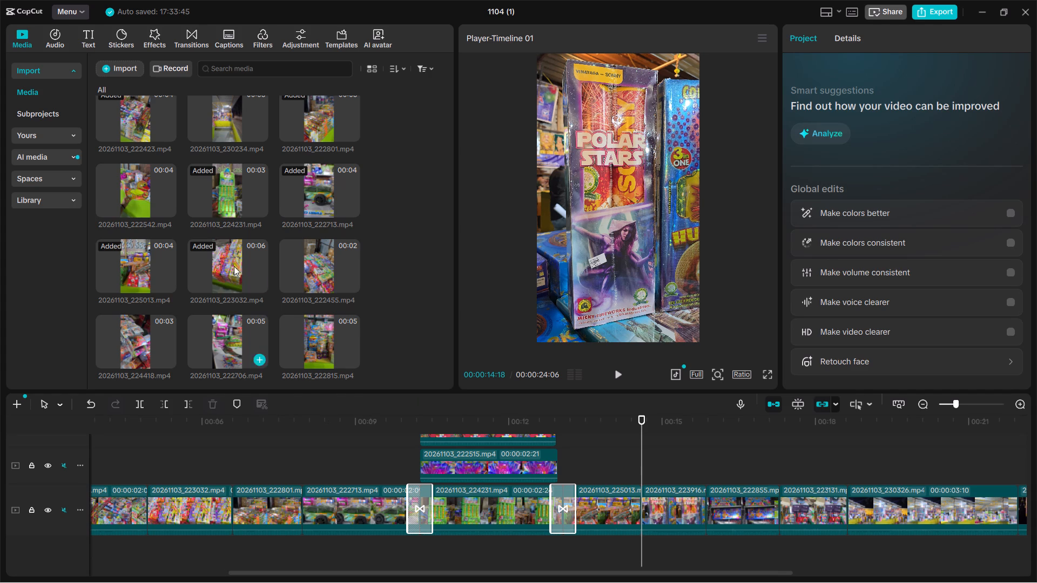
# Replace timeline clip 20261103_223131.mp4 with the pink Fantasy Land box clip 20261103_223656.mp4, keeping the original video effect, and play it back.
pyautogui.scroll(3, 194, 233)
pyautogui.click(215, 120)
pyautogui.click(290, 120)
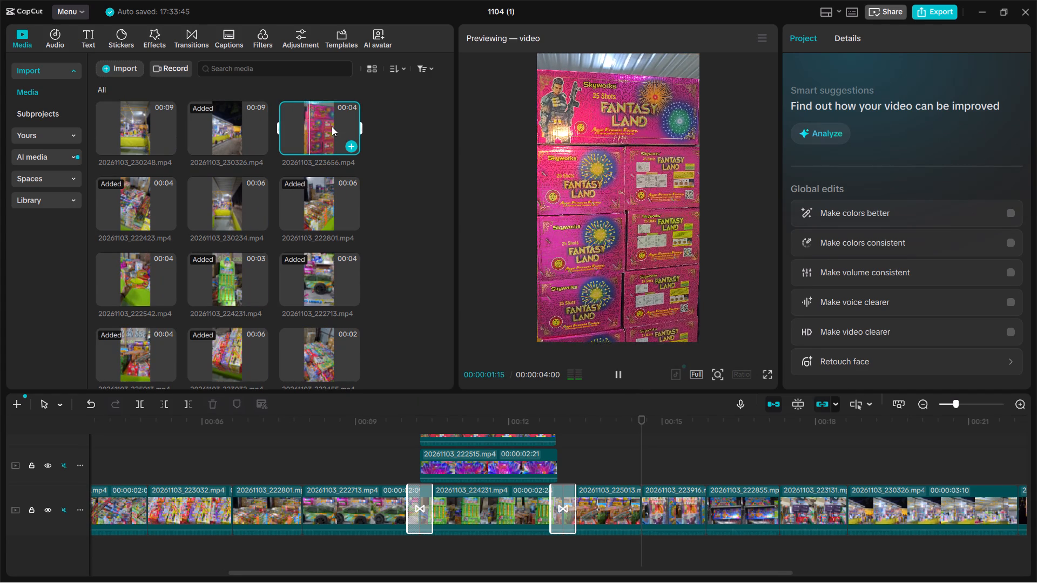
pyautogui.moveTo(332, 126); pyautogui.dragTo(796, 494)
pyautogui.click(559, 433)
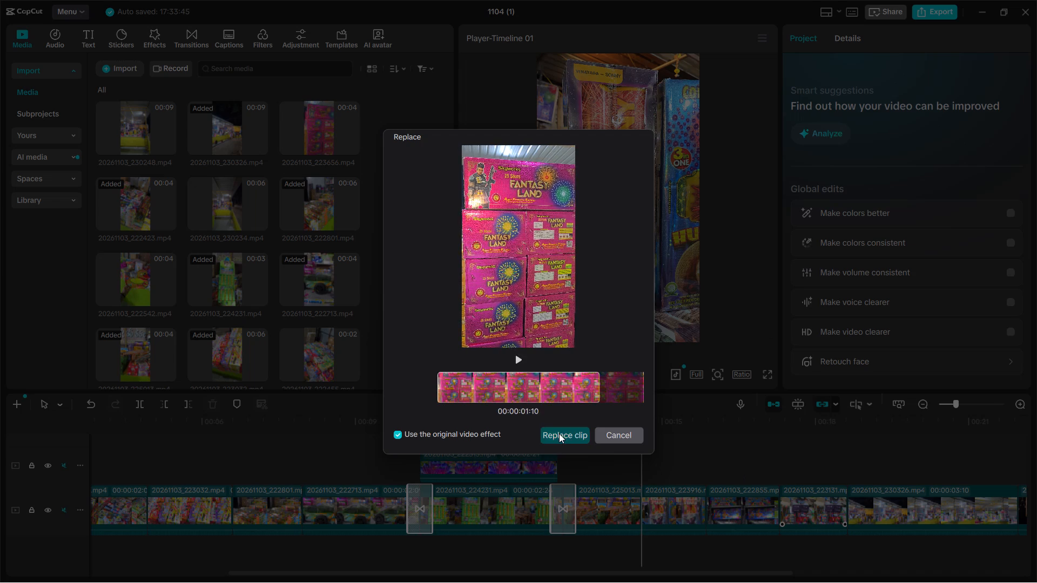
pyautogui.press('space')
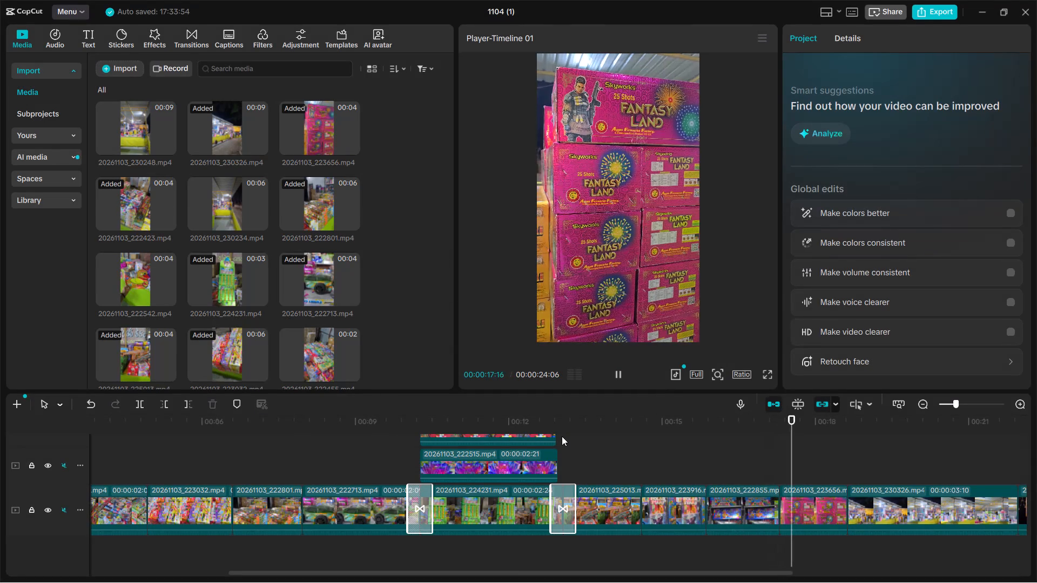
pyautogui.press('space')
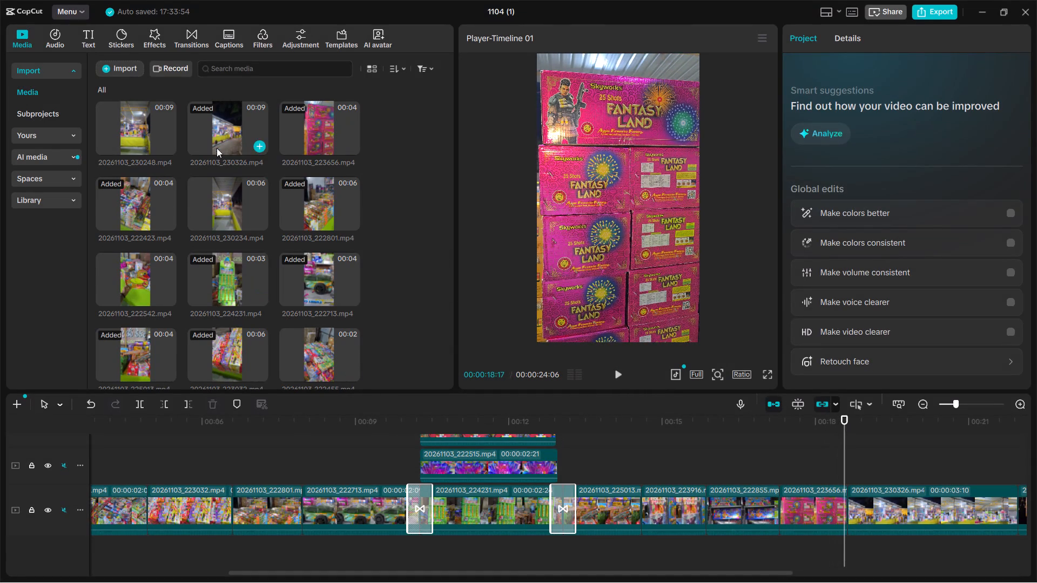
# Preview several library clips and insert the shelf clip 20261103_222815.mp4 at 00:00:18:17, right after 20261103_223656.mp4.
pyautogui.click(224, 204)
pyautogui.click(222, 299)
pyautogui.click(214, 352)
pyautogui.scroll(-1, 214, 352)
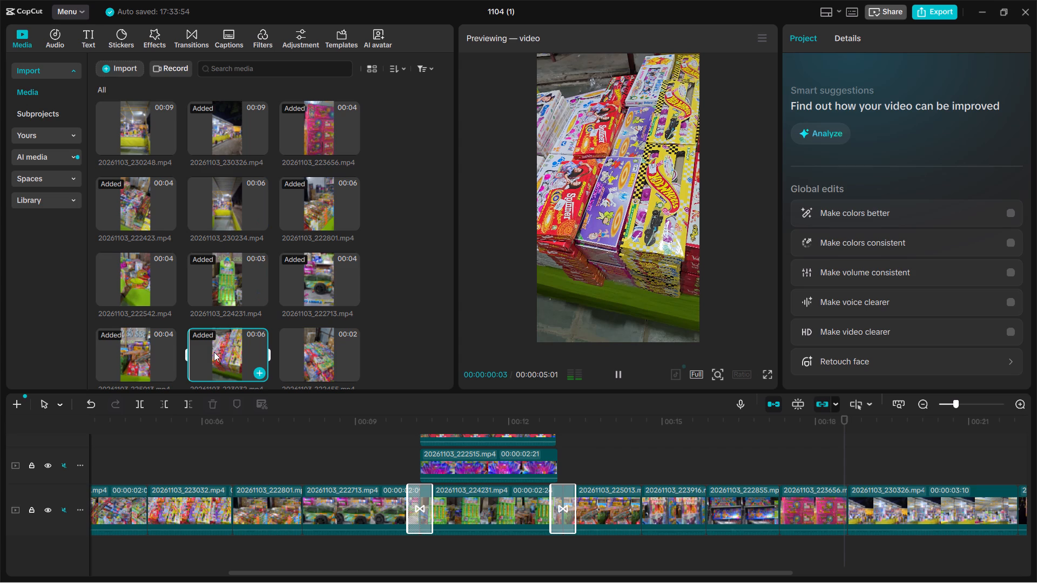
pyautogui.scroll(-1, 214, 352)
pyautogui.click(319, 188)
pyautogui.click(323, 225)
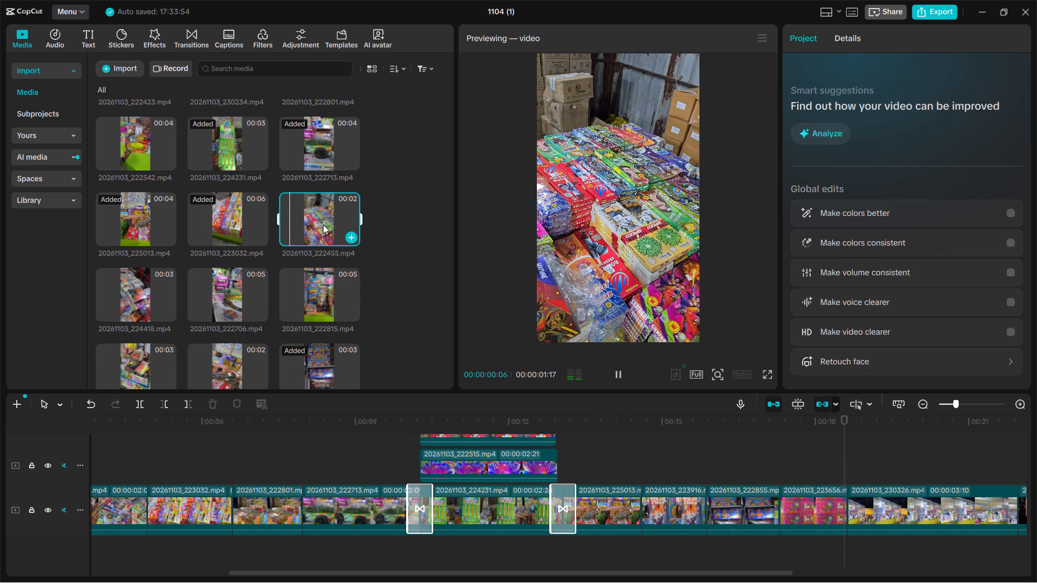
pyautogui.click(316, 286)
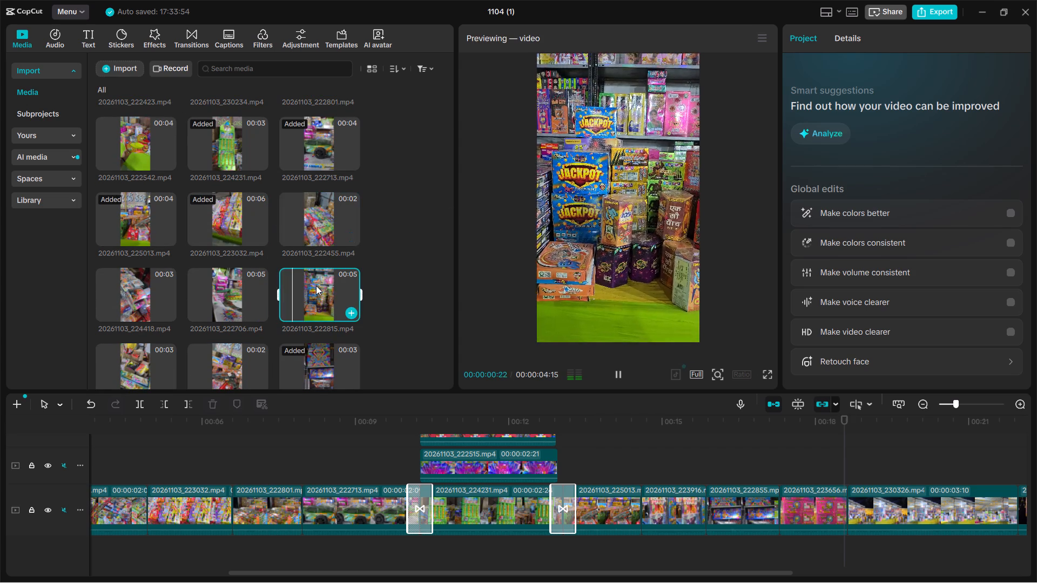
pyautogui.click(352, 315)
pyautogui.press('space')
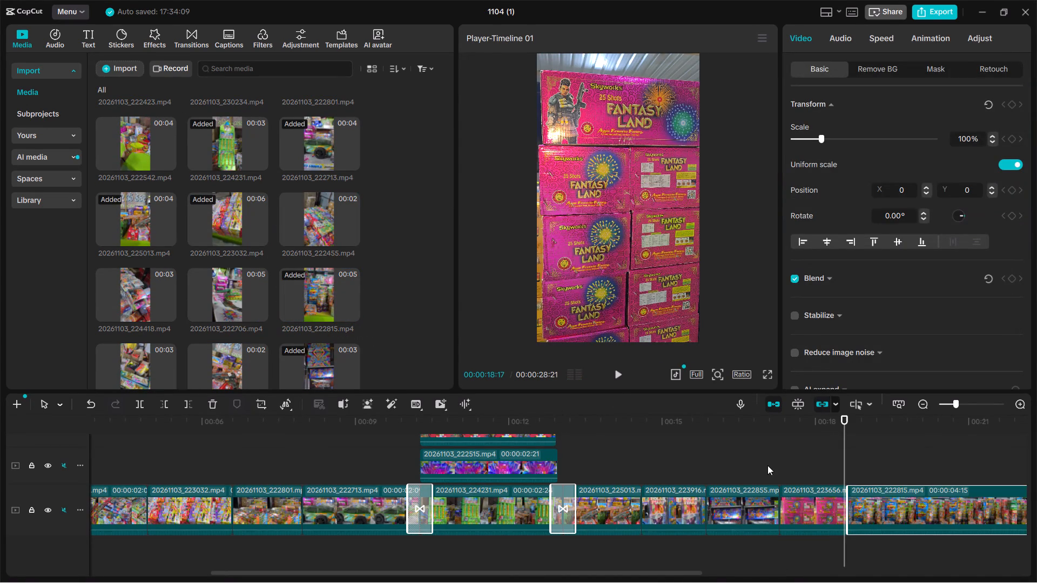
# Play through the inserted clip 20261103_222815.mp4, split it at about 00:00:21:03 and delete the part after the cut.
pyautogui.hscroll(-4, 765, 463)
pyautogui.press('space')
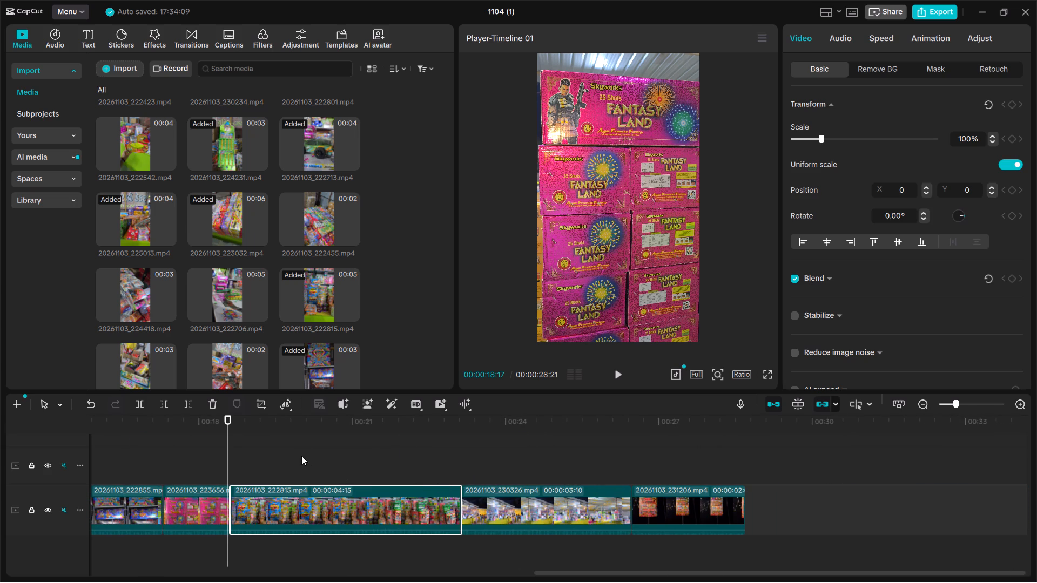
pyautogui.click(187, 450)
pyautogui.click(225, 445)
pyautogui.press('space')
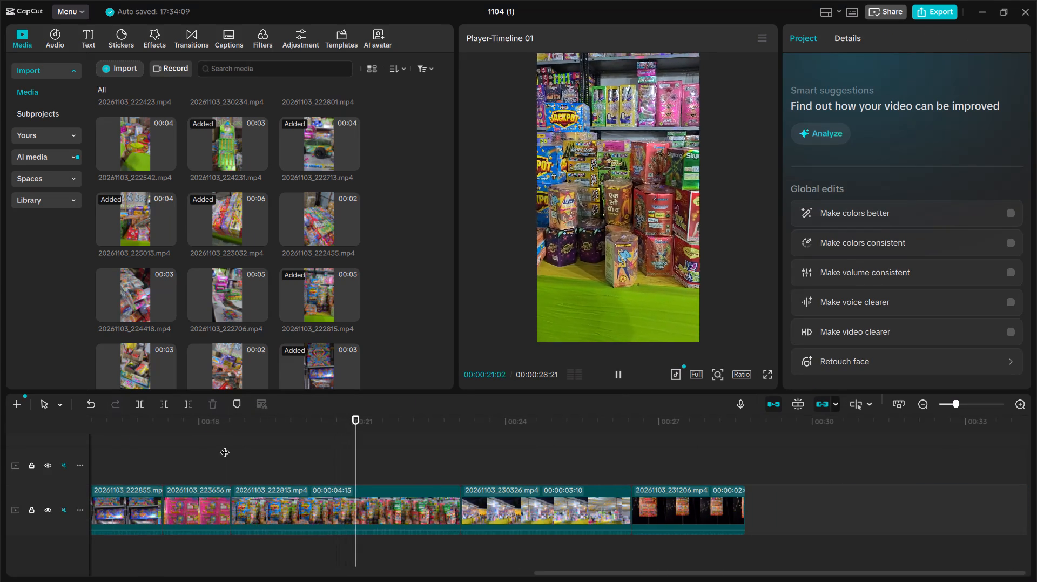
pyautogui.press('space')
pyautogui.hotkey('ctrl', 'b')
pyautogui.click(422, 503)
pyautogui.press('Delete')
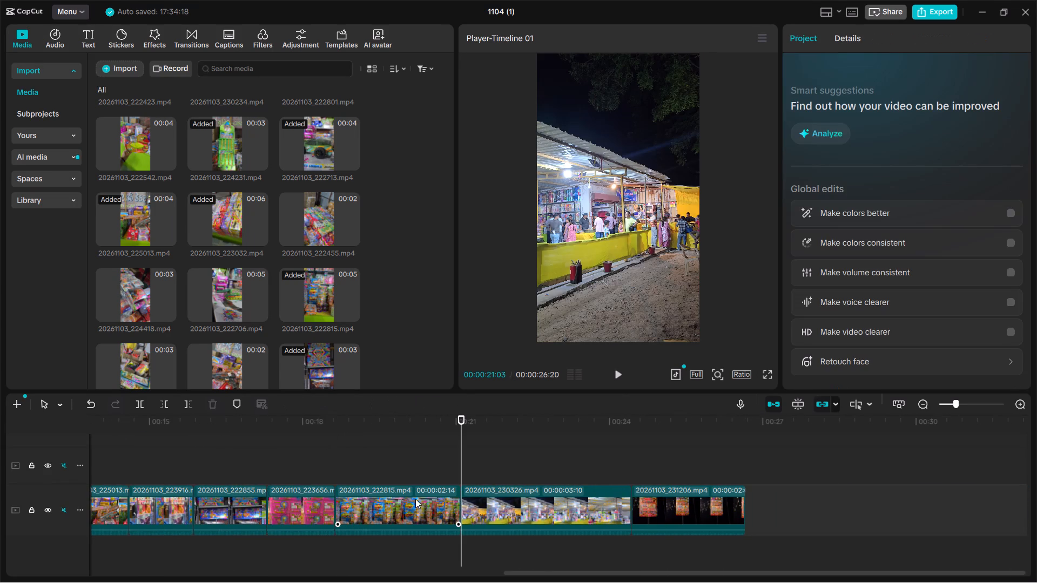
# Preview more library clips and insert two copies of the Paradise box clip 20261103_223524.mp4 at 00:00:21:03, before 20261103_230326.mp4.
pyautogui.scroll(-1, 204, 267)
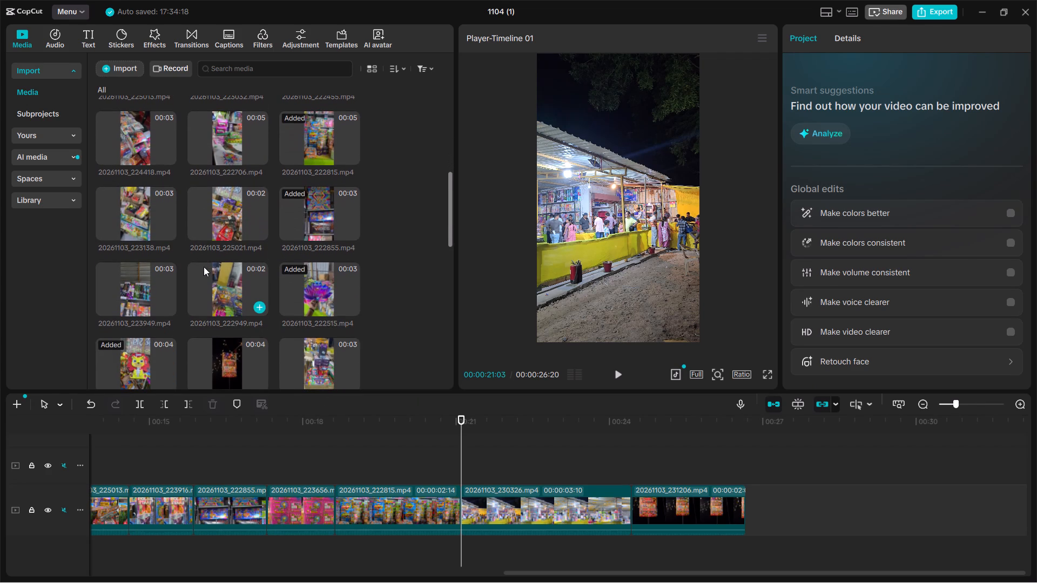
pyautogui.click(207, 274)
pyautogui.click(217, 233)
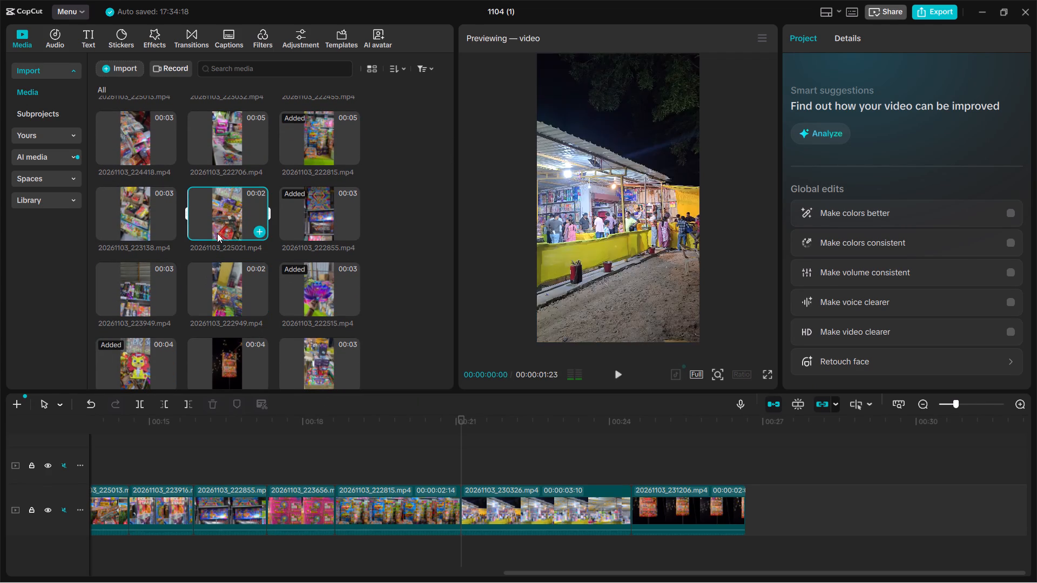
pyautogui.click(151, 224)
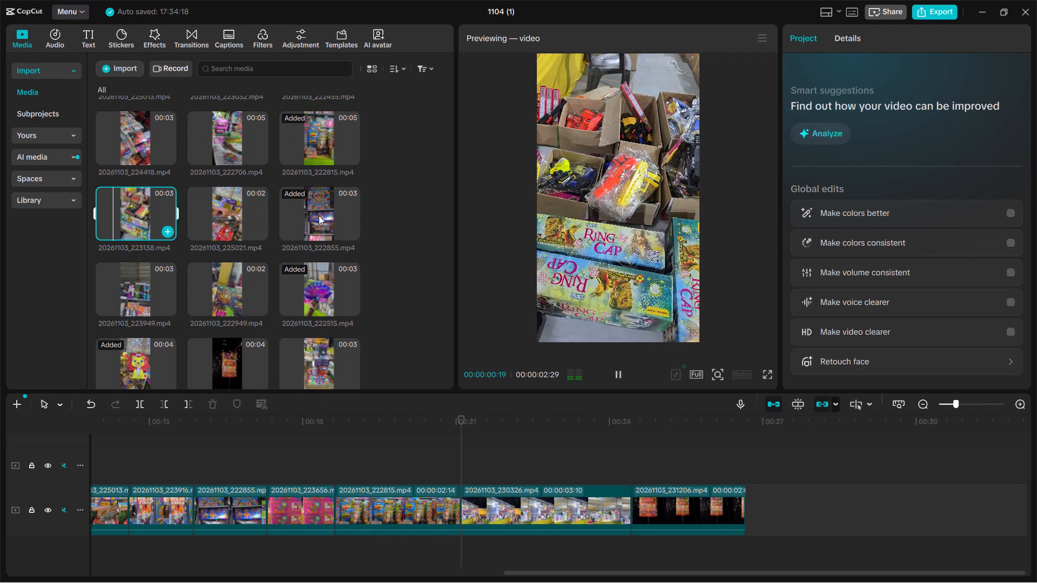
pyautogui.scroll(-1, 322, 263)
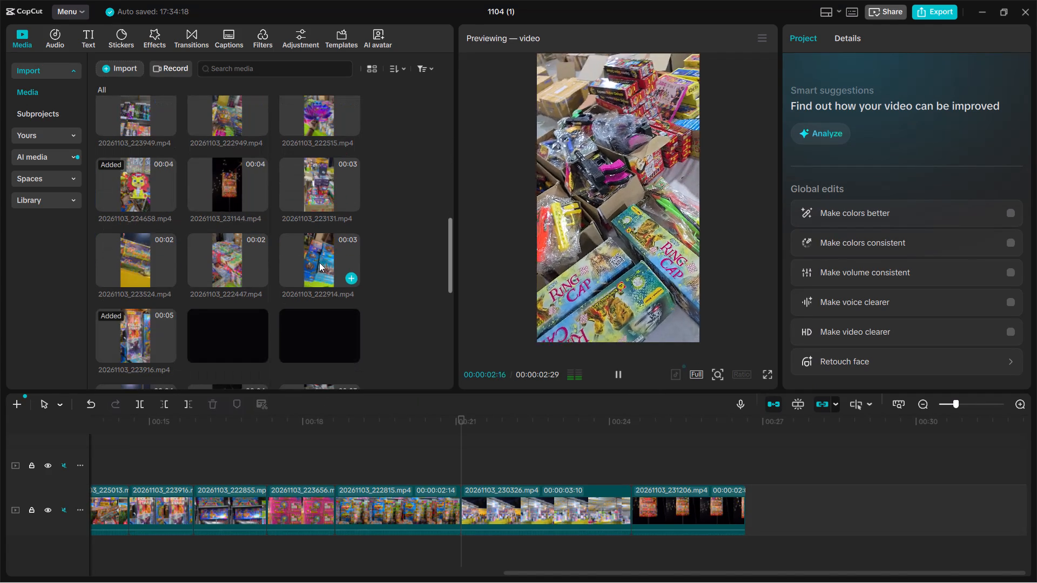
pyautogui.click(258, 250)
pyautogui.click(152, 264)
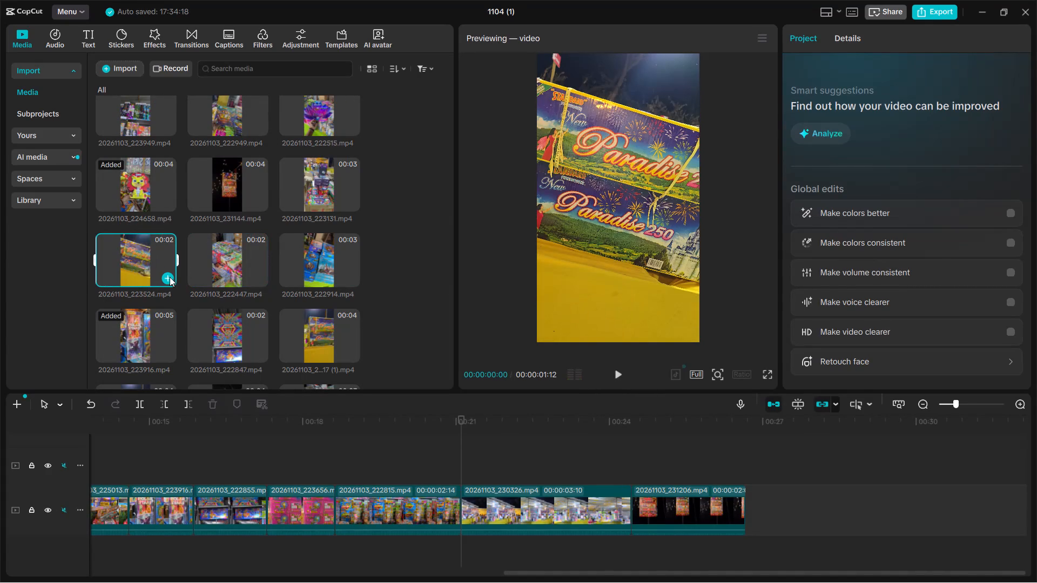
pyautogui.doubleClick(168, 276)
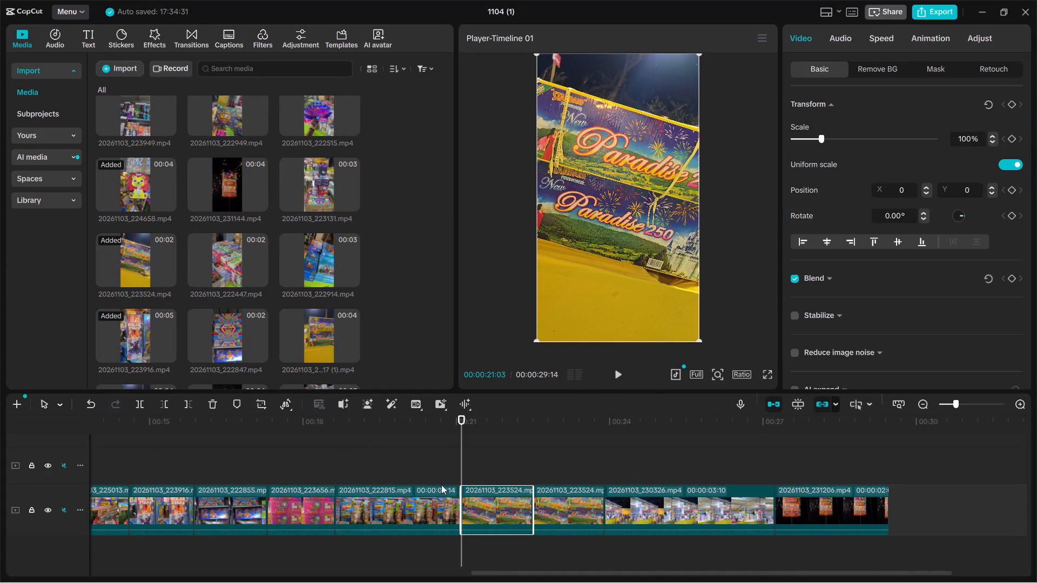
# Preview the remaining library clips, including 20261103_230419.mp4, 20261103_223517.mp4, 20261103_224400.mp4, 20261103_222832.mp4 and 20261103_230347.mp4, to find further shots.
pyautogui.scroll(-1, 262, 317)
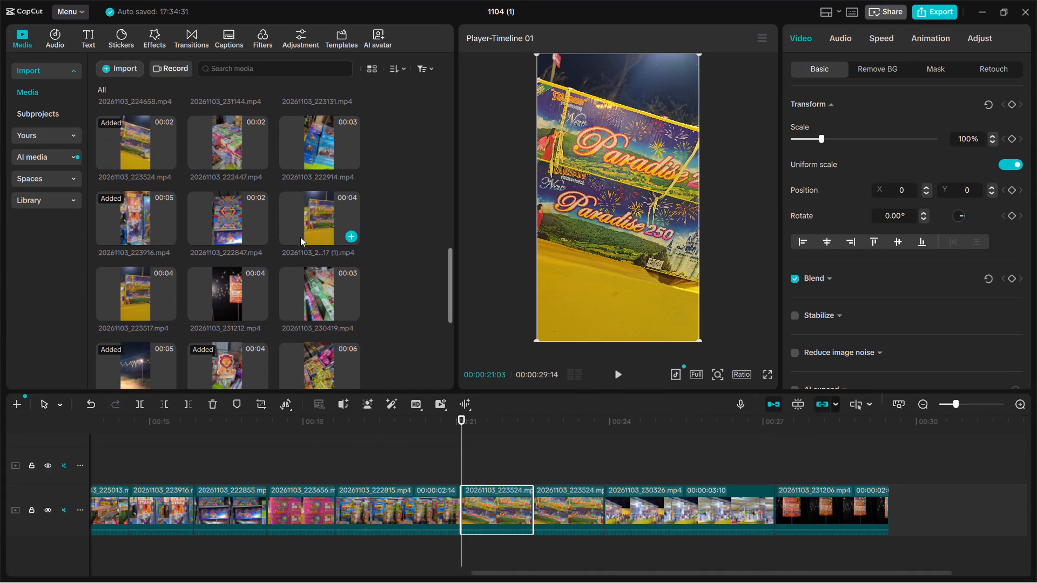
pyautogui.click(302, 231)
pyautogui.click(309, 287)
pyautogui.scroll(-1, 309, 287)
pyautogui.scroll(1, 309, 287)
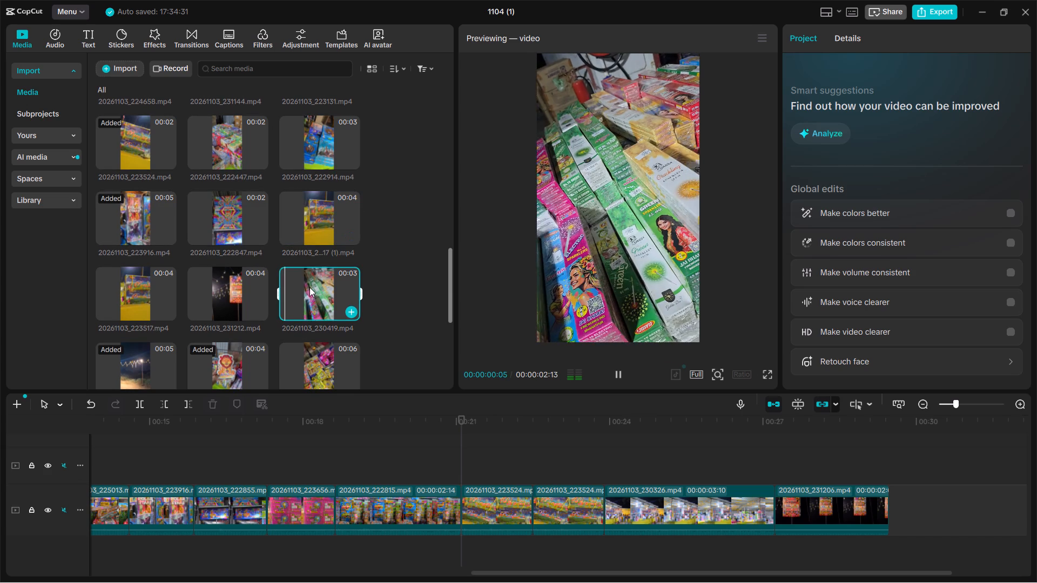
pyautogui.click(154, 301)
pyautogui.scroll(-1, 154, 301)
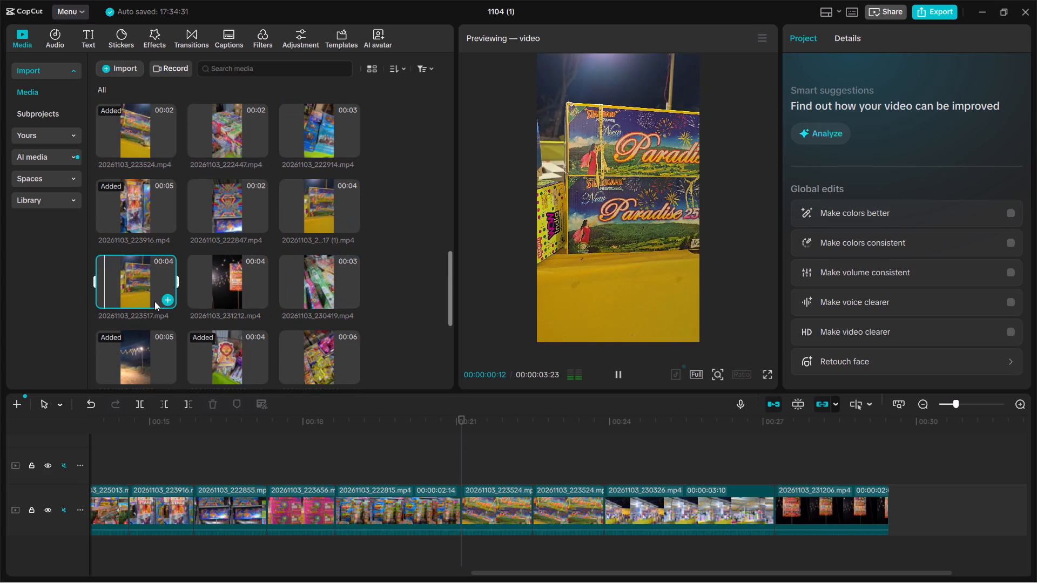
pyautogui.scroll(-1, 154, 301)
pyautogui.click(308, 216)
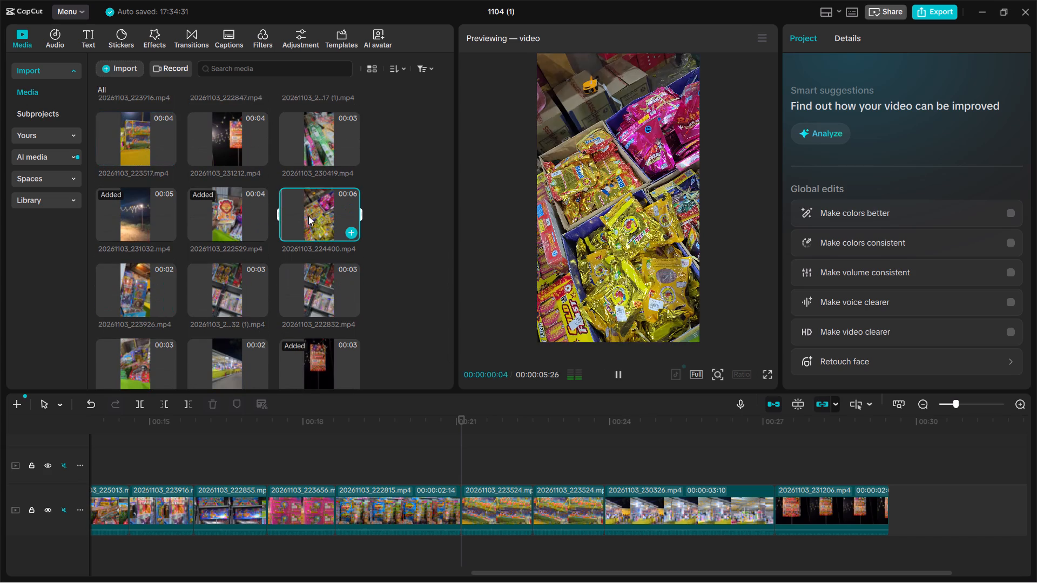
pyautogui.scroll(-1, 308, 216)
pyautogui.click(124, 228)
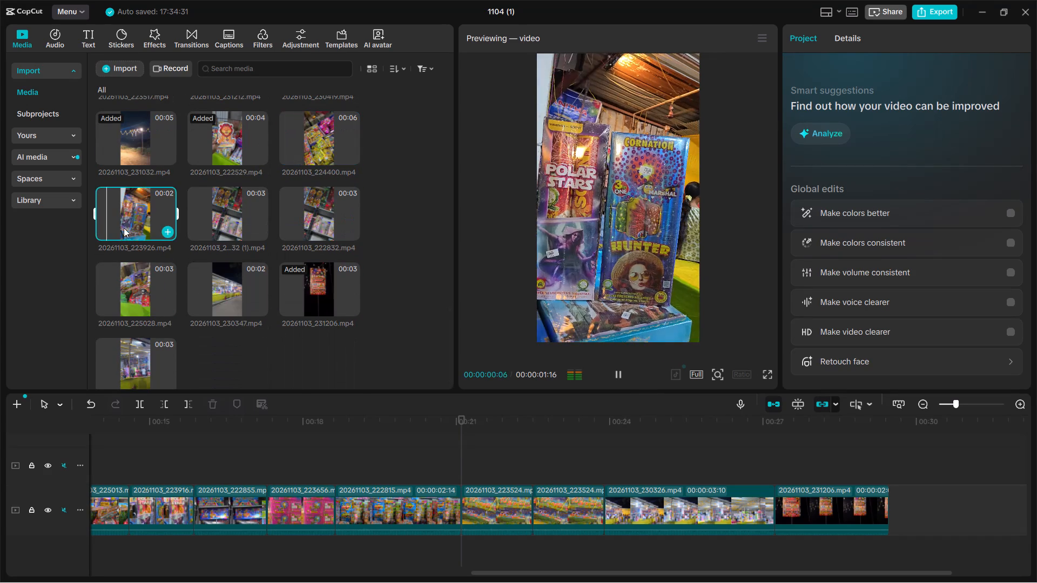
pyautogui.click(207, 223)
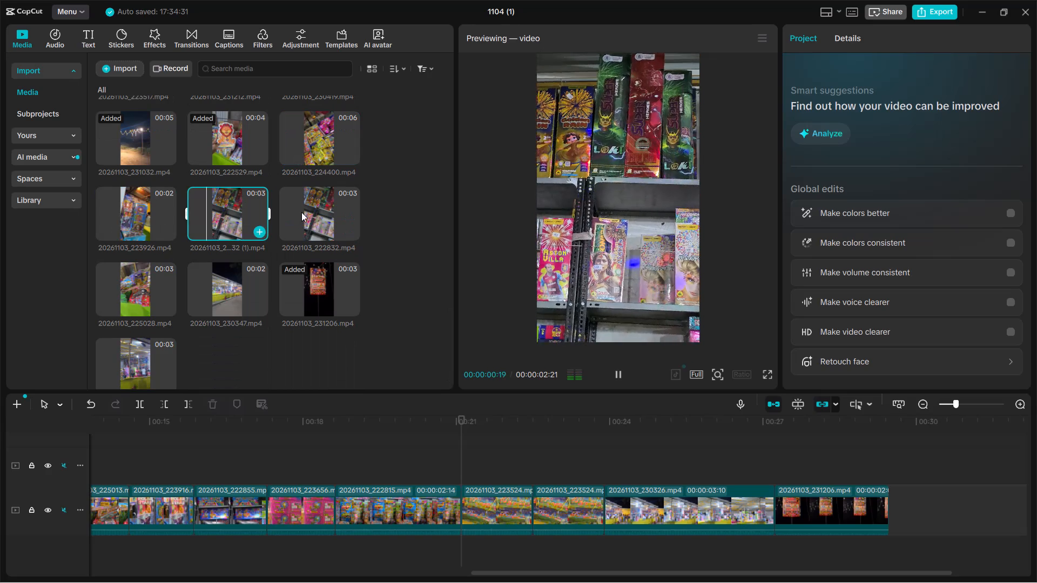
pyautogui.click(307, 211)
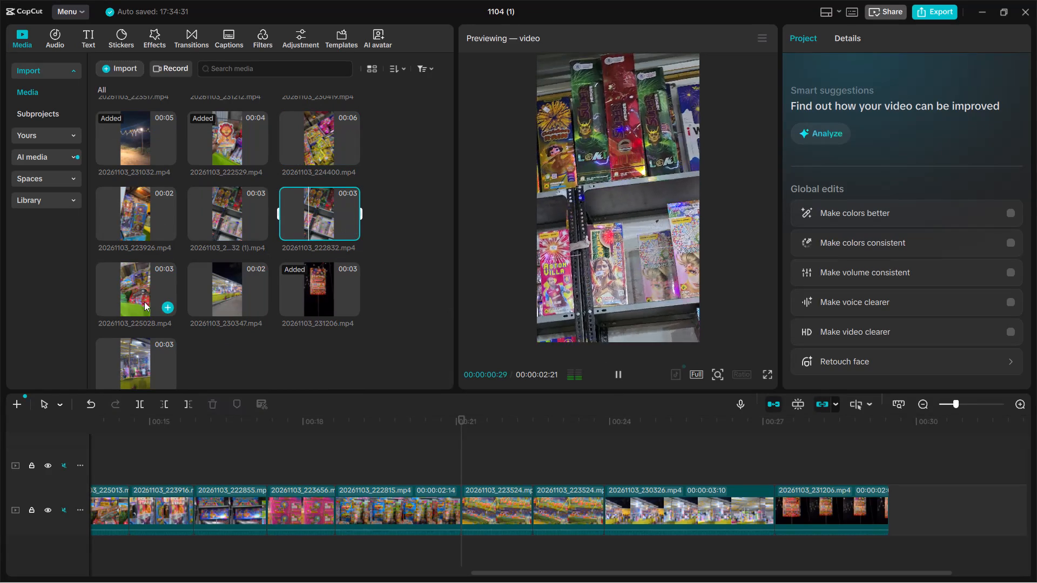
pyautogui.doubleClick(144, 302)
pyautogui.click(218, 287)
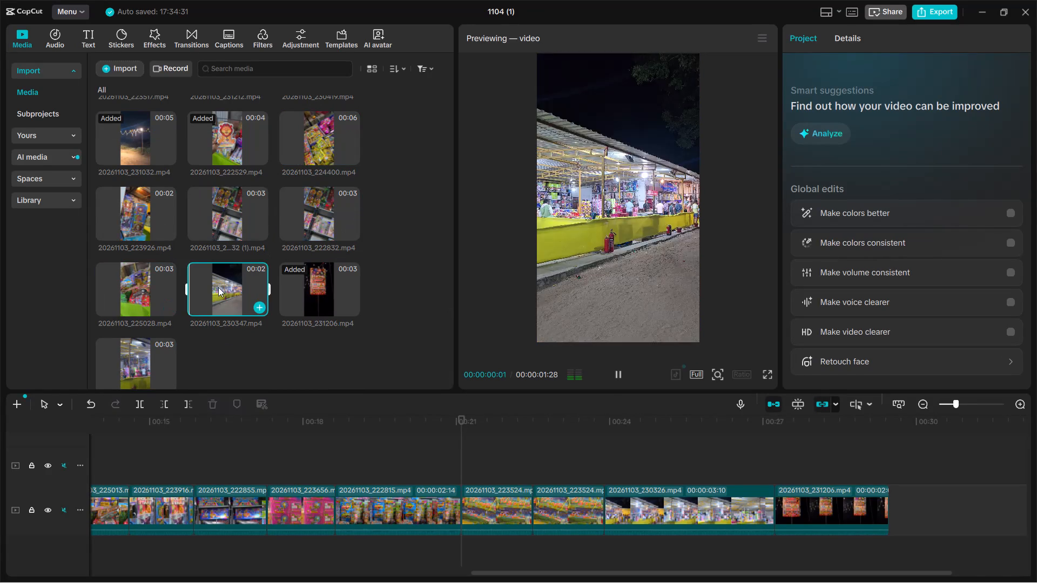
# Return to the start of the media library and preview the stall clips 20261103_230248.mp4 and 20261103_230234.mp4 and the duck clip 20261103_222542.mp4.
pyautogui.scroll(-3, 218, 287)
pyautogui.scroll(6, 181, 294)
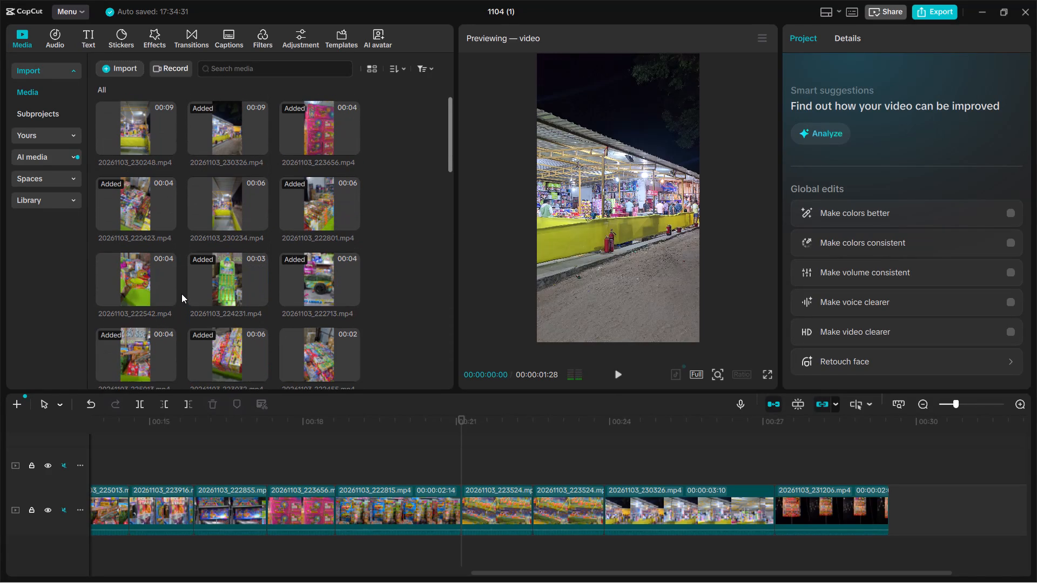
pyautogui.scroll(2, 181, 294)
pyautogui.click(115, 135)
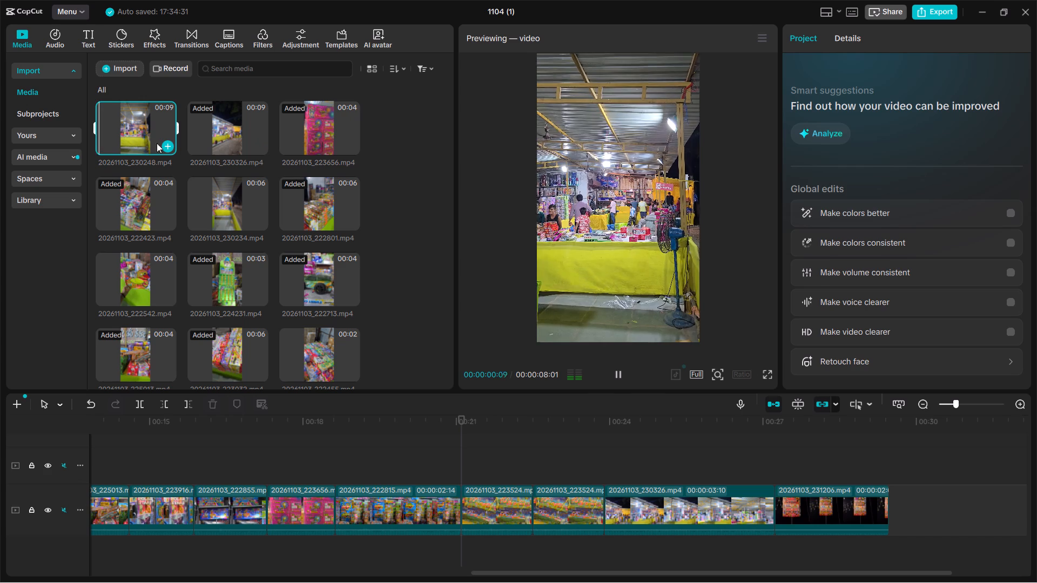
pyautogui.click(213, 186)
pyautogui.scroll(-1, 213, 186)
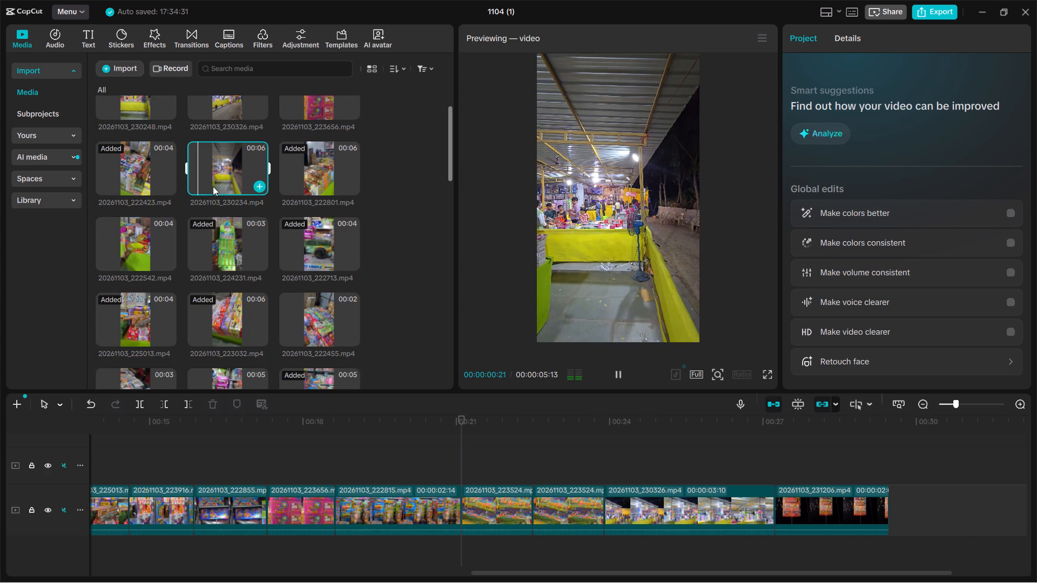
pyautogui.scroll(-1, 213, 186)
pyautogui.click(139, 127)
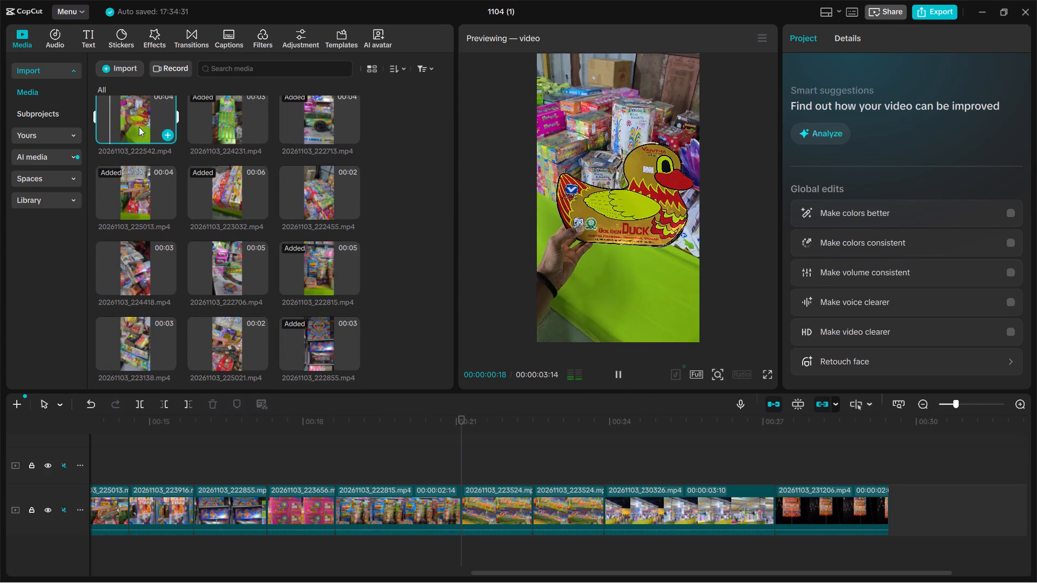
# Play back the transition into the four-way split-screen section and check its clips up to 00:00:10:28.
pyautogui.hscroll(4, 320, 416)
pyautogui.hscroll(7, 337, 471)
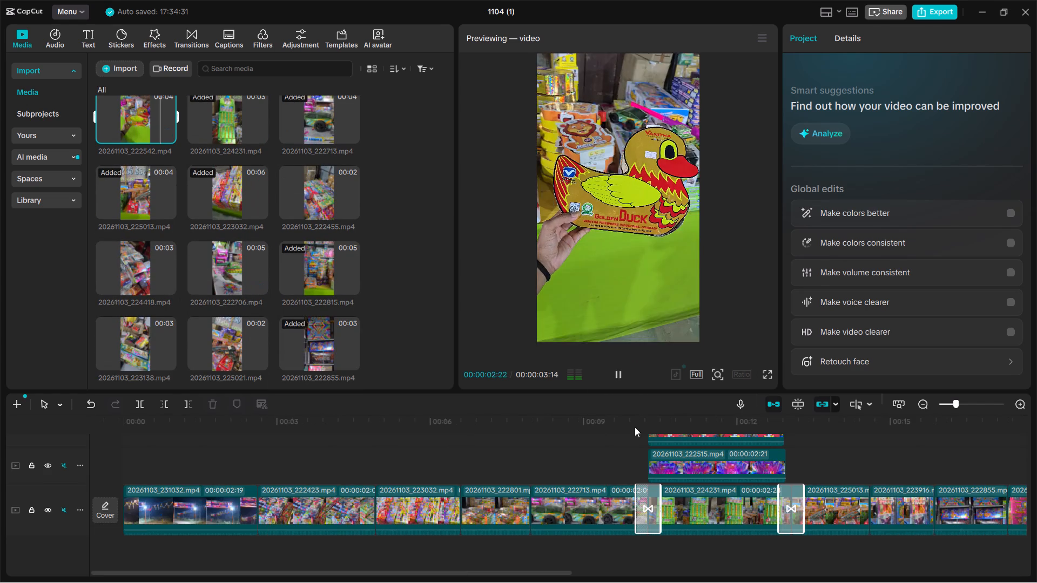
pyautogui.hscroll(-1, 635, 427)
pyautogui.click(571, 445)
pyautogui.press('space')
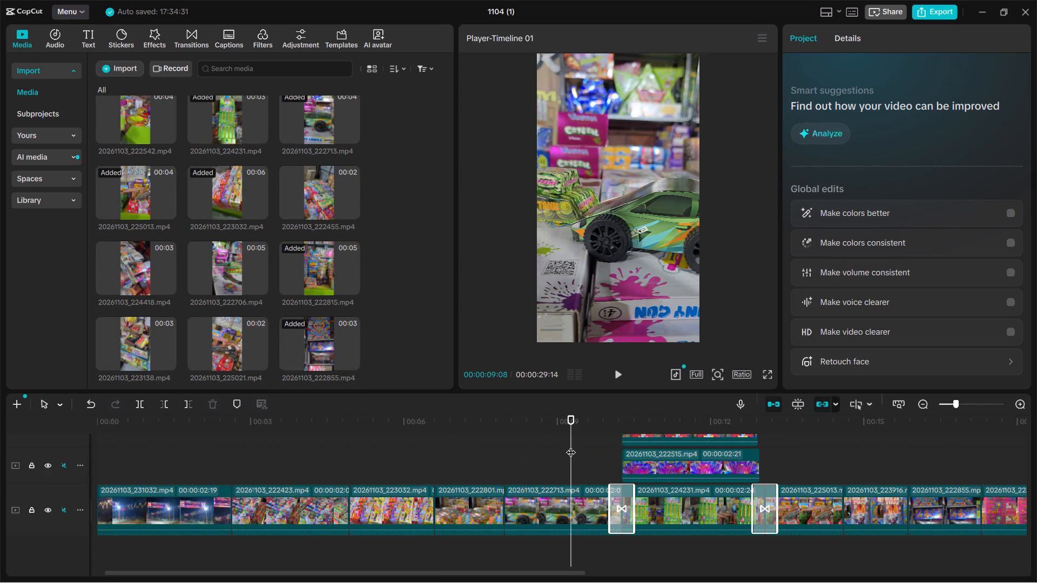
pyautogui.click(628, 442)
pyautogui.click(600, 453)
pyautogui.press('space')
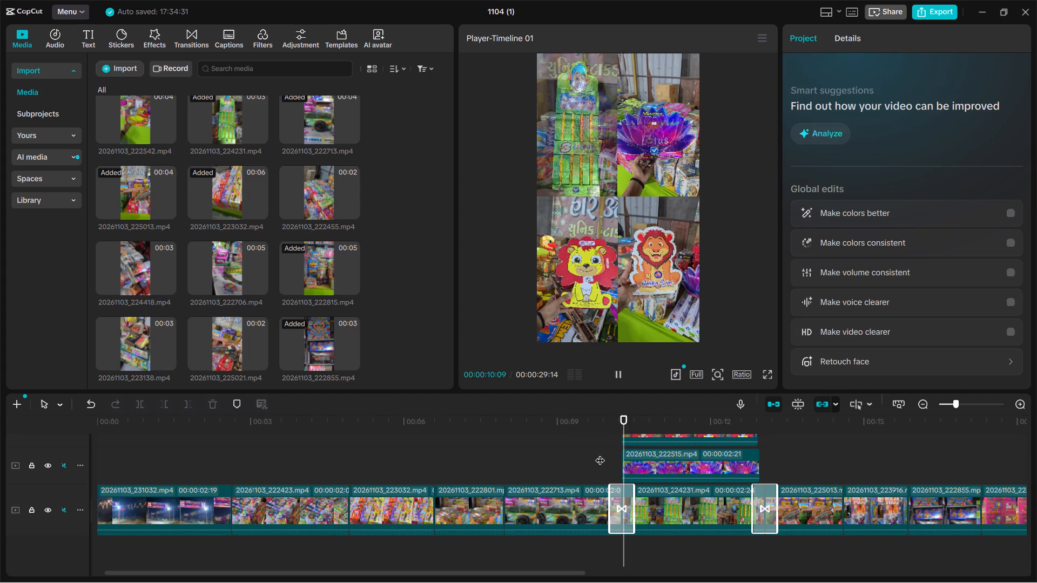
pyautogui.press('space')
# Replace split-screen clip 20261103_222529.mp4 with the duck clip 20261103_222542.mp4, using a later portion of it and keeping the original video effect.
pyautogui.scroll(3, 600, 453)
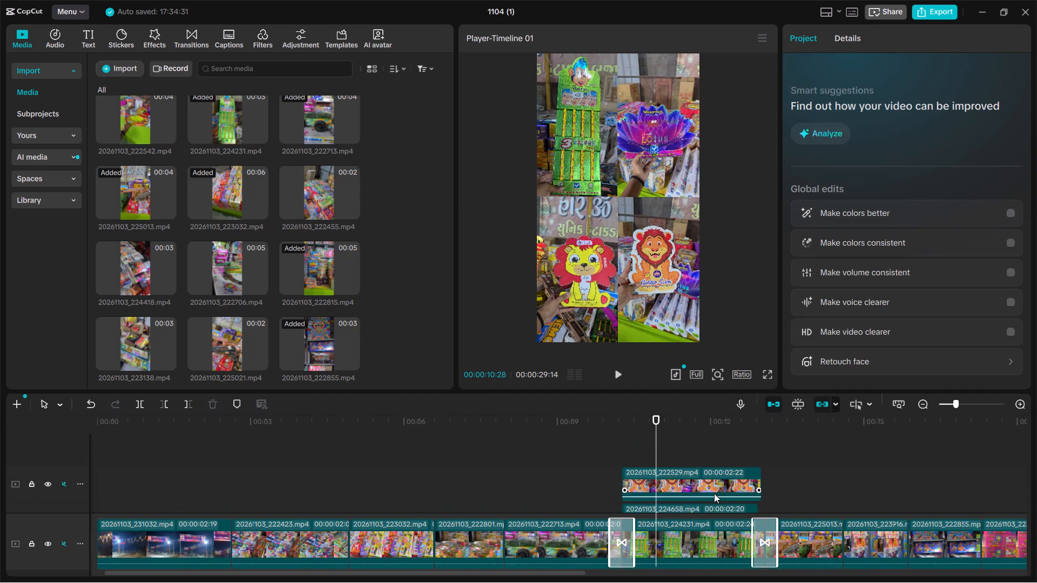
pyautogui.click(702, 479)
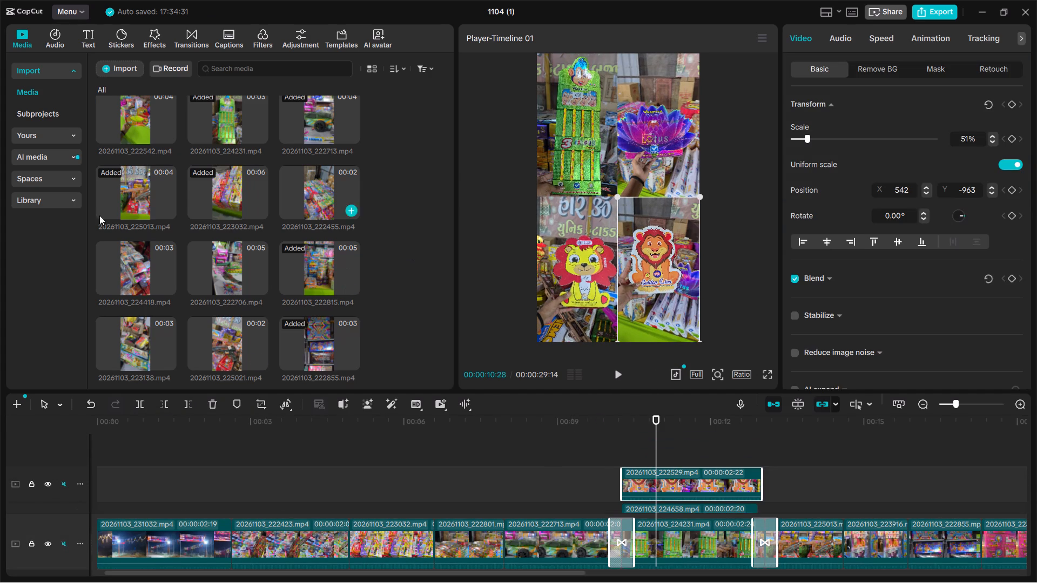
pyautogui.moveTo(138, 121); pyautogui.dragTo(734, 582)
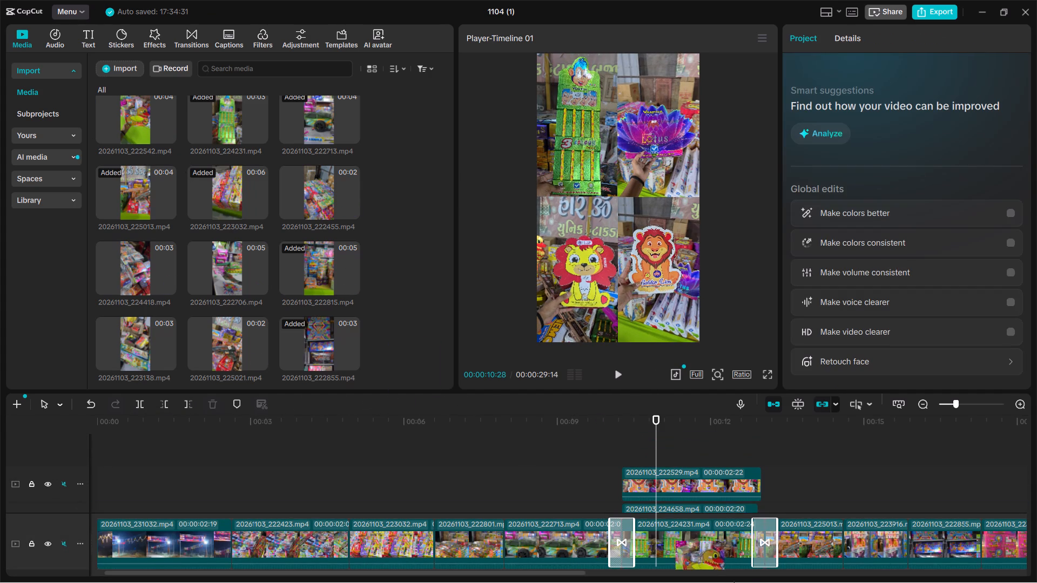
pyautogui.moveTo(734, 582); pyautogui.dragTo(661, 479)
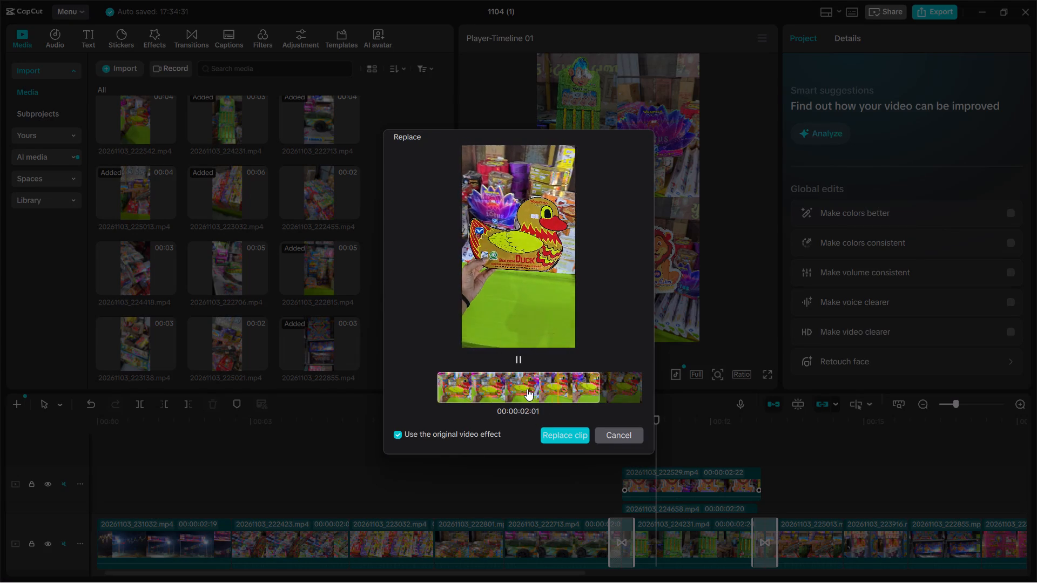
pyautogui.moveTo(534, 387); pyautogui.dragTo(509, 389)
pyautogui.moveTo(509, 389); pyautogui.dragTo(501, 391)
pyautogui.click(501, 391)
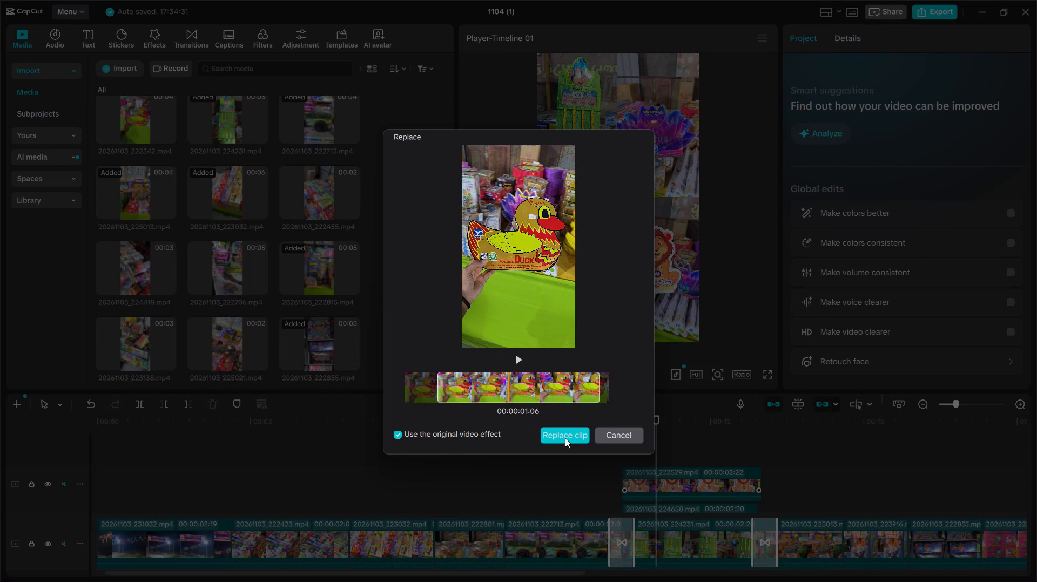
pyautogui.click(550, 435)
# Play back the timeline from 00:00:07:17 through the four-way split-screen section and the clips following it.
pyautogui.click(484, 453)
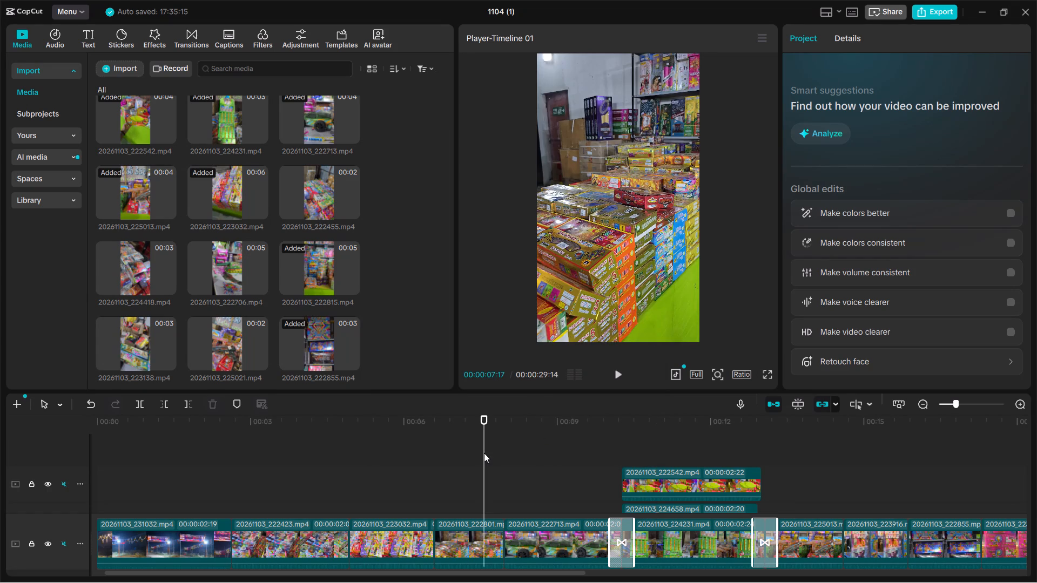
pyautogui.press('space')
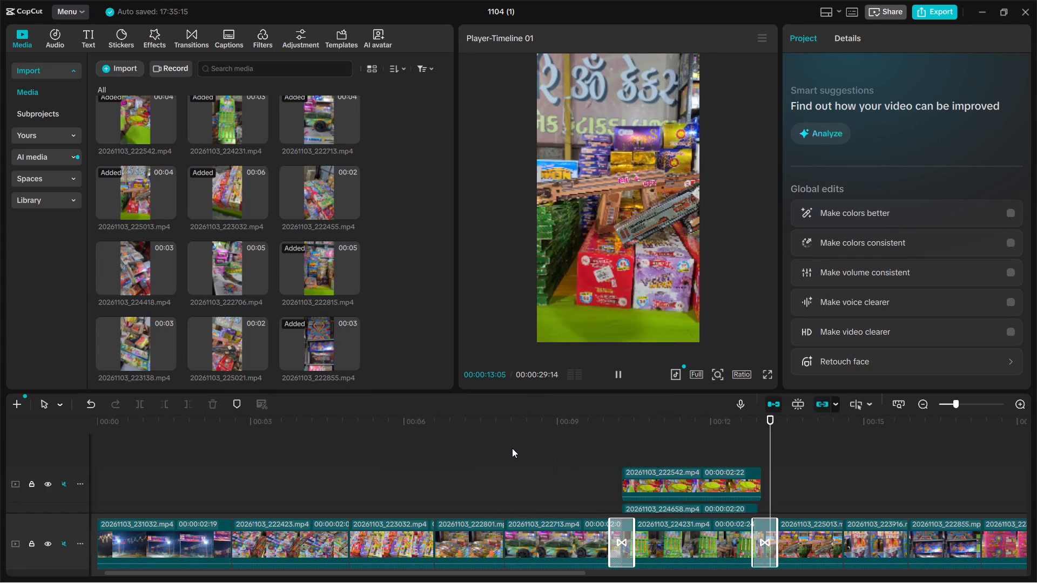
pyautogui.hscroll(-1, 512, 448)
pyautogui.hscroll(5, 512, 448)
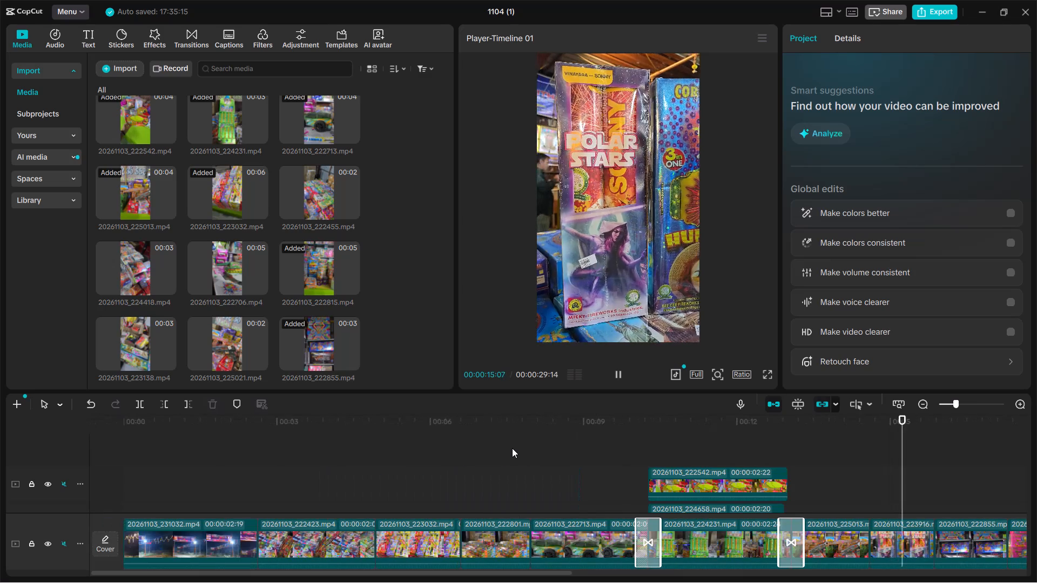
pyautogui.click(174, 497)
pyautogui.click(240, 487)
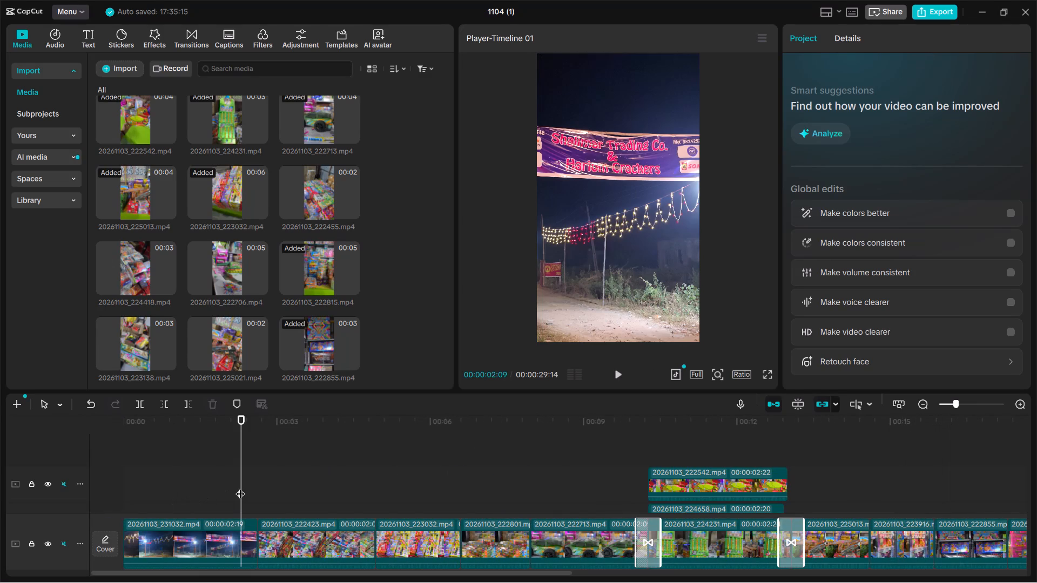
# Play the two Paradise box clips 20261103_223524.mp4 near the end of the timeline and delete the second copy.
pyautogui.hscroll(-2, 259, 480)
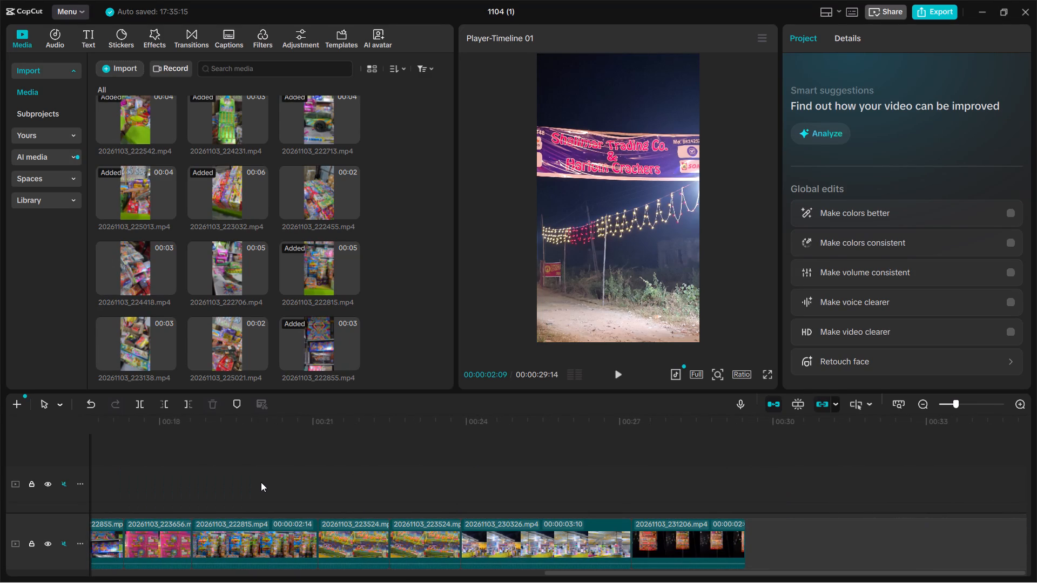
pyautogui.click(403, 477)
pyautogui.click(352, 476)
pyautogui.press('space')
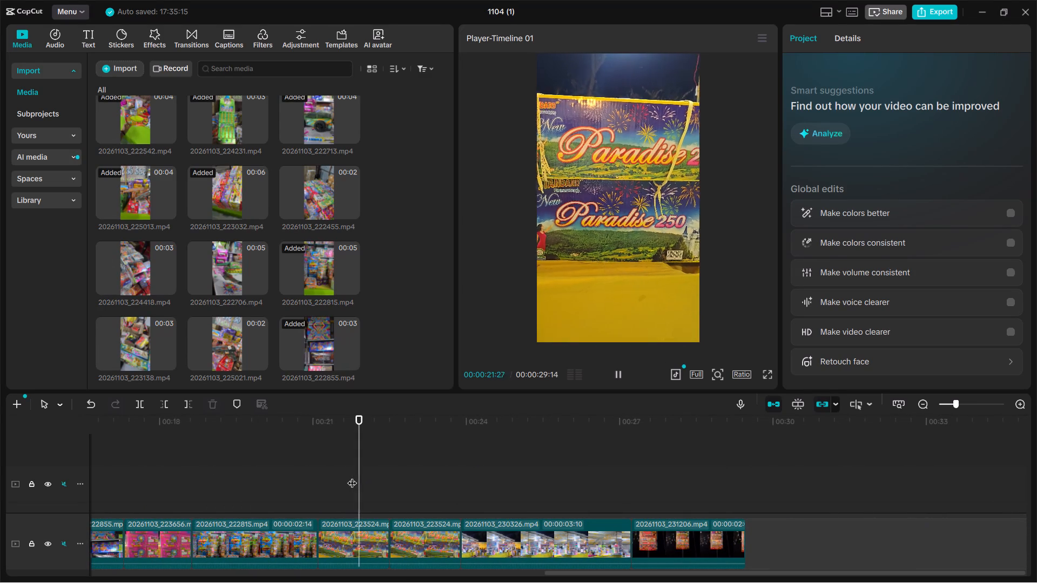
pyautogui.press('space')
pyautogui.click(434, 545)
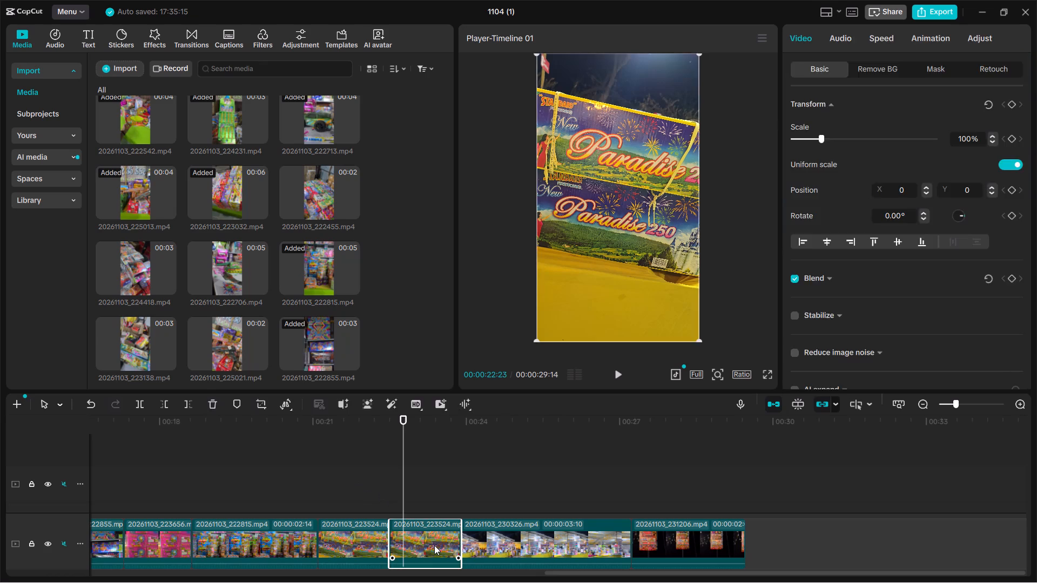
pyautogui.press('Delete')
# Preview more library clips and insert the shelf clip 20261103_223949.mp4 after the remaining Paradise box clip.
pyautogui.click(373, 503)
pyautogui.press('space')
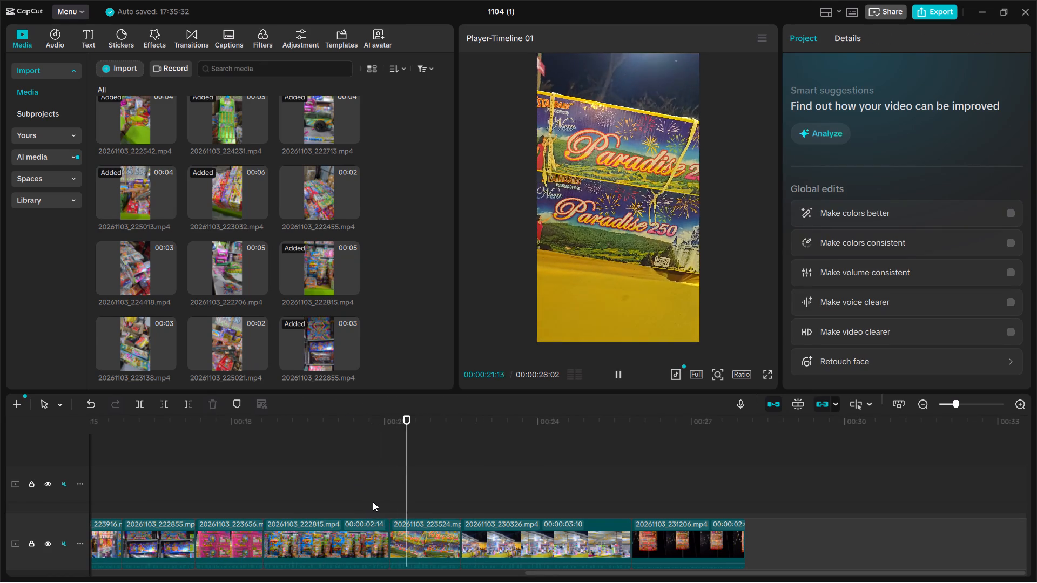
pyautogui.press('space')
pyautogui.click(205, 280)
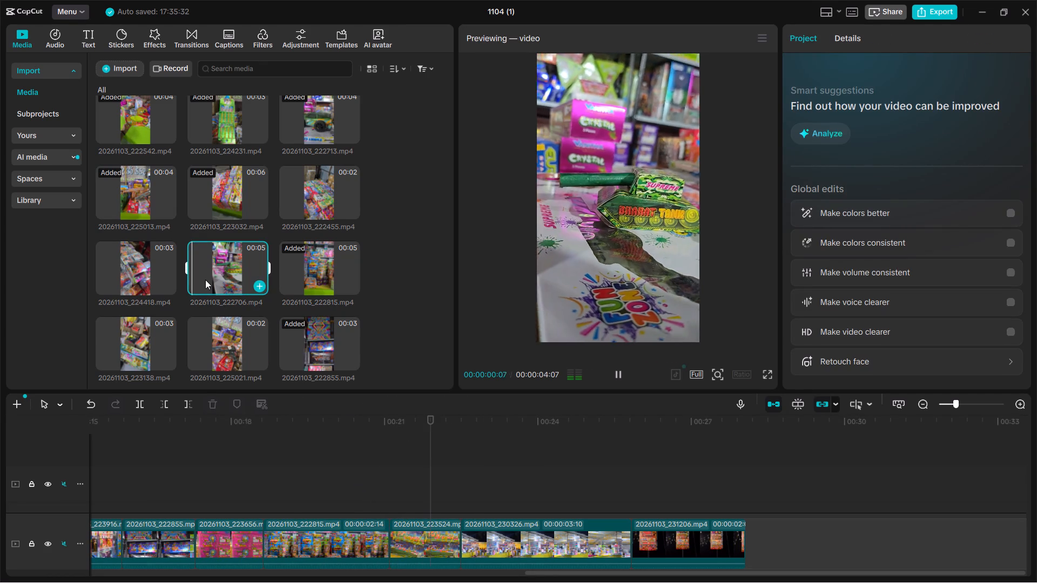
pyautogui.click(231, 337)
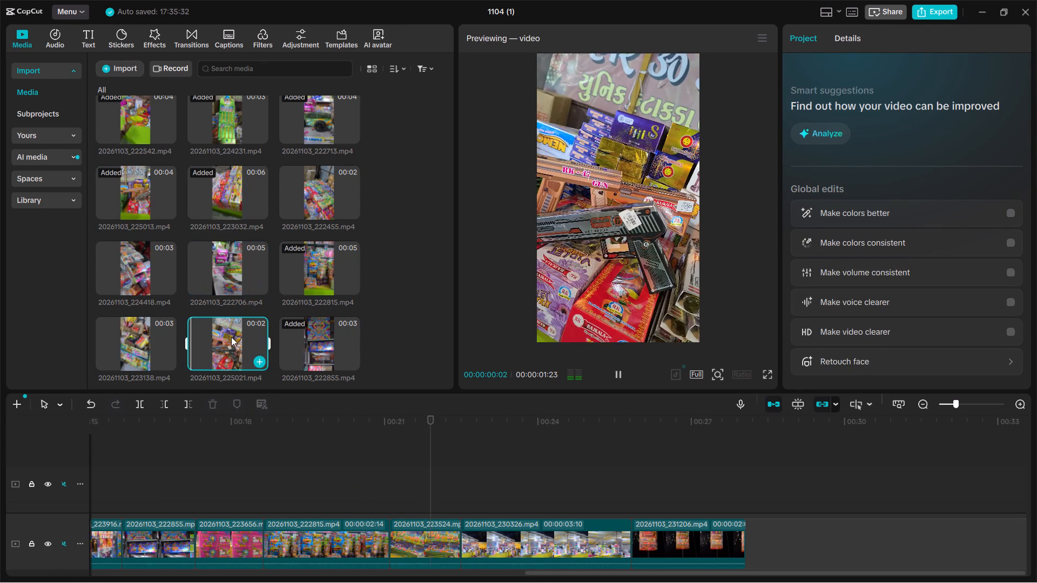
pyautogui.scroll(-1, 231, 337)
pyautogui.click(159, 224)
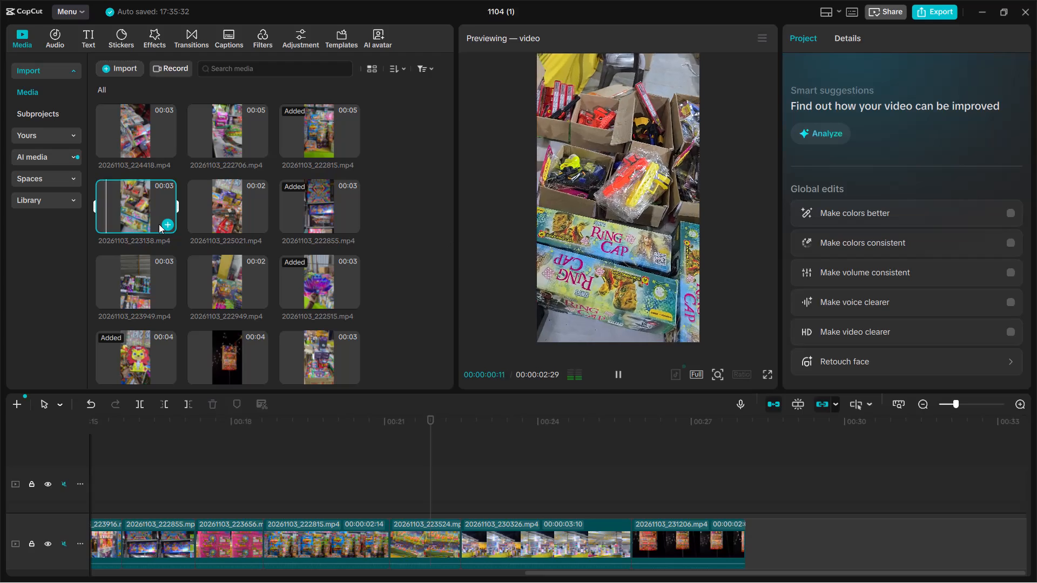
pyautogui.click(134, 288)
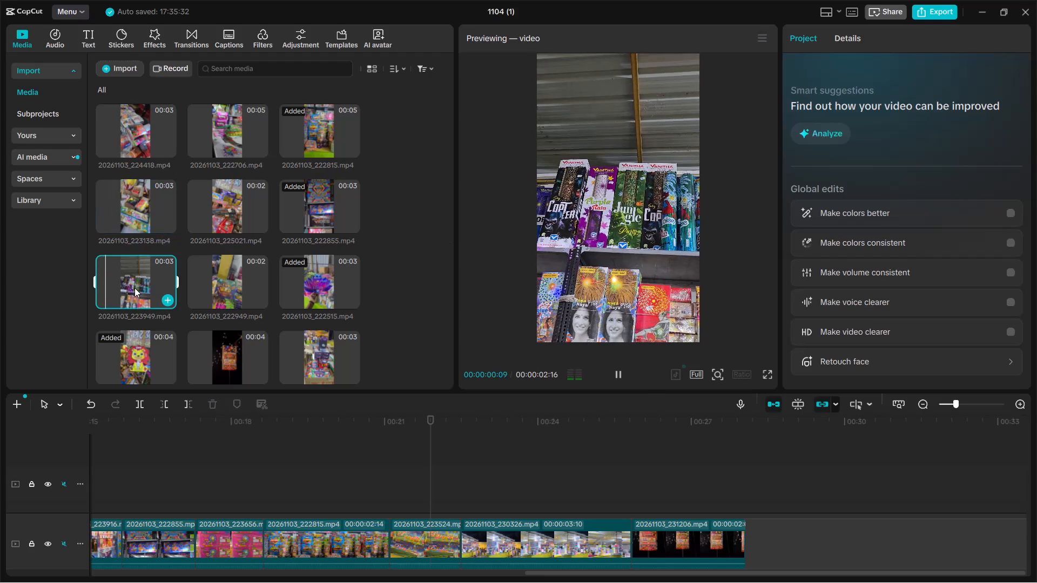
pyautogui.click(167, 300)
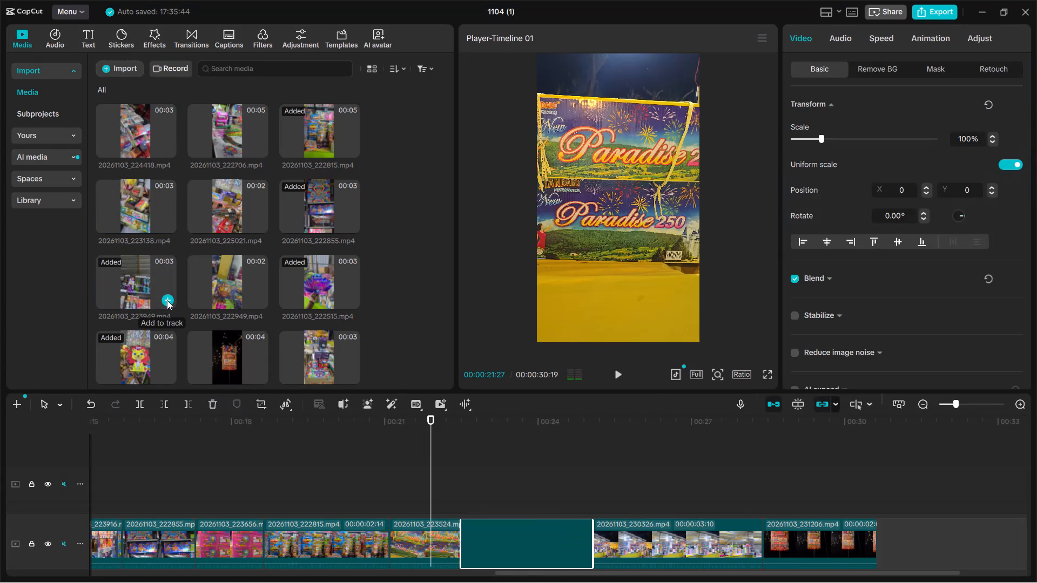
# Play the shelf clip 20261103_223949.mp4, split it at 00:00:24:12 and delete the portion after the cut.
pyautogui.click(445, 446)
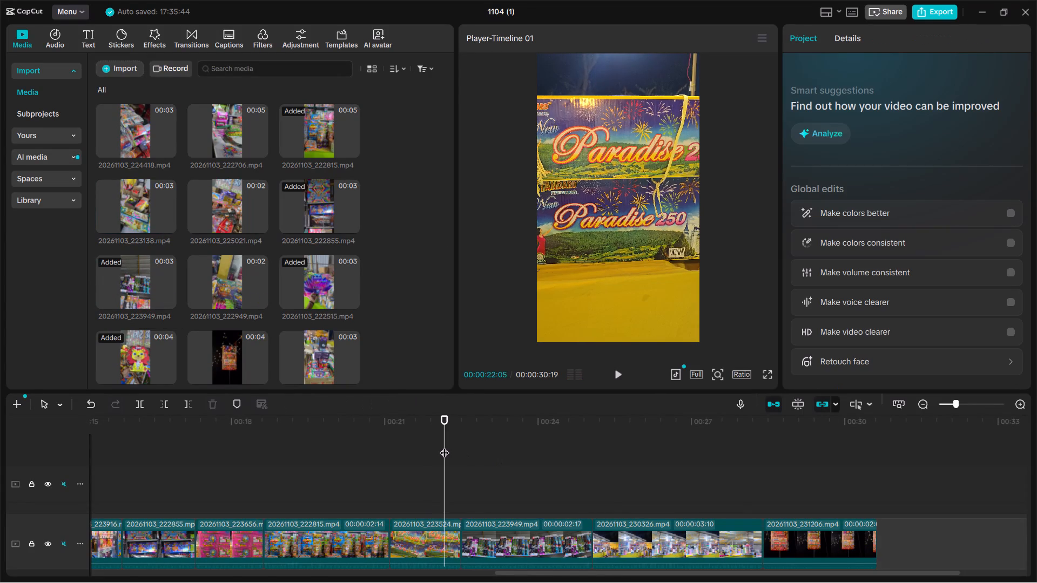
pyautogui.press('space')
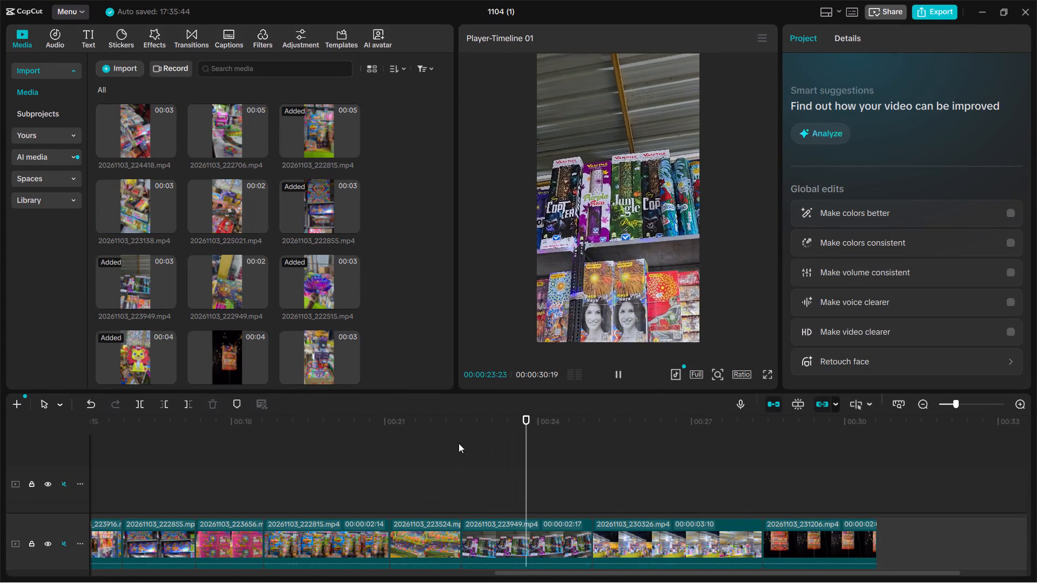
pyautogui.press('space')
pyautogui.hotkey('ctrl', 'b')
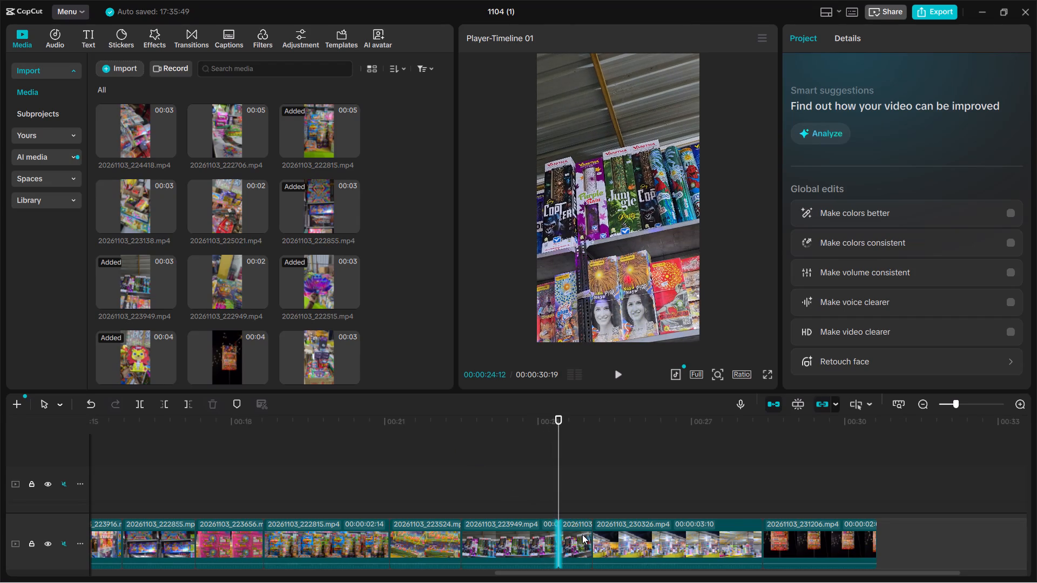
pyautogui.click(582, 534)
pyautogui.press('Delete')
# Preview further library clips and insert the blue box clip 20261103_222914.mp4 at 00:00:24:12, before 20261103_230326.mp4.
pyautogui.scroll(-1, 200, 285)
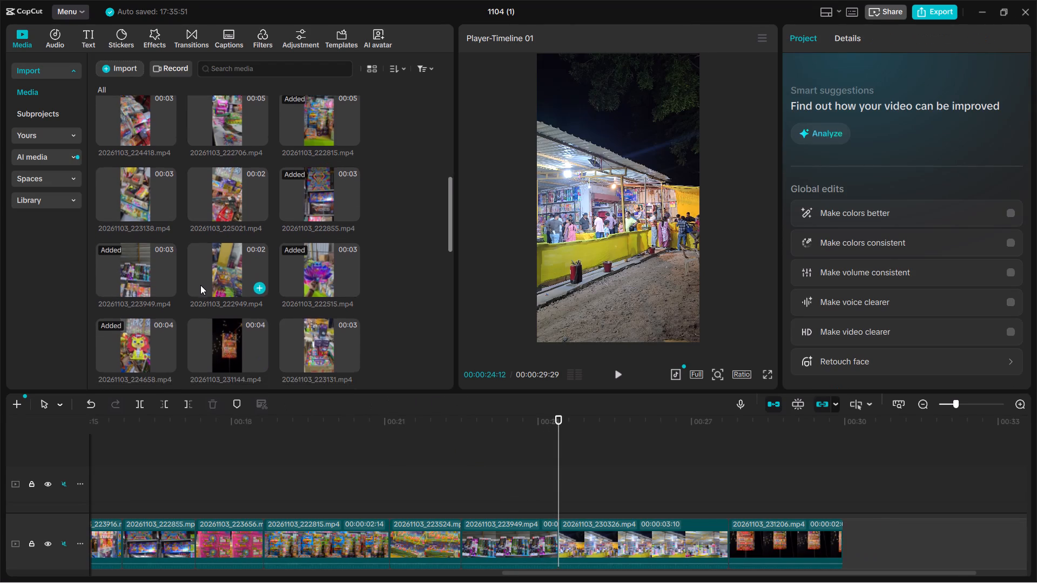
pyautogui.scroll(-1, 200, 285)
pyautogui.click(207, 256)
pyautogui.click(297, 249)
pyautogui.scroll(-1, 297, 259)
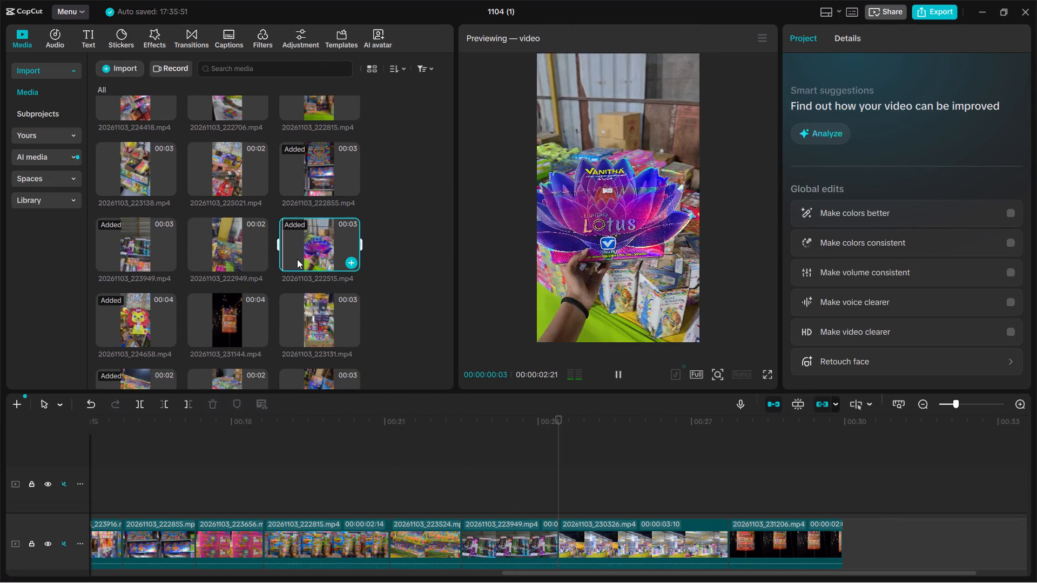
pyautogui.scroll(-1, 297, 259)
pyautogui.click(316, 219)
pyautogui.click(293, 295)
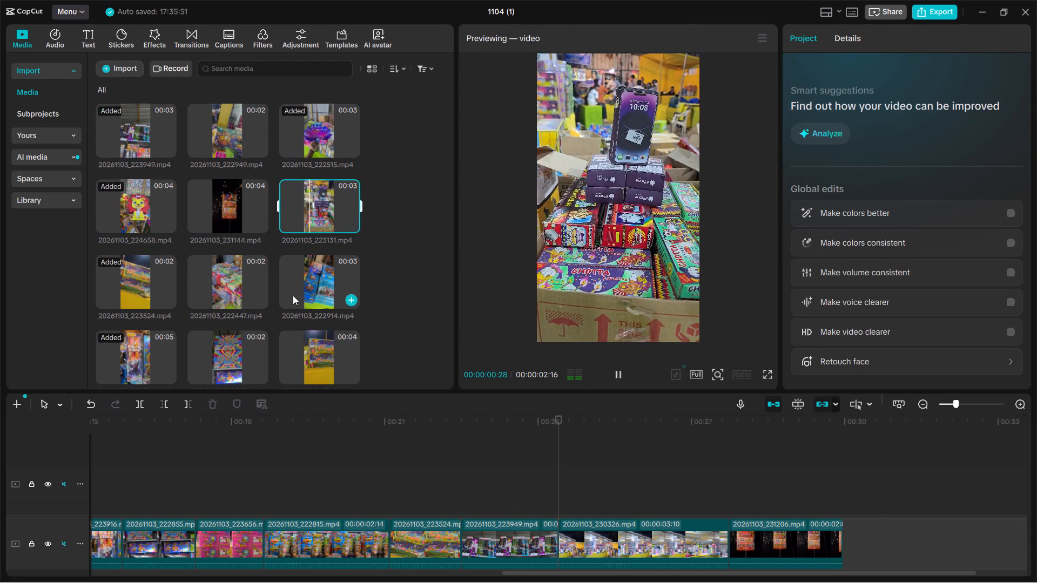
pyautogui.click(348, 303)
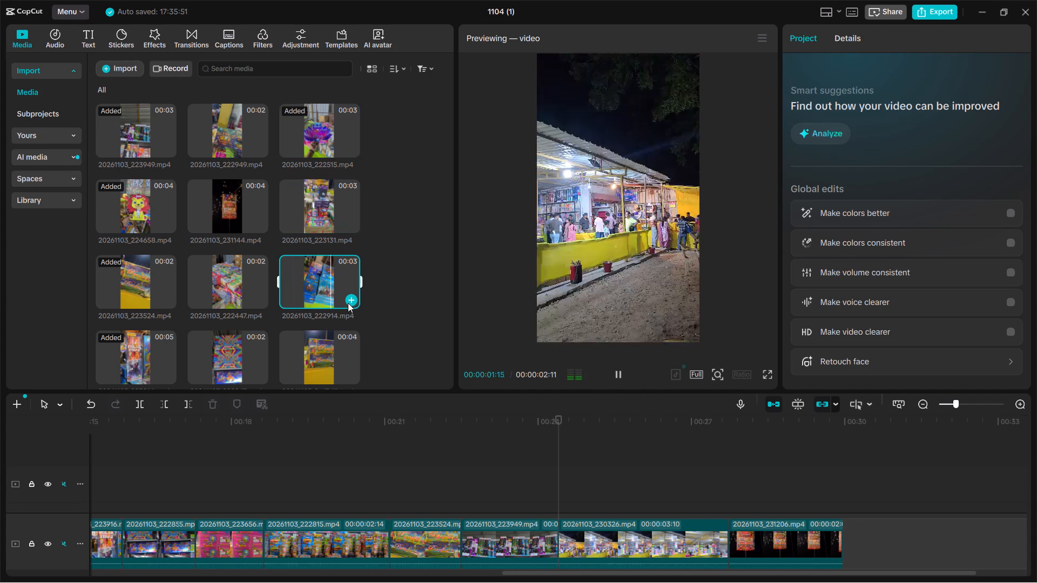
# Play the blue box clip 20261103_222914.mp4, split it at 00:00:25:19 and delete the portion after the cut.
pyautogui.press('space')
pyautogui.click(478, 465)
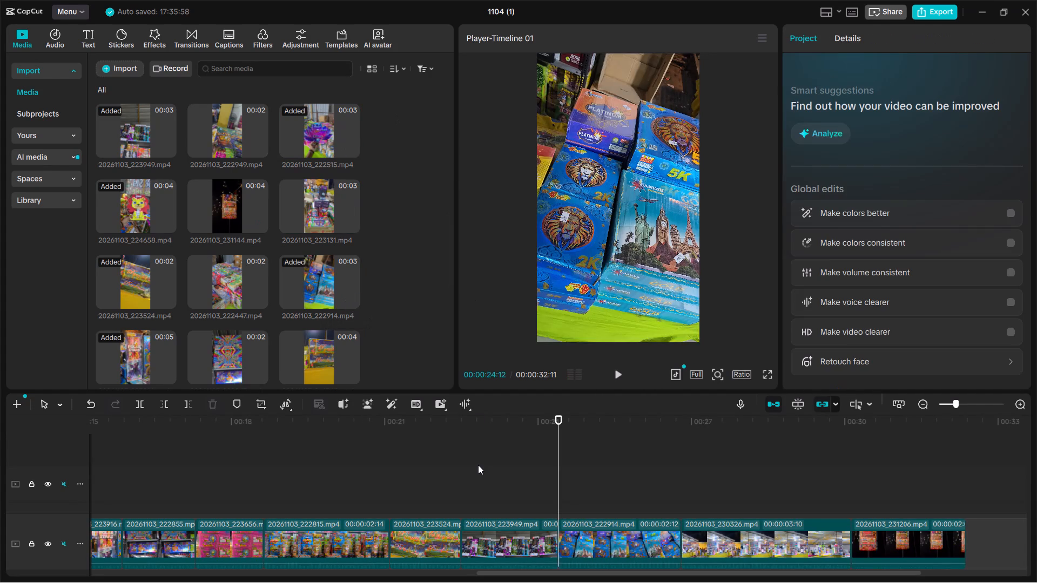
pyautogui.press('space')
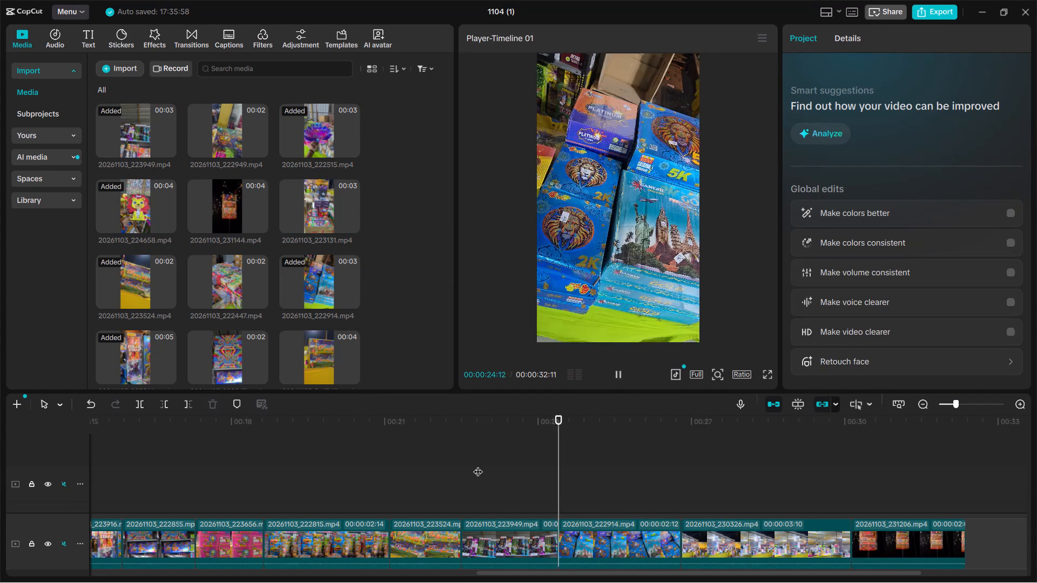
pyautogui.press('space')
pyautogui.press('space')
pyautogui.press('space')
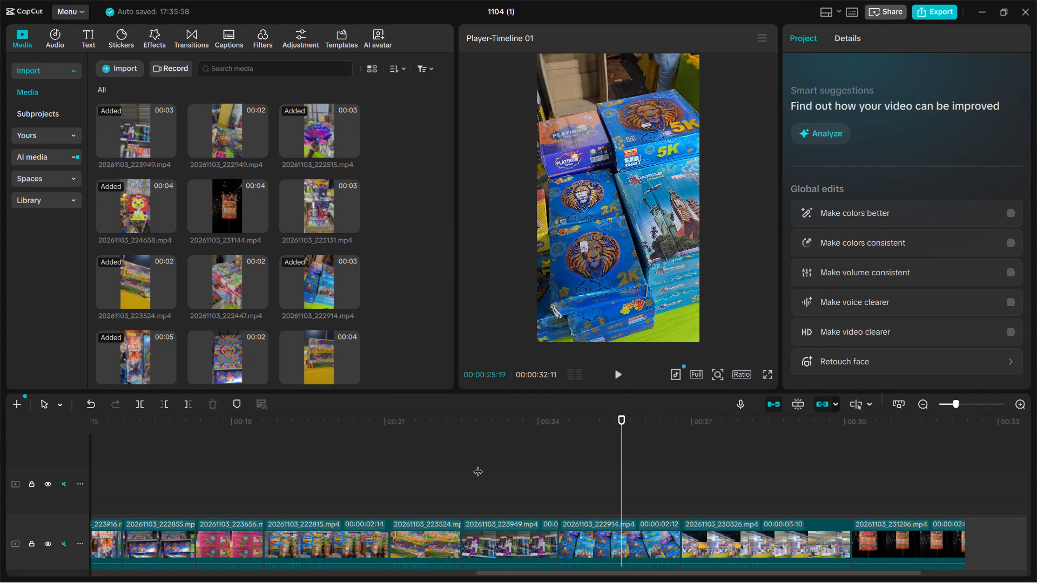
pyautogui.hotkey('ctrl', 'b')
pyautogui.click(639, 543)
pyautogui.press('Delete')
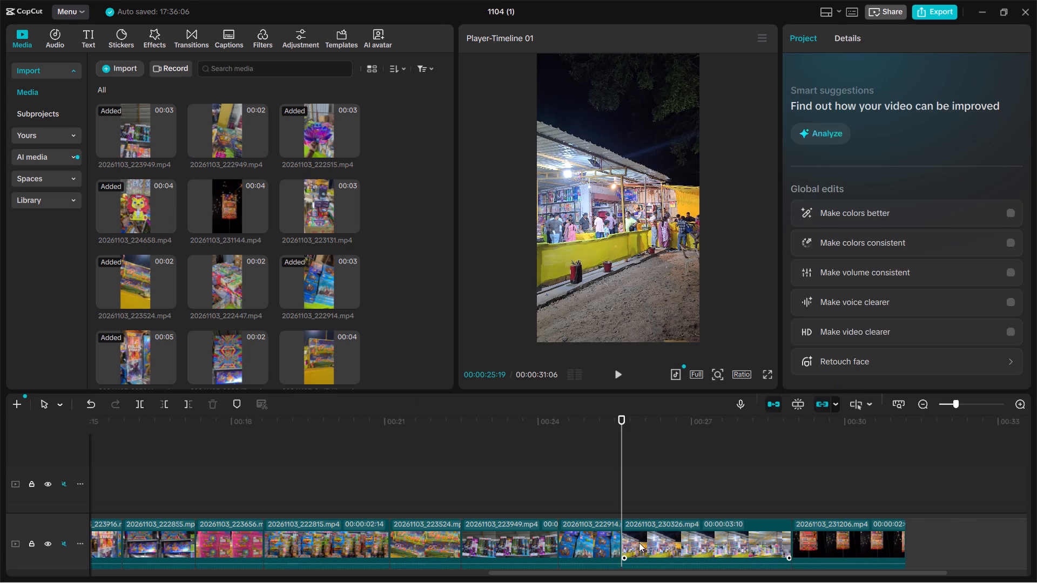
# Reverse the trimmed blue box clip 20261103_222914.mp4.
pyautogui.click(604, 537)
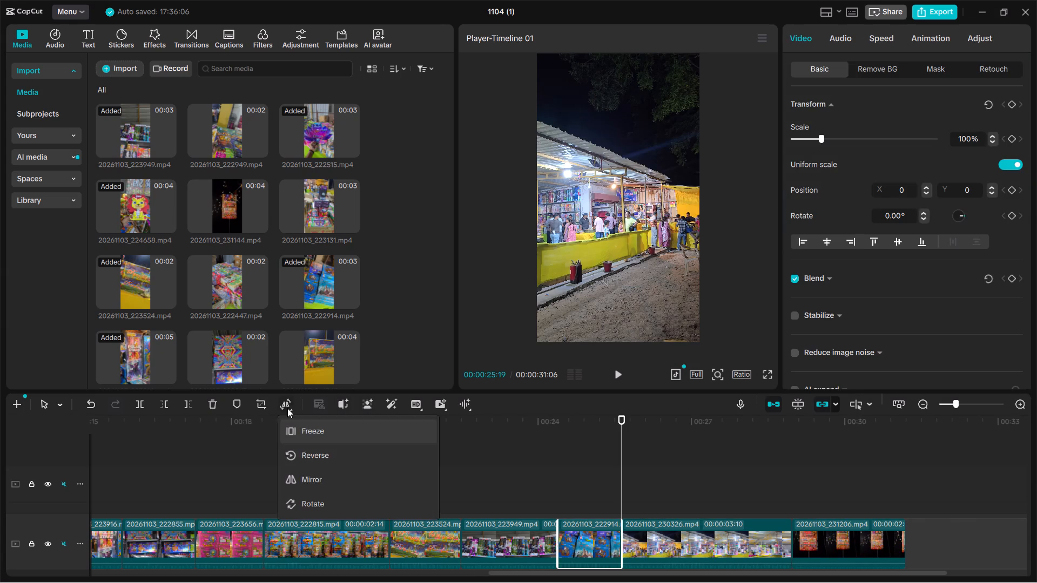
pyautogui.click(302, 461)
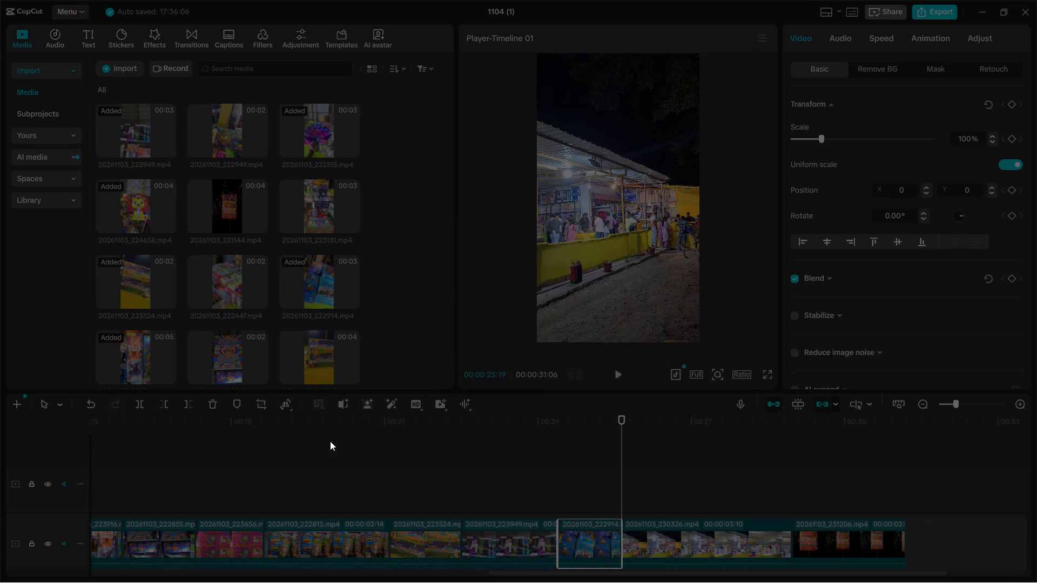
pyautogui.click(395, 450)
# Play back from 00:00:23:15 through the reversed blue box clip and into the stall clip up to 00:00:27:14.
pyautogui.click(512, 459)
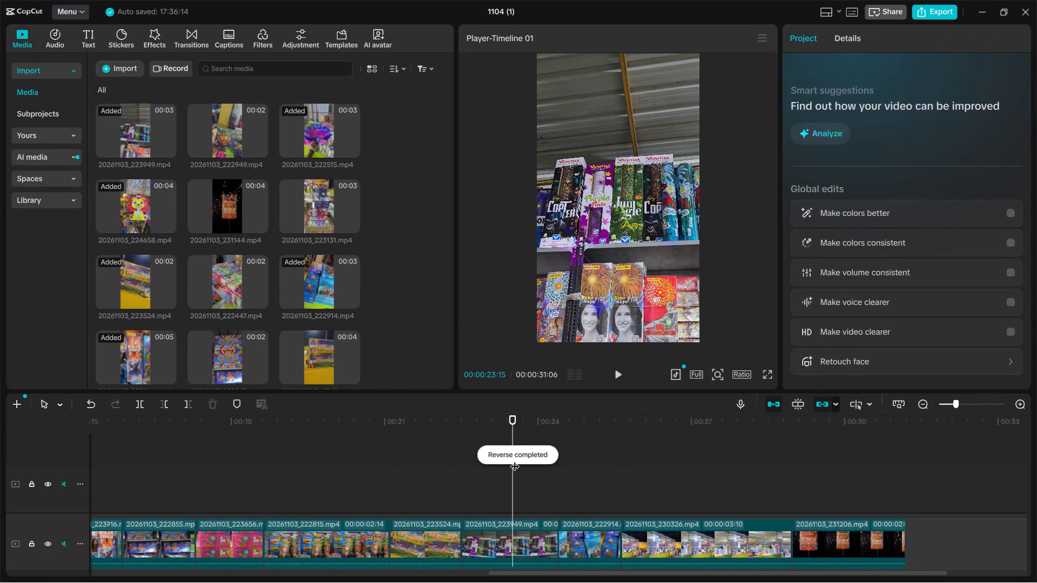
pyautogui.press('space')
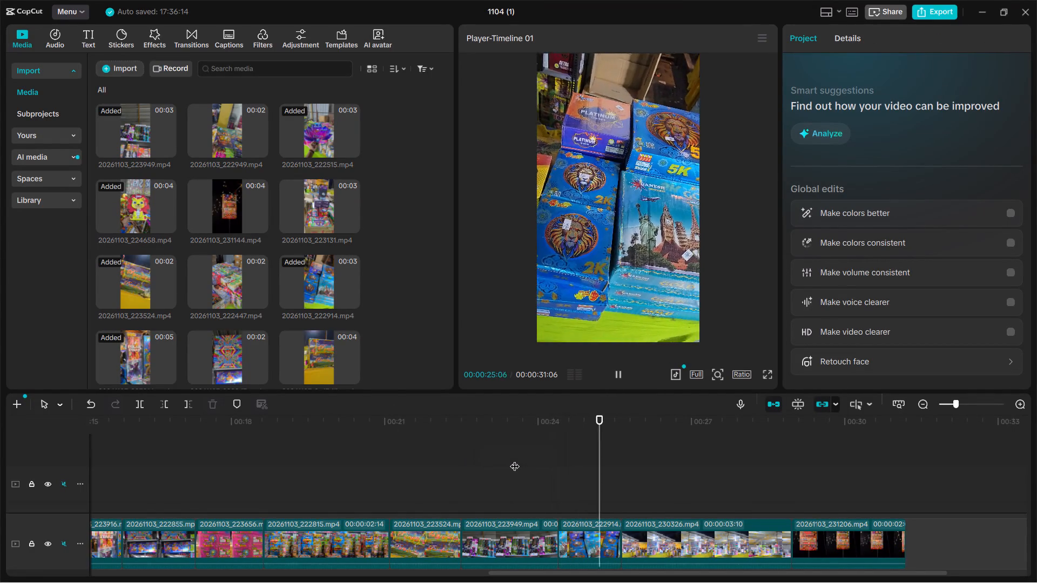
pyautogui.press('space')
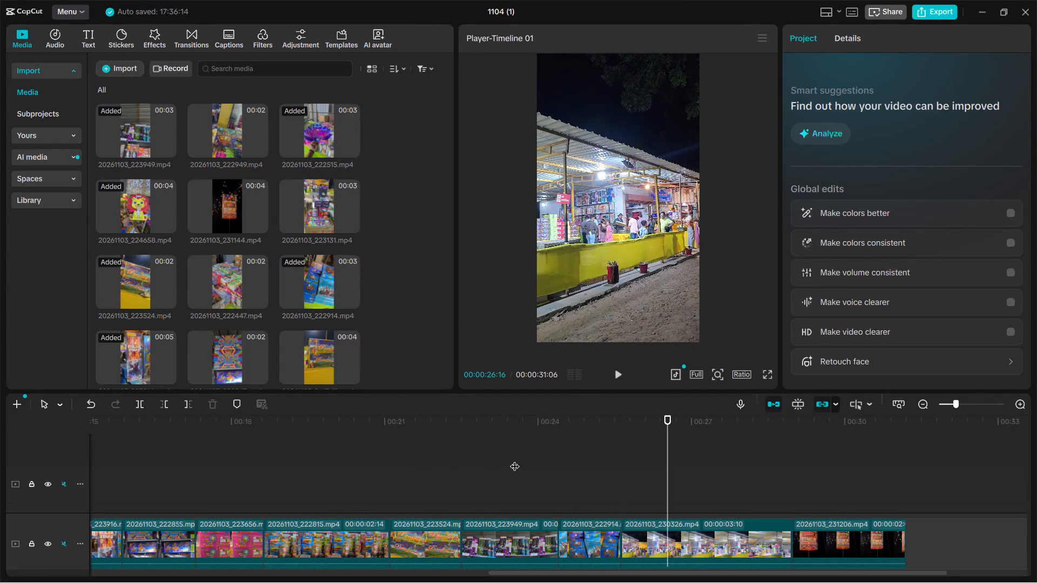
pyautogui.press('space')
pyautogui.press('space')
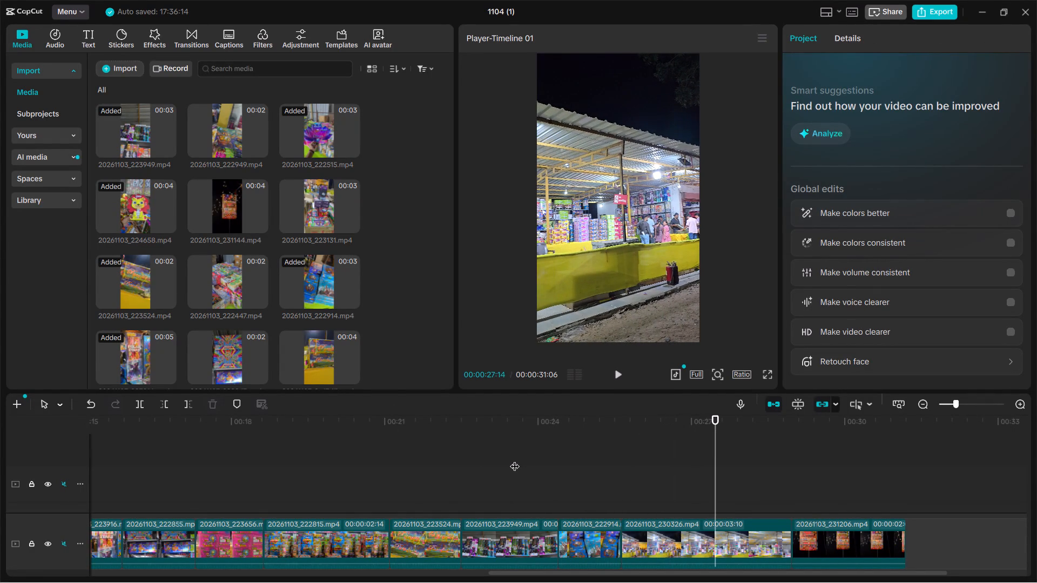
# Split the stall clip 20261103_230326.mp4 at 00:00:27:14, delete the portion after the cut, and play to the end.
pyautogui.hotkey('ctrl', 'b')
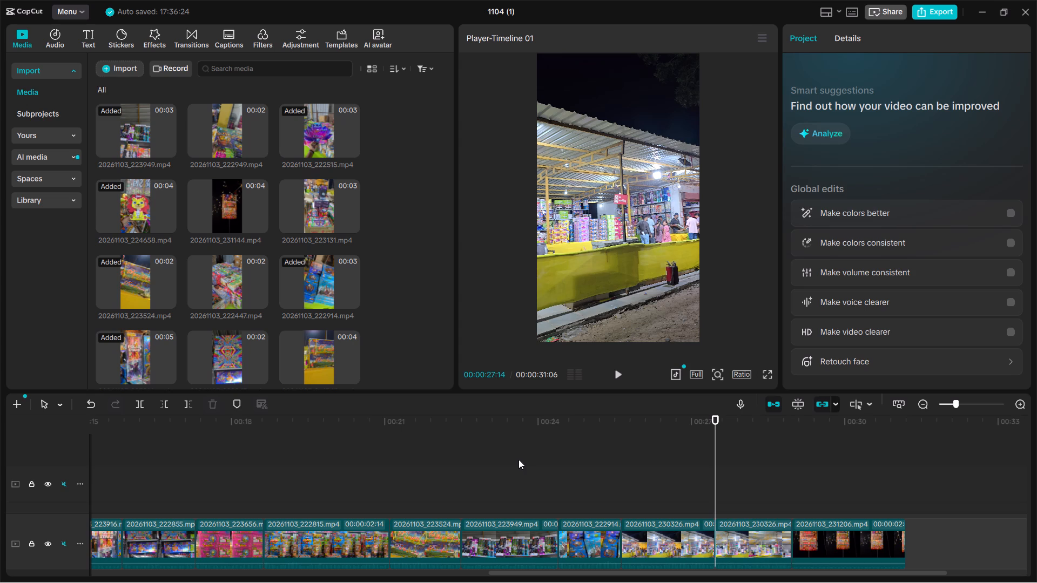
pyautogui.click(758, 543)
pyautogui.press('Delete')
pyautogui.click(679, 476)
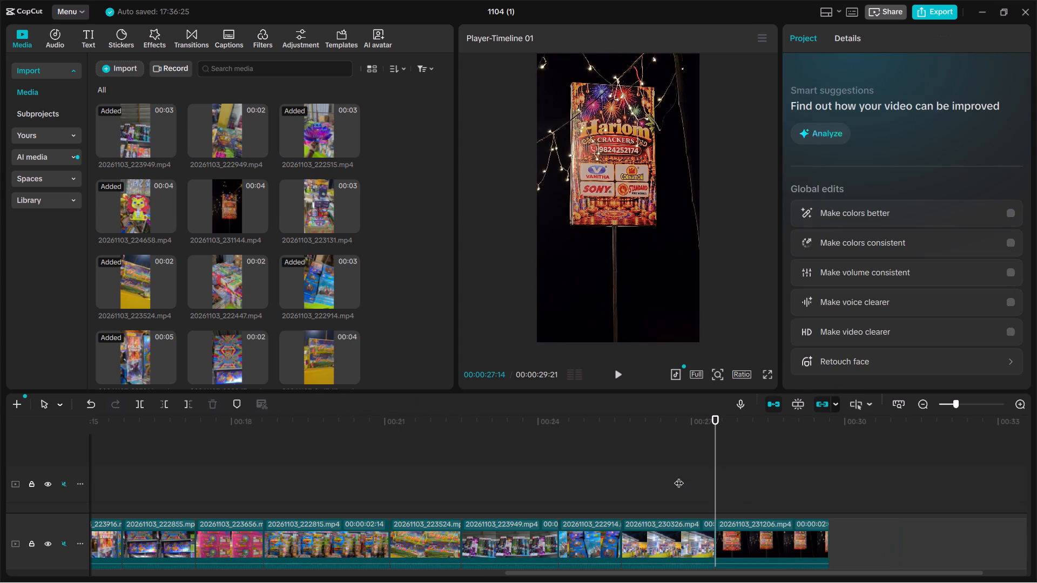
pyautogui.press('space')
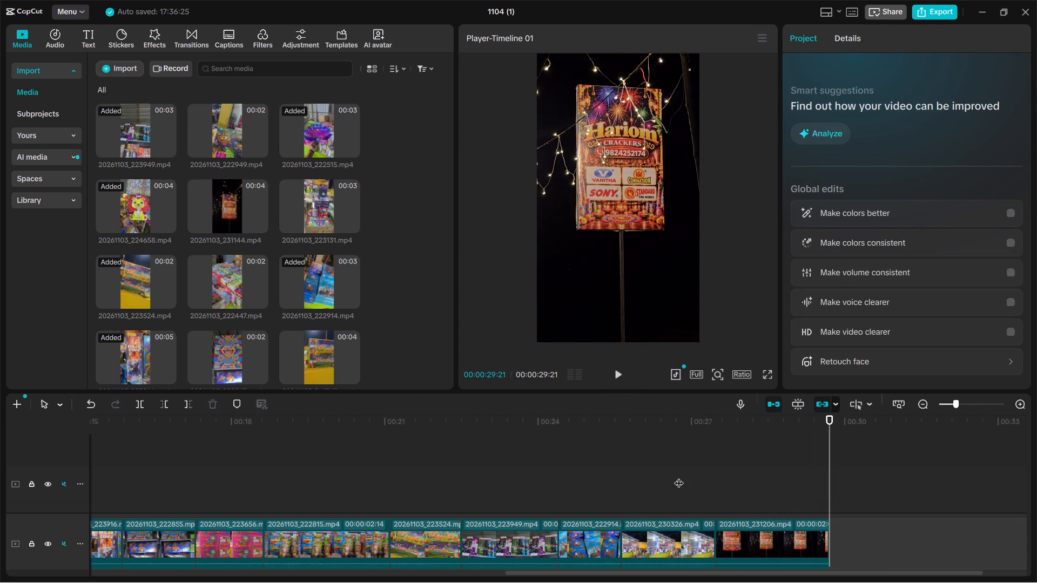
# Add the Classic Blur transition between 20261103_231032.mp4 and 20261103_222423.mp4 and play it back.
pyautogui.hscroll(10, 679, 476)
pyautogui.click(504, 473)
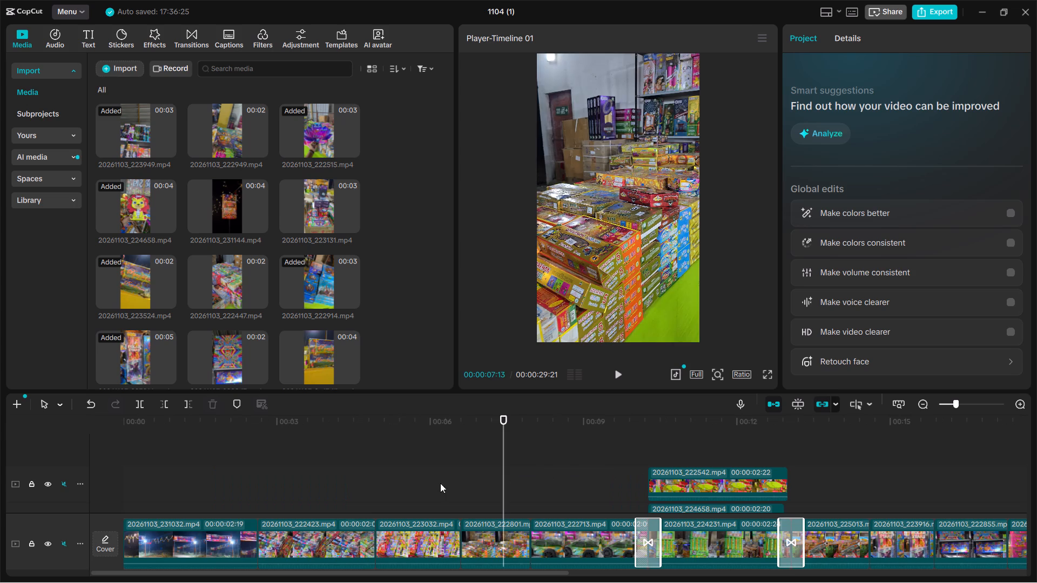
pyautogui.click(223, 482)
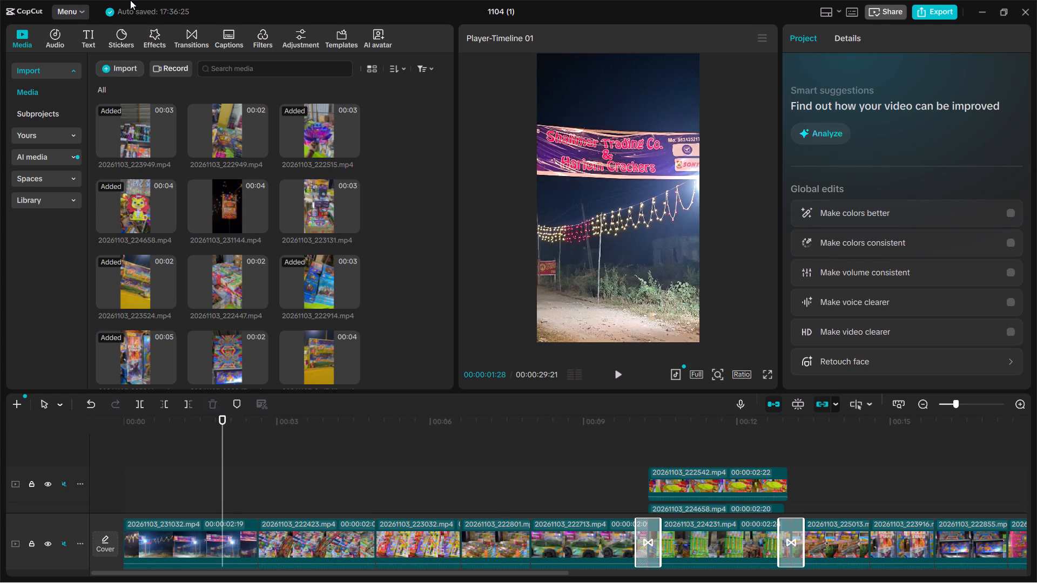
pyautogui.click(203, 37)
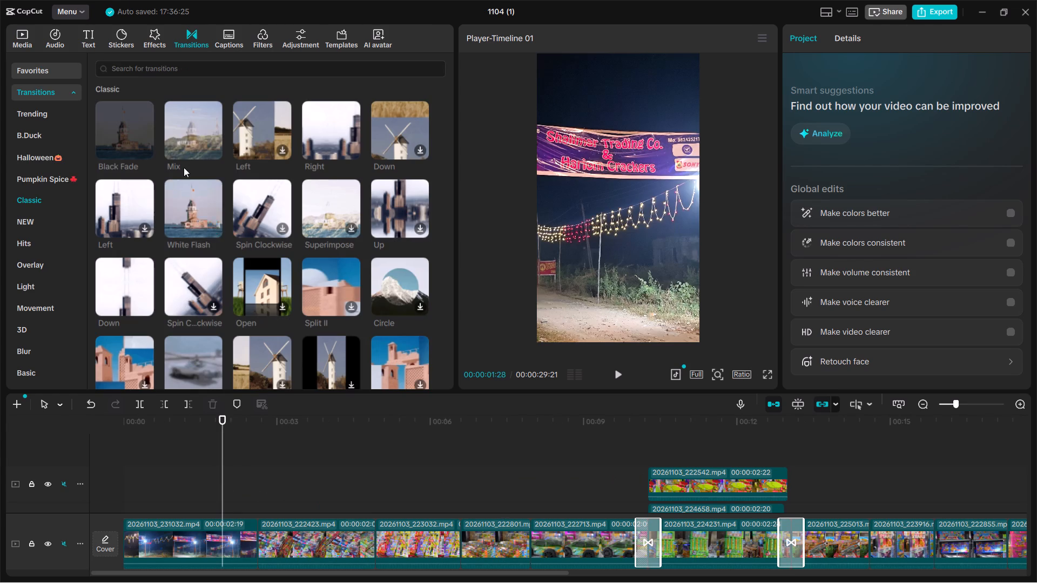
pyautogui.scroll(-1, 206, 202)
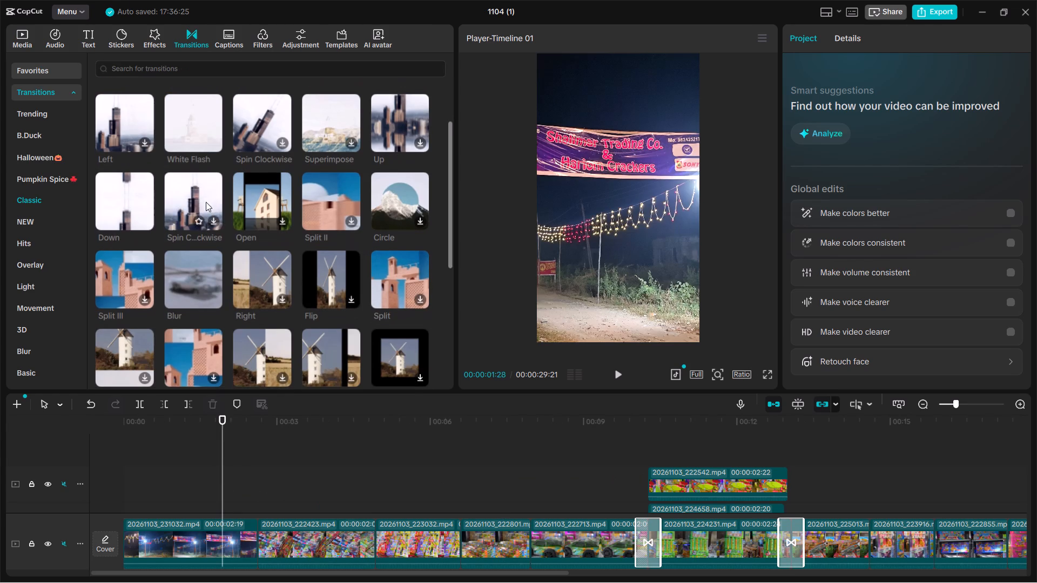
pyautogui.scroll(-1, 206, 202)
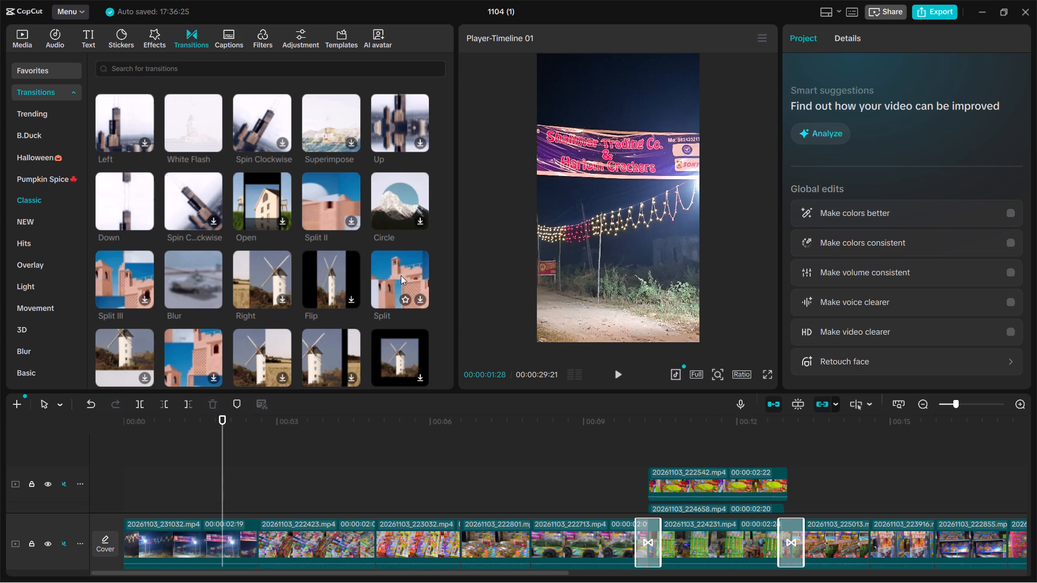
pyautogui.click(194, 252)
pyautogui.click(217, 273)
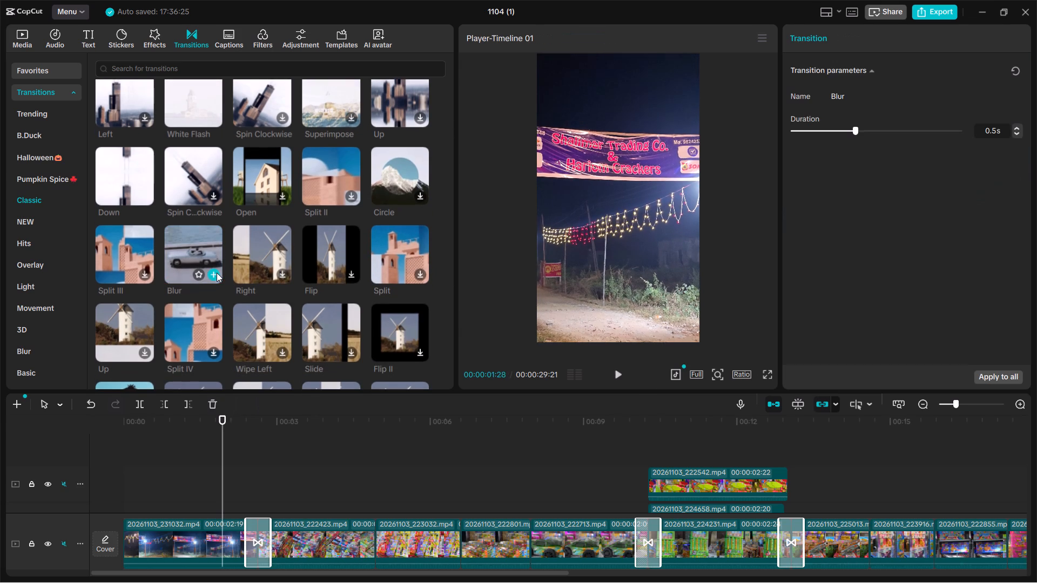
pyautogui.press('space')
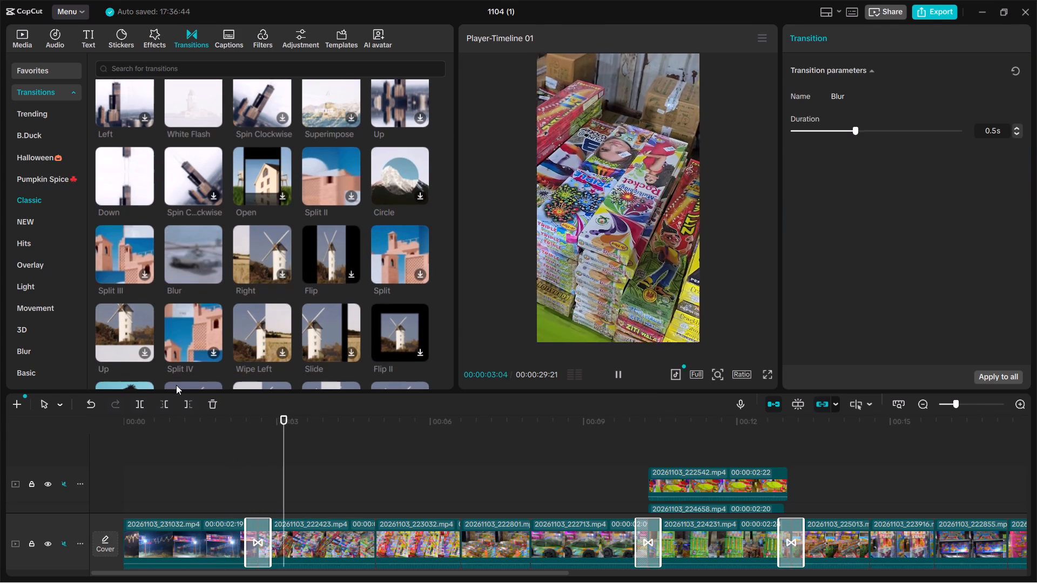
pyautogui.press('space')
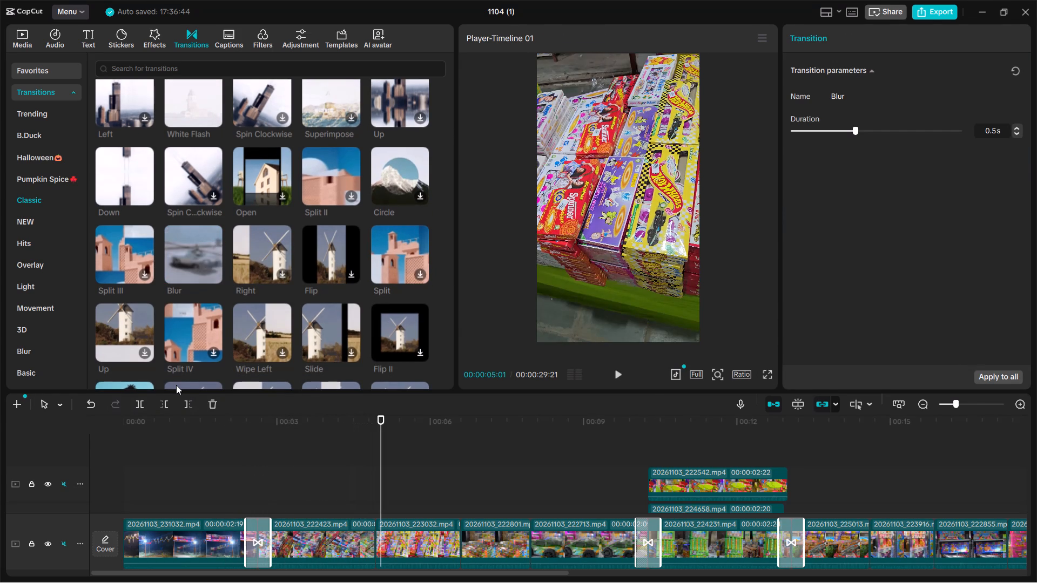
# Reverse the clip 20261103_223032.mp4 and play the result.
pyautogui.scroll(-1, 252, 236)
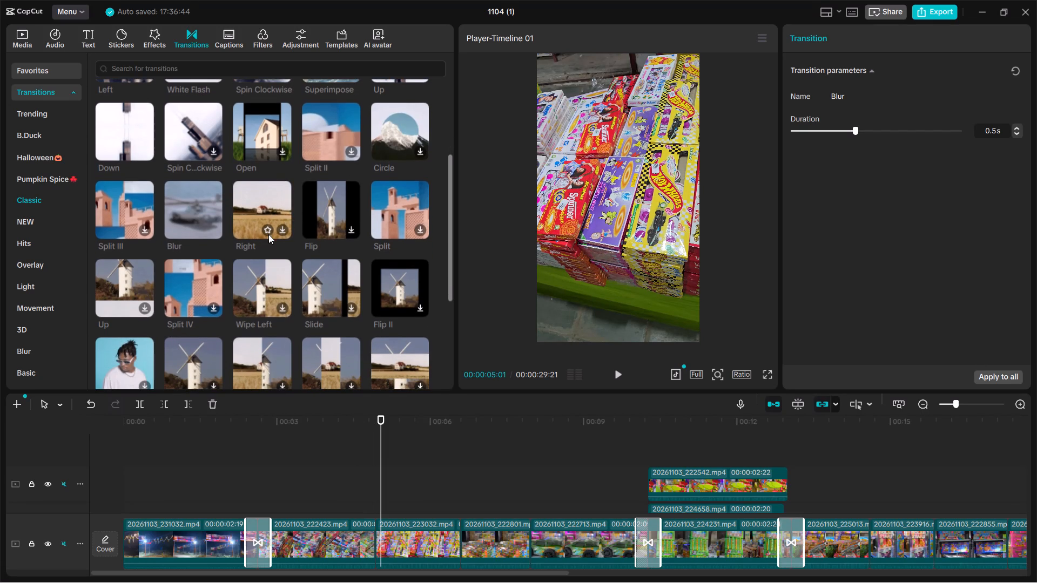
pyautogui.press('space')
pyautogui.press('space')
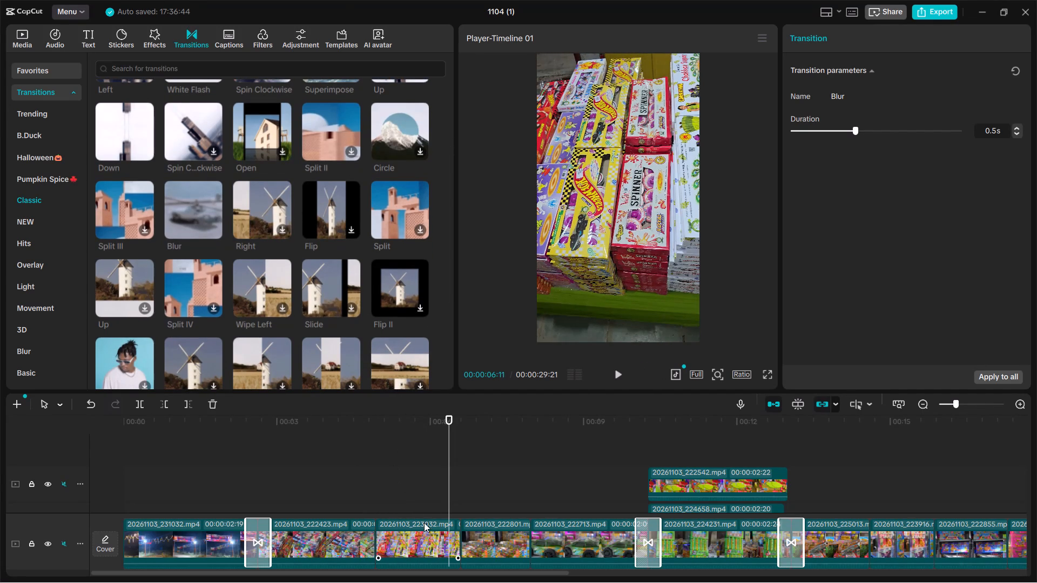
pyautogui.click(419, 534)
pyautogui.click(288, 405)
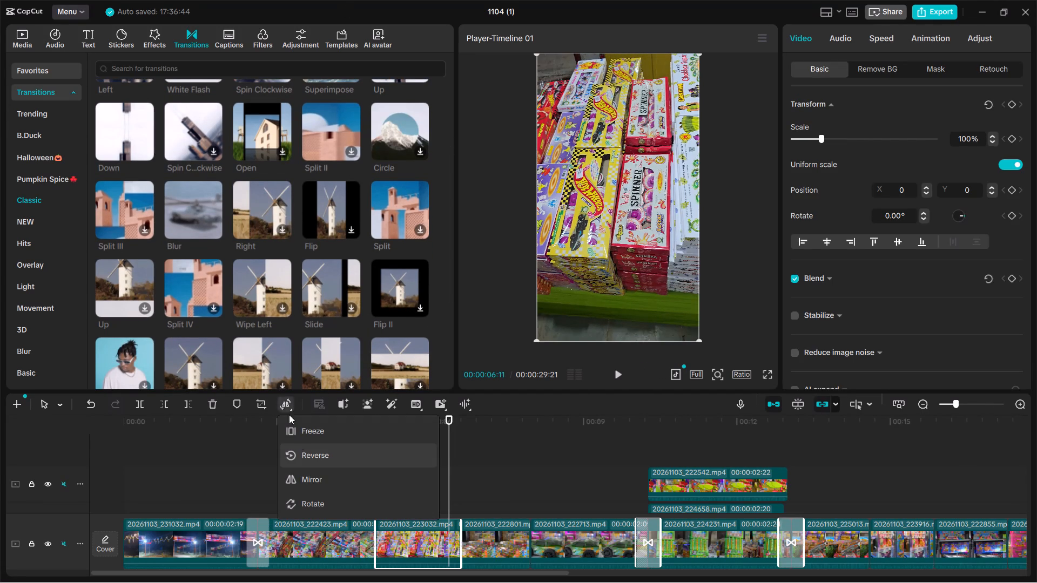
pyautogui.click(312, 461)
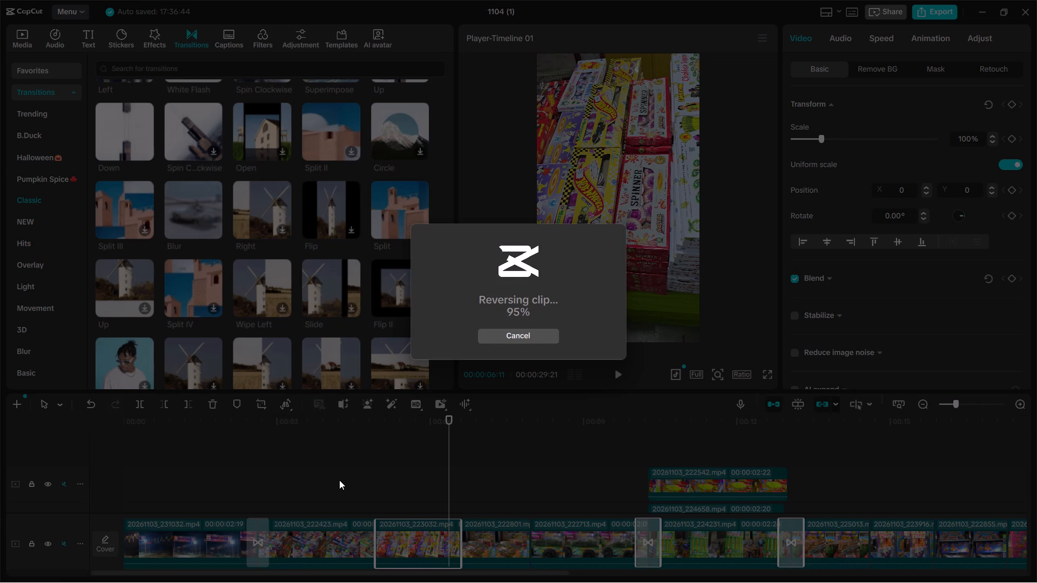
pyautogui.press('space')
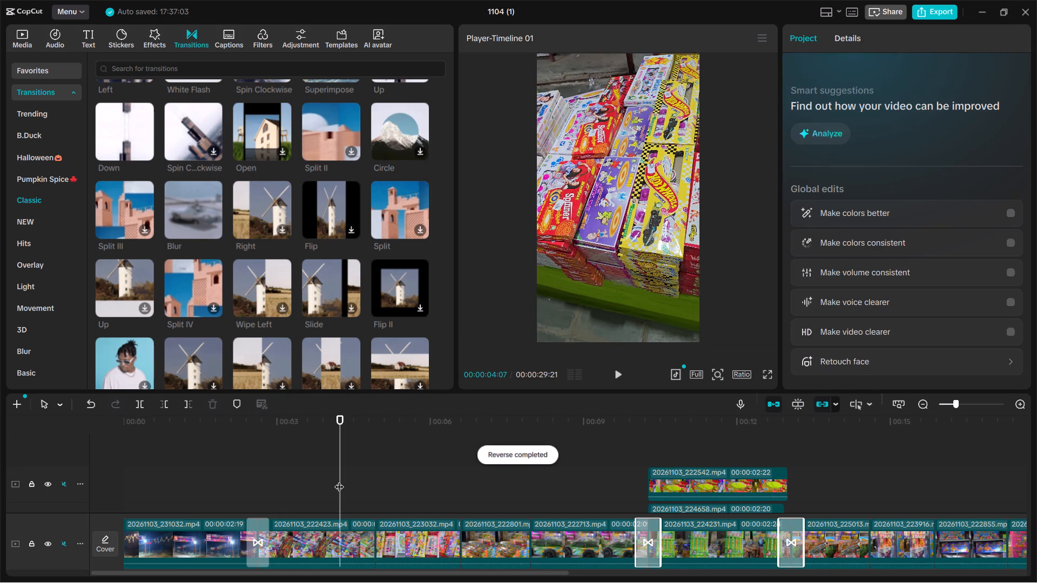
pyautogui.press('space')
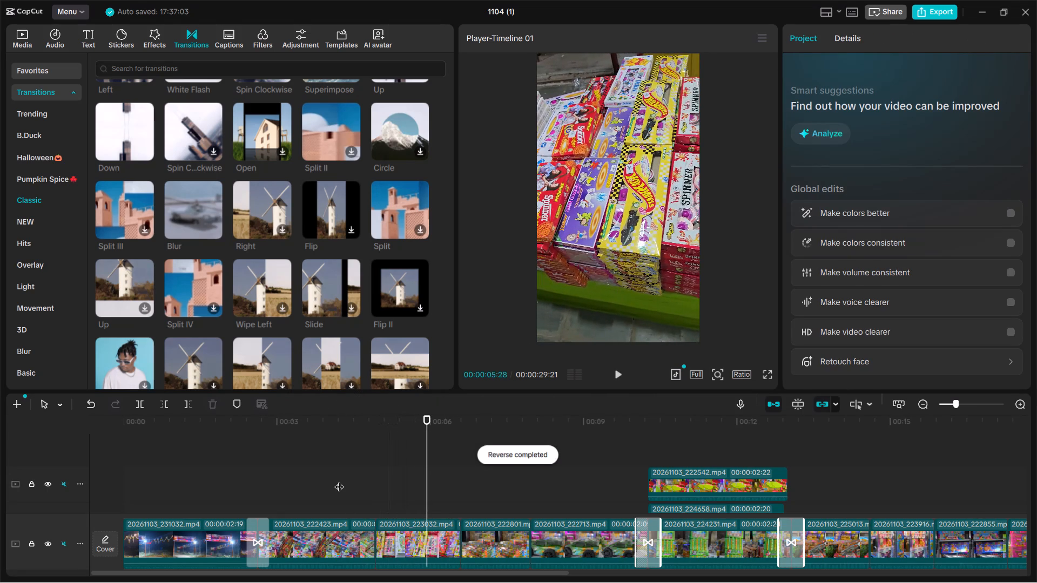
# Preview the Spaceship Beam transition and add it between 20261103_223032.mp4 and 20261103_222801.mp4.
pyautogui.scroll(-1, 187, 206)
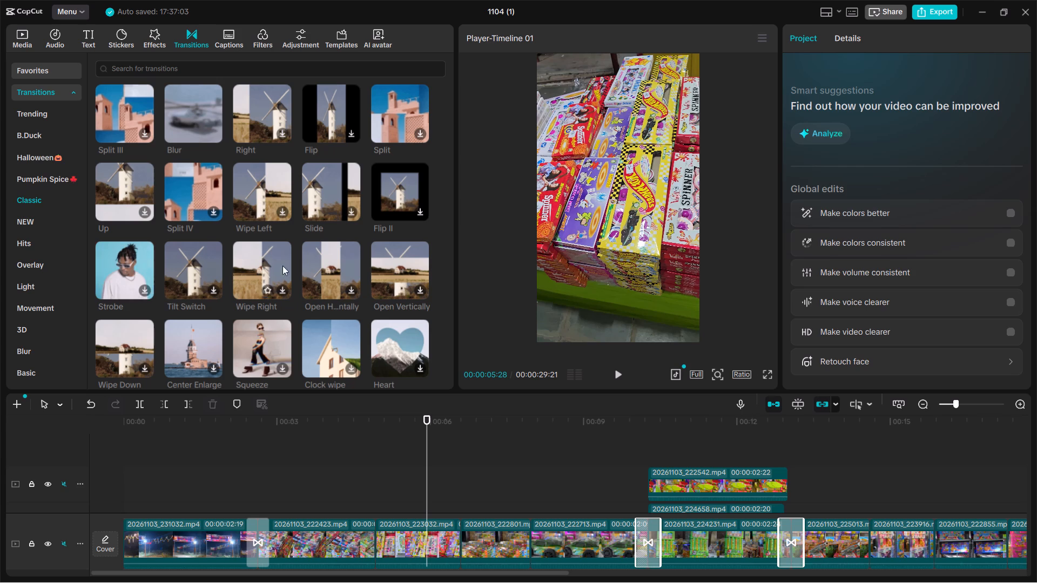
pyautogui.scroll(-1, 333, 262)
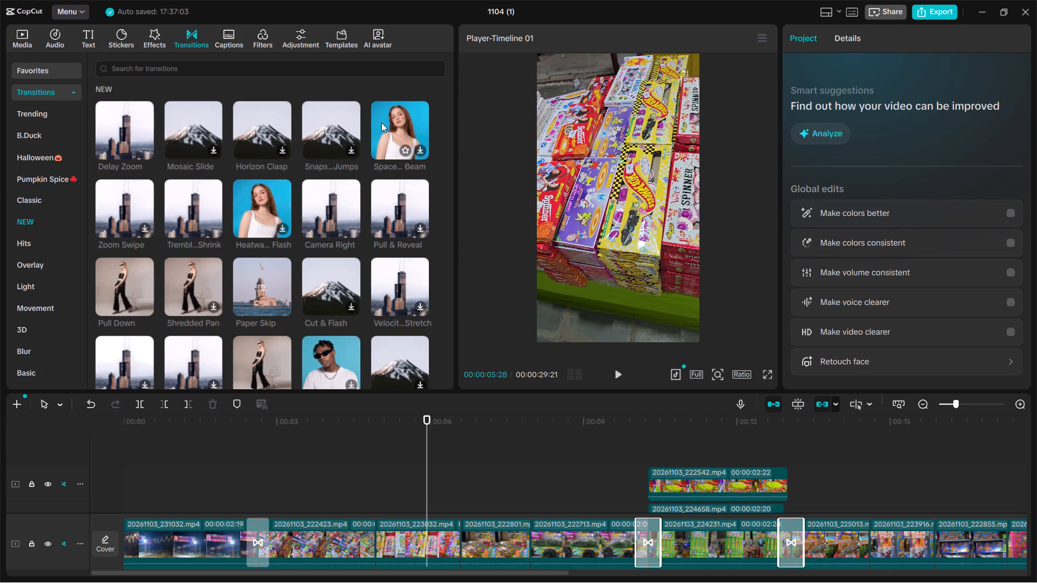
pyautogui.click(417, 123)
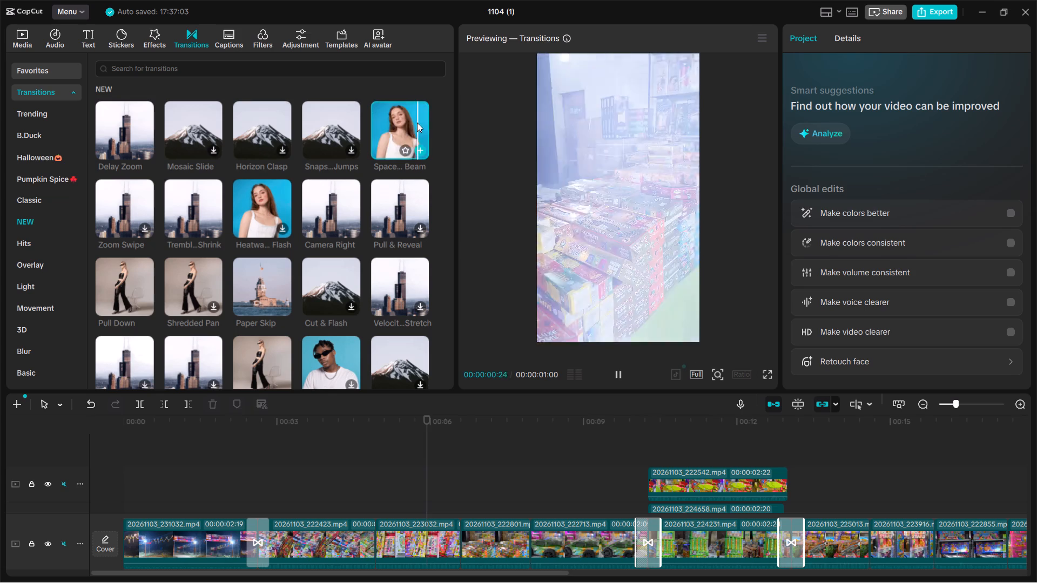
pyautogui.click(423, 151)
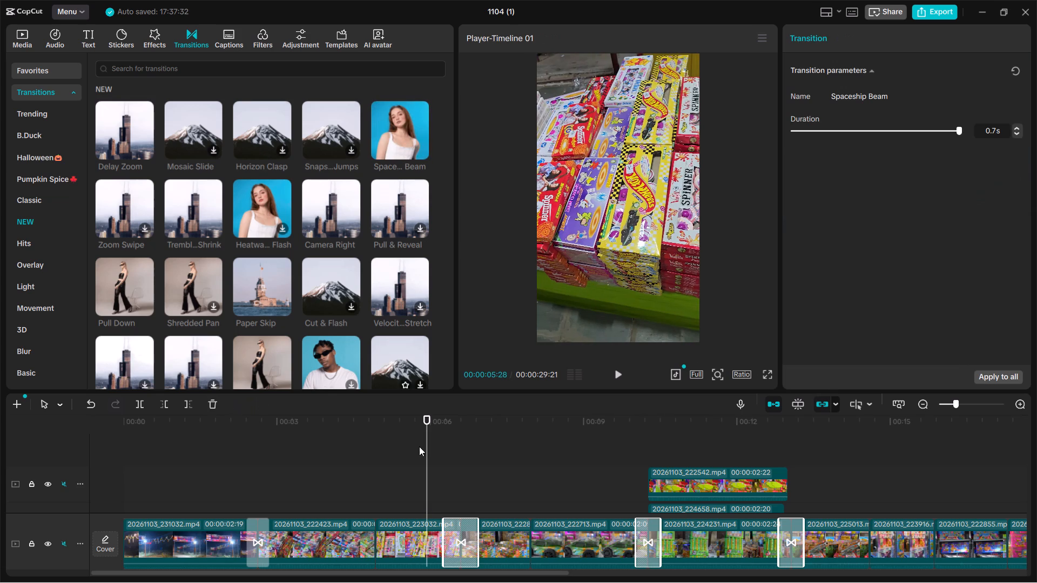
# Add the Camera Right transition between 20261103_222423.mp4 and 20261103_223032.mp4 and play back the opening clips.
pyautogui.click(377, 509)
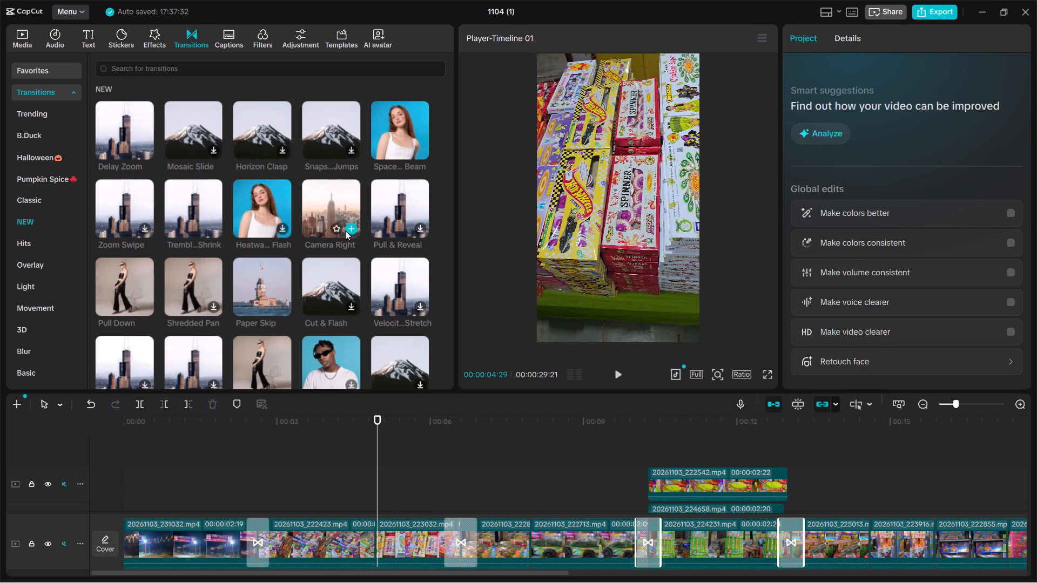
pyautogui.click(347, 231)
pyautogui.click(263, 470)
pyautogui.press('space')
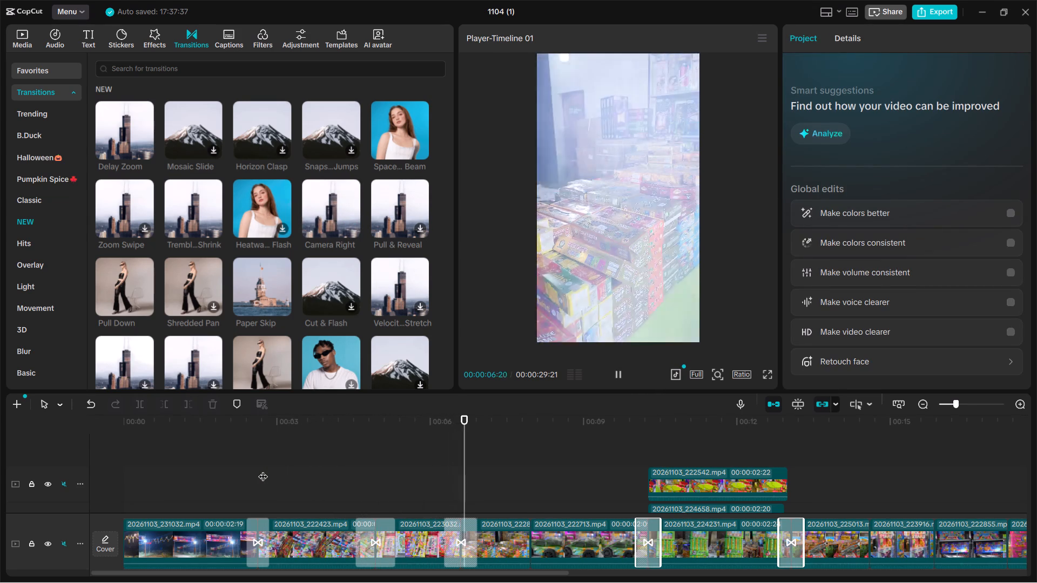
pyautogui.press('space')
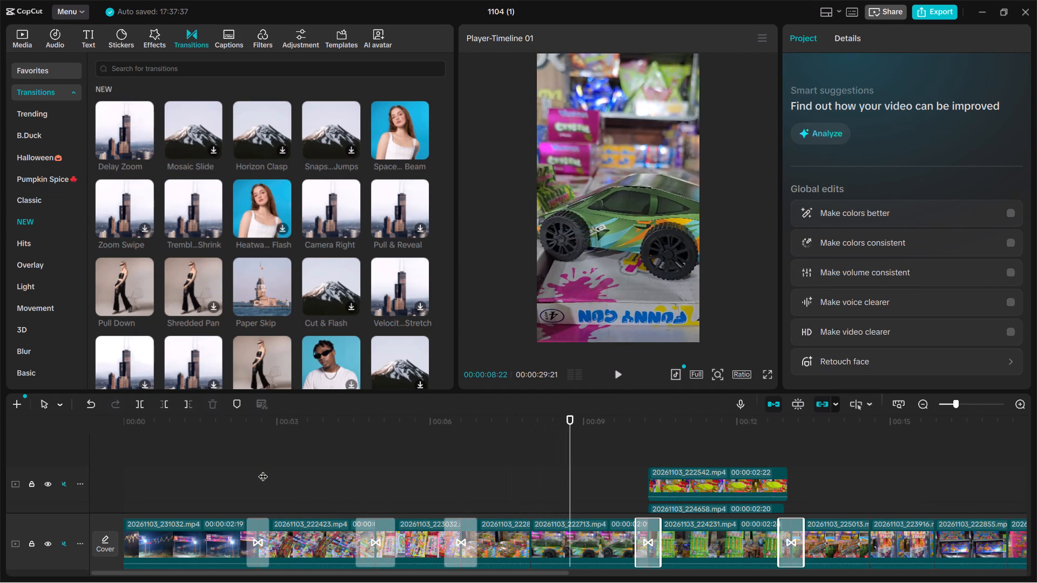
# Preview the Shredded Pan transition, then add Shift Down between 20261103_222801.mp4 and the toy car clip 20261103_222713.mp4.
pyautogui.click(536, 475)
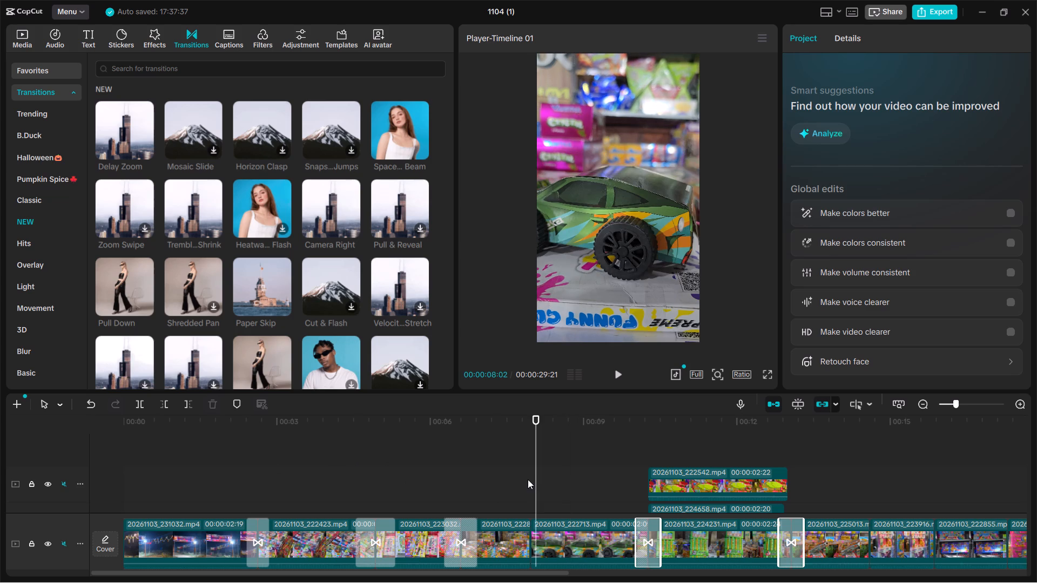
pyautogui.click(528, 479)
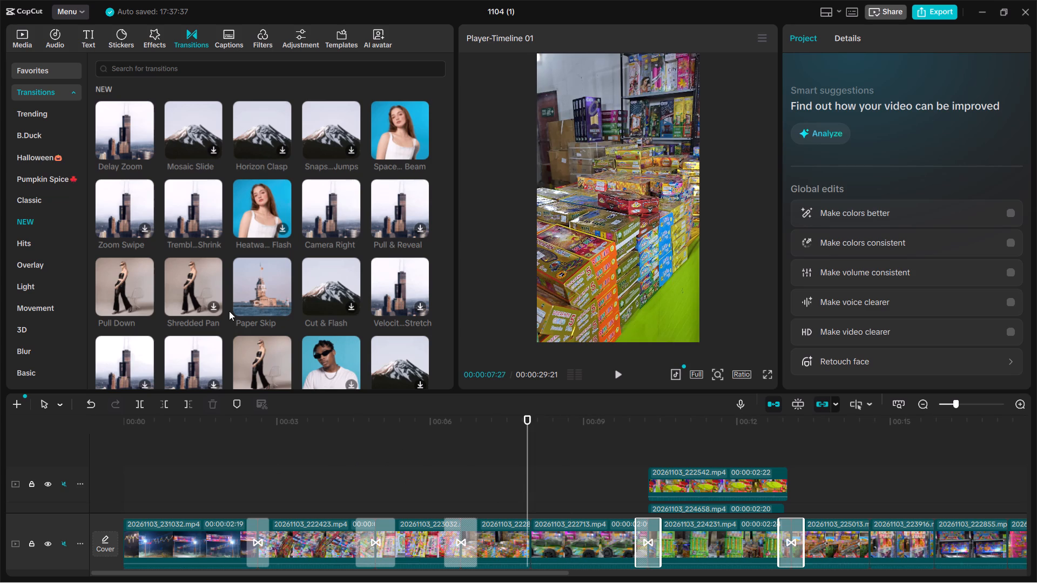
pyautogui.click(210, 295)
pyautogui.scroll(-1, 210, 295)
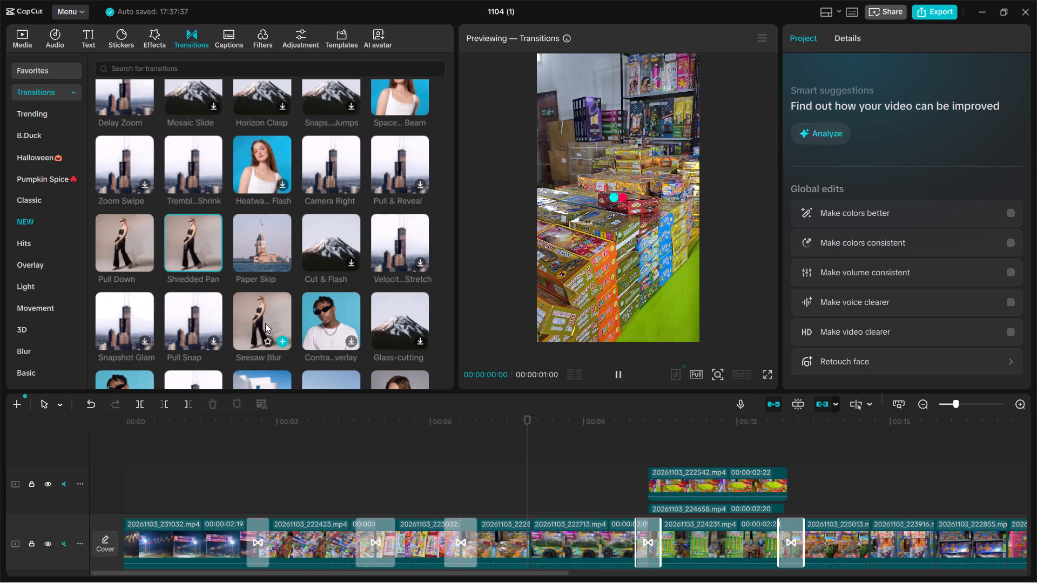
pyautogui.scroll(-1, 335, 317)
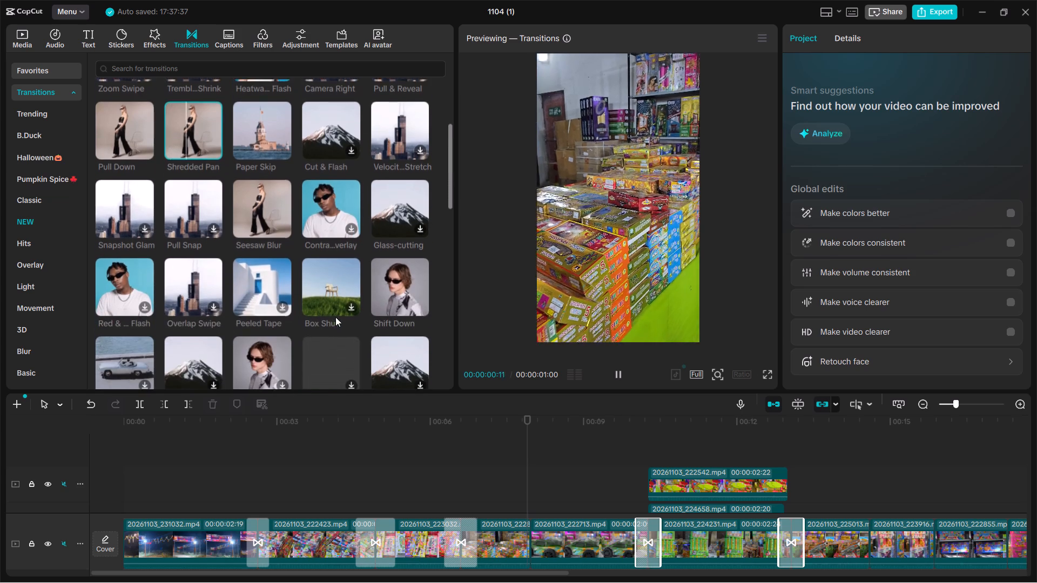
pyautogui.scroll(-1, 335, 317)
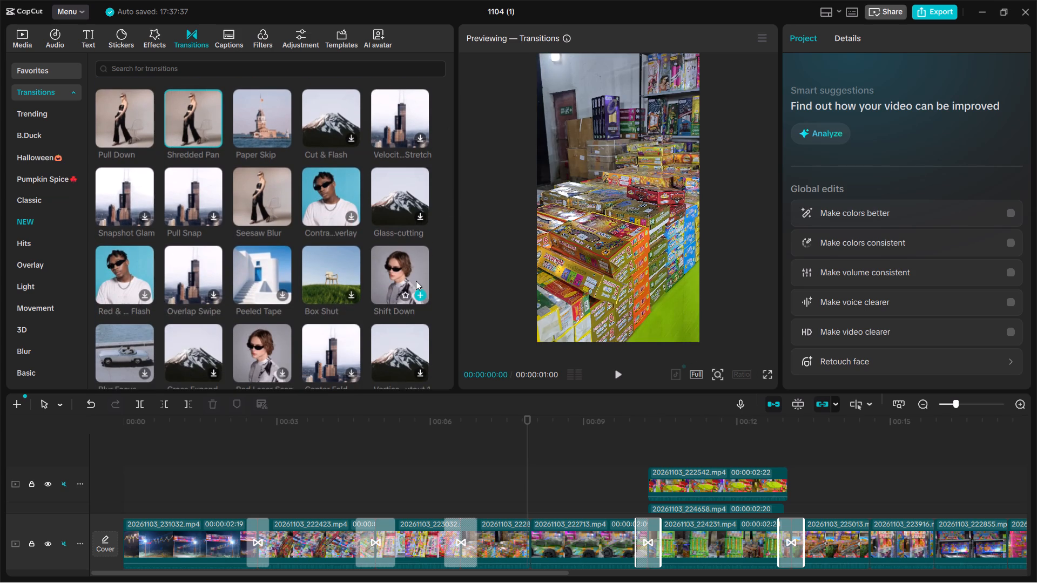
pyautogui.click(422, 295)
pyautogui.click(483, 447)
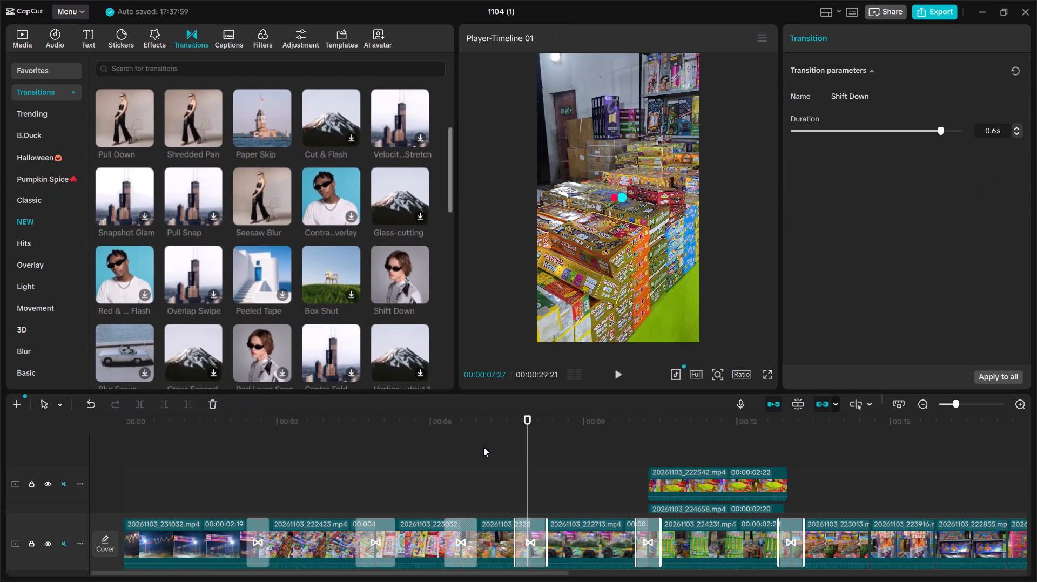
# Play the timeline from the Shift Down transition through the four-way split-screen section into 20261103_225013.mp4.
pyautogui.press('space')
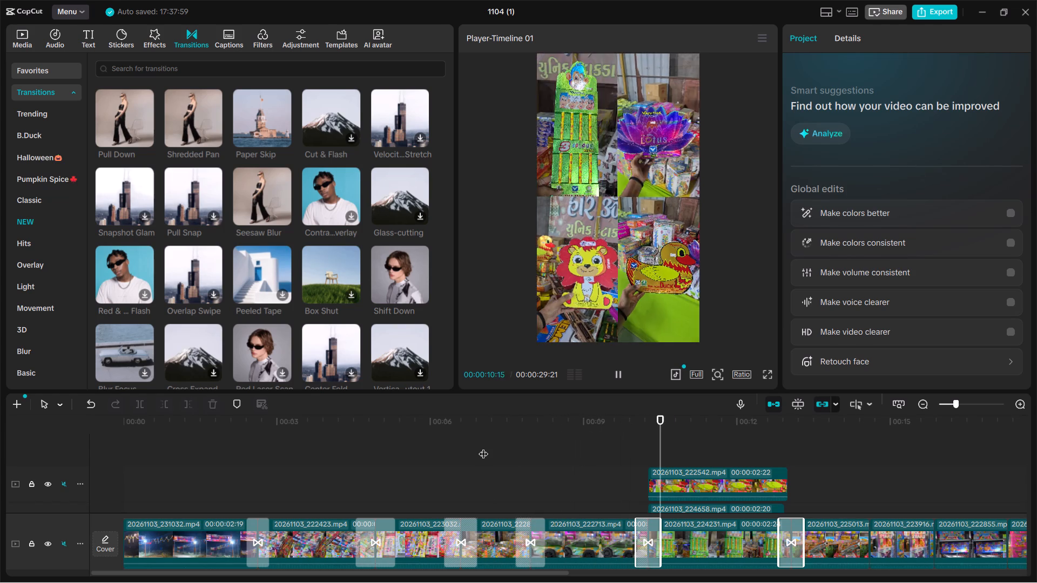
pyautogui.press('space')
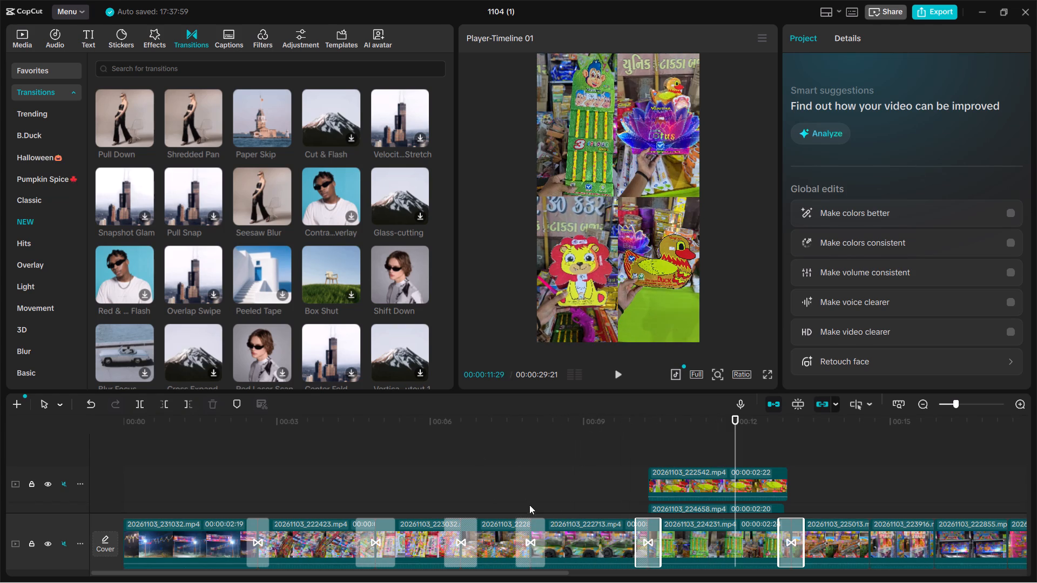
pyautogui.scroll(-4, 665, 483)
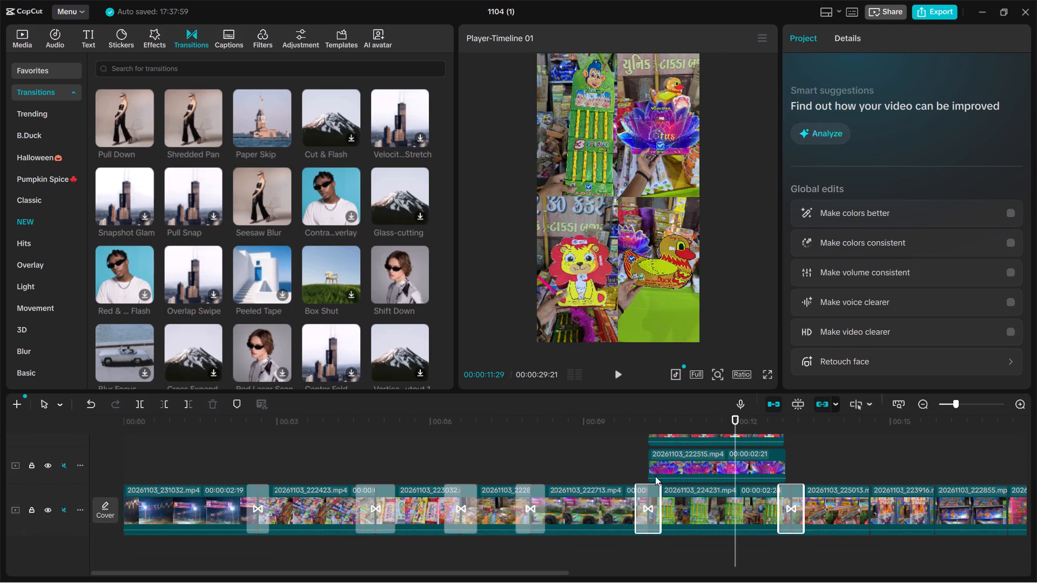
pyautogui.scroll(-4, 667, 462)
pyautogui.click(615, 458)
pyautogui.press('space')
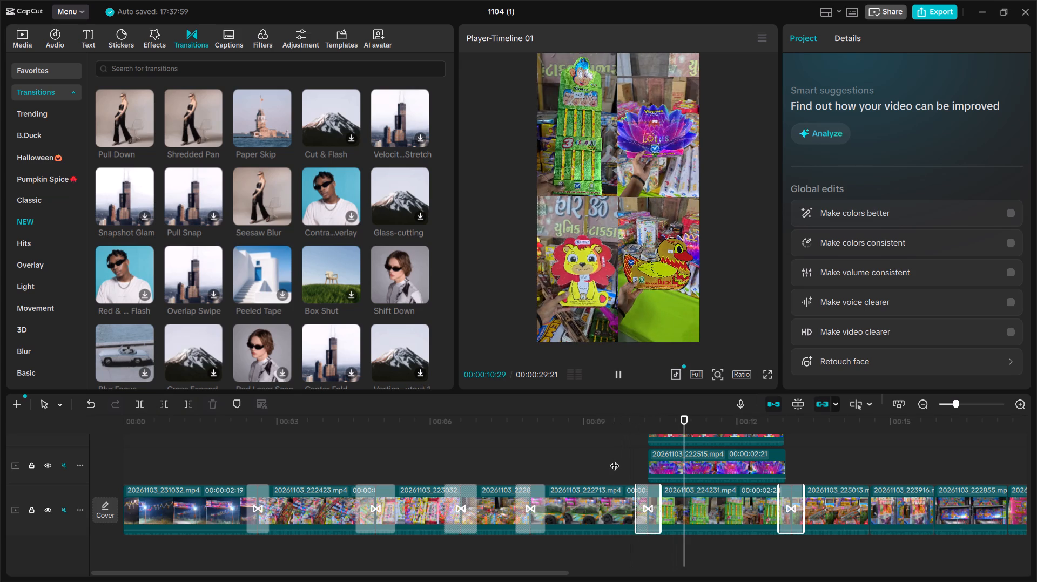
pyautogui.press('space')
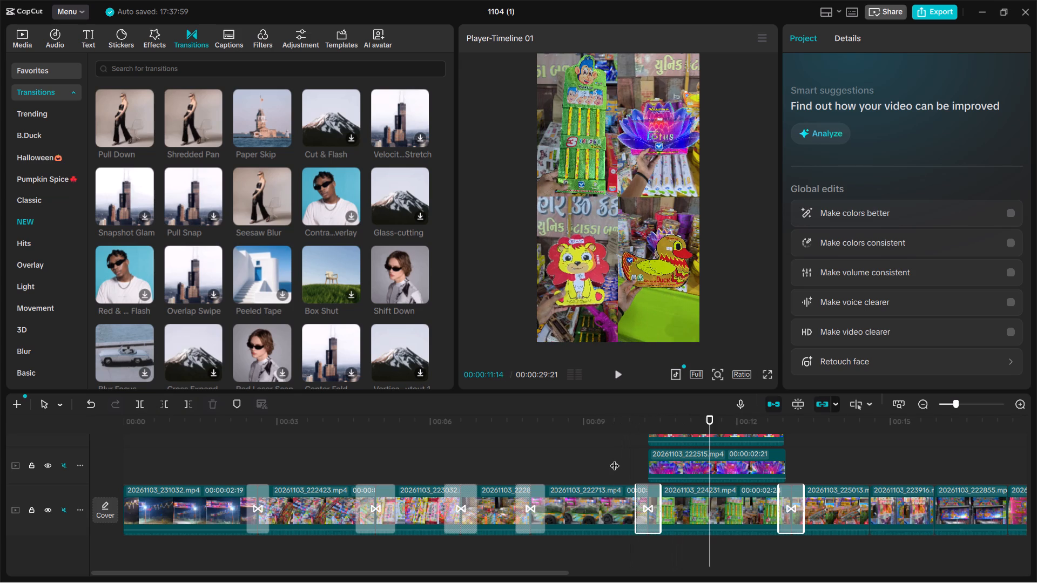
pyautogui.press('space')
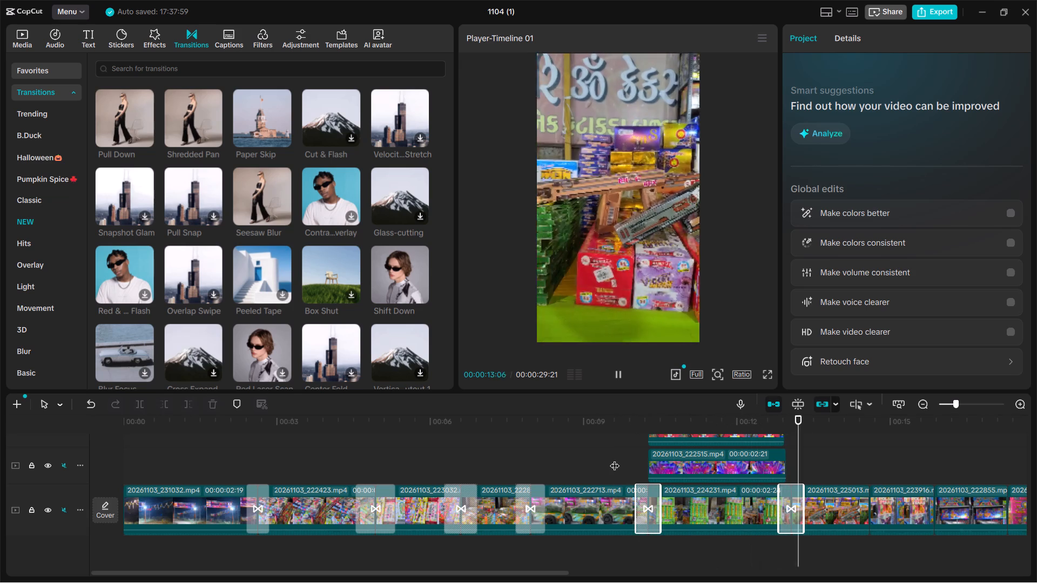
# Add the Sliced Ripple transition between 20261103_225013.mp4 and 20261103_223916.mp4.
pyautogui.scroll(1, 615, 459)
pyautogui.hscroll(-2, 615, 459)
pyautogui.click(240, 482)
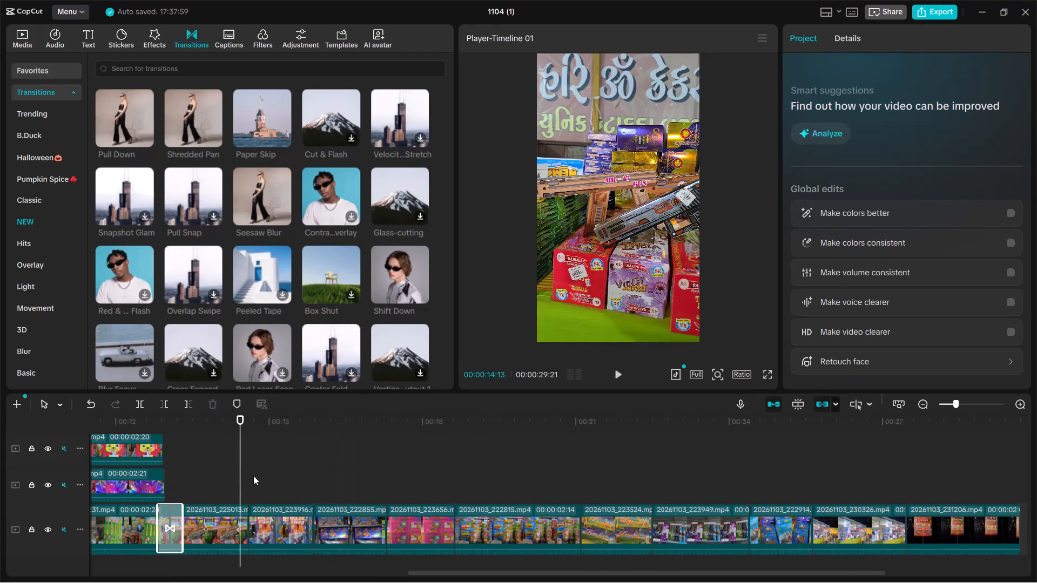
pyautogui.press('space')
pyautogui.press('space')
pyautogui.click(247, 474)
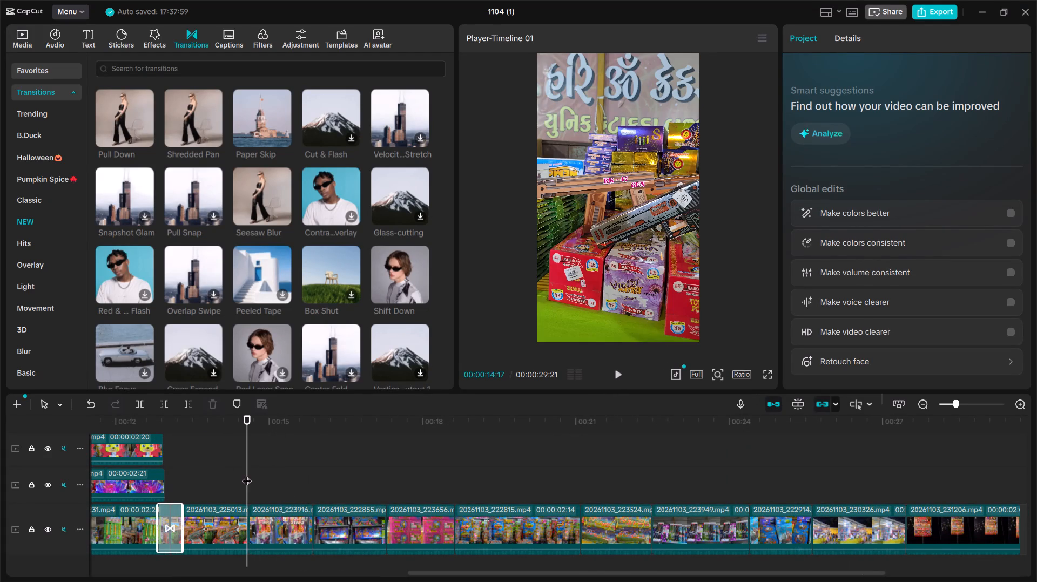
pyautogui.scroll(-6, 327, 299)
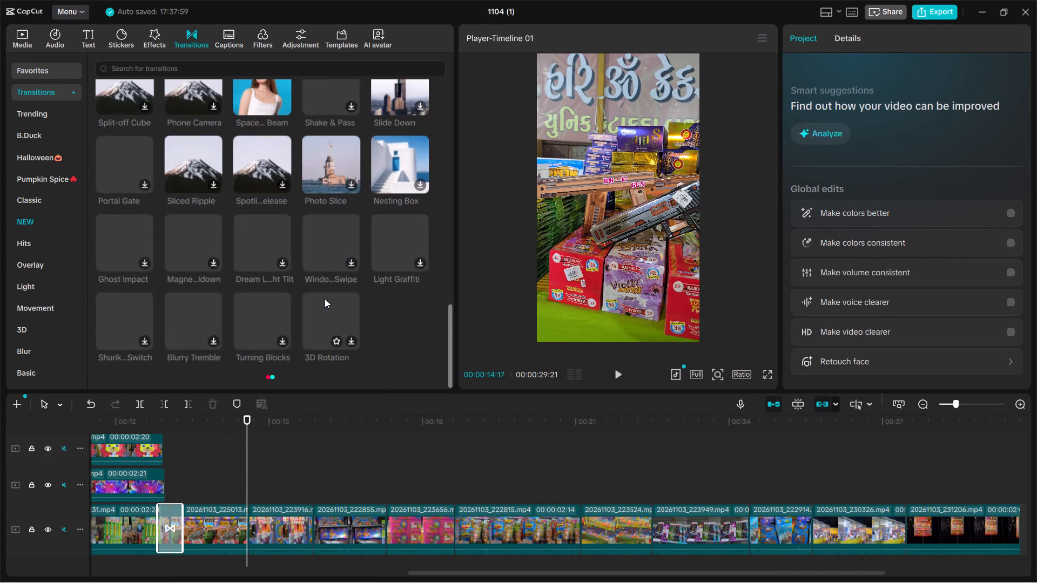
pyautogui.scroll(-4, 325, 299)
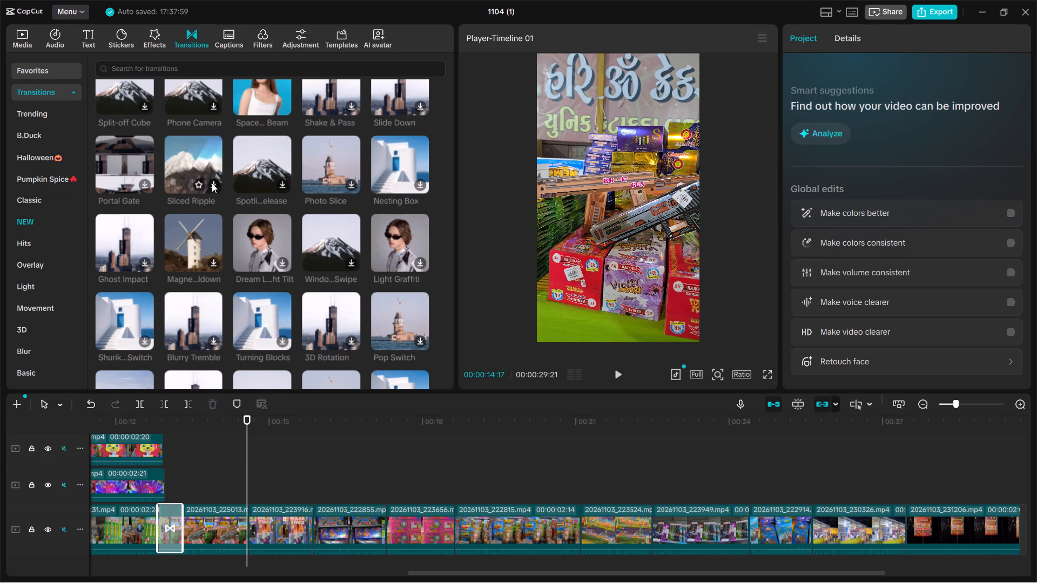
pyautogui.click(212, 183)
pyautogui.click(206, 165)
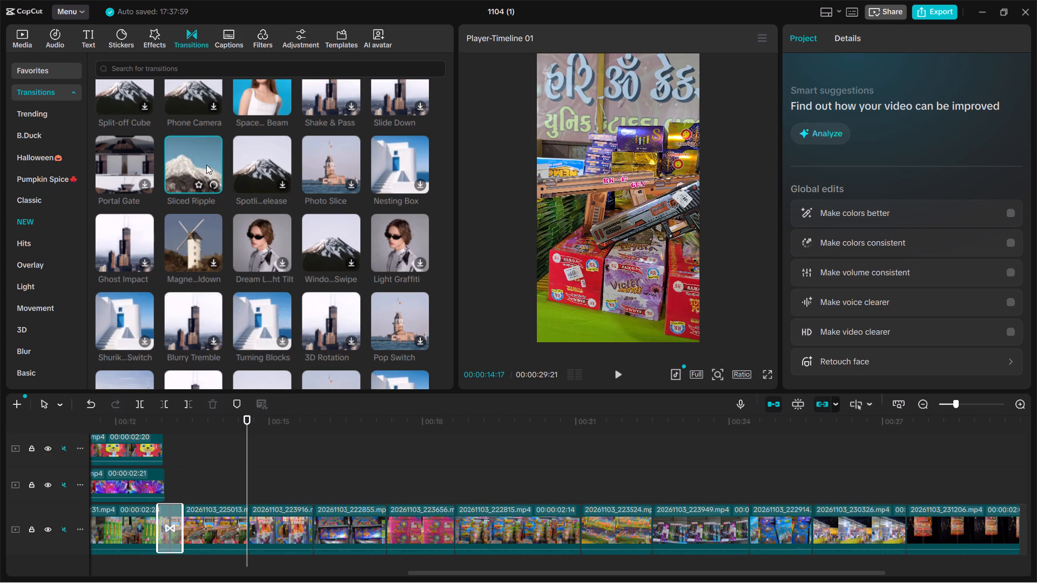
pyautogui.click(213, 186)
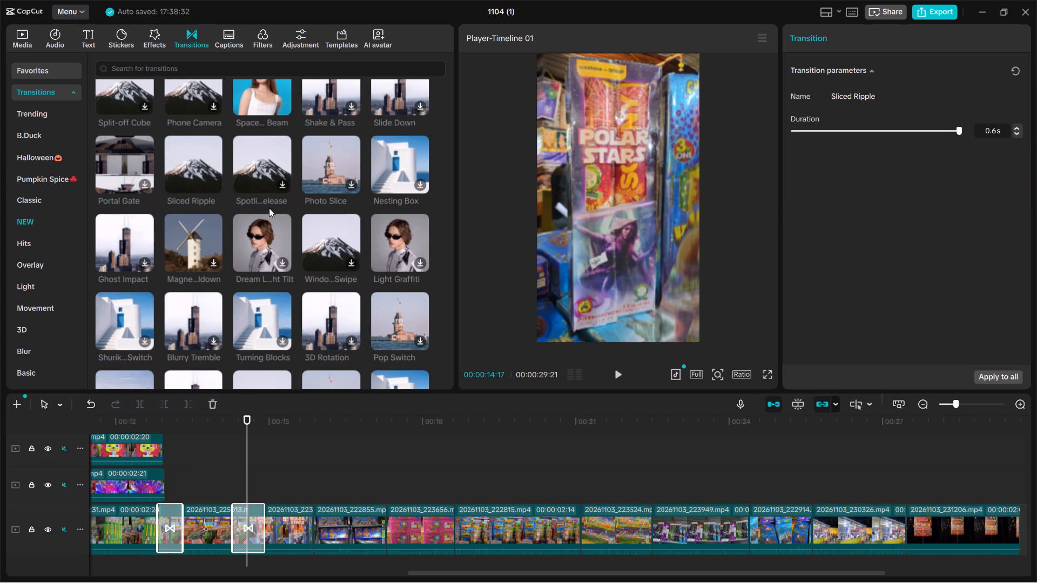
# Play back the Sliced Ripple transition and the run into 20261103_222855.mp4.
pyautogui.click(390, 463)
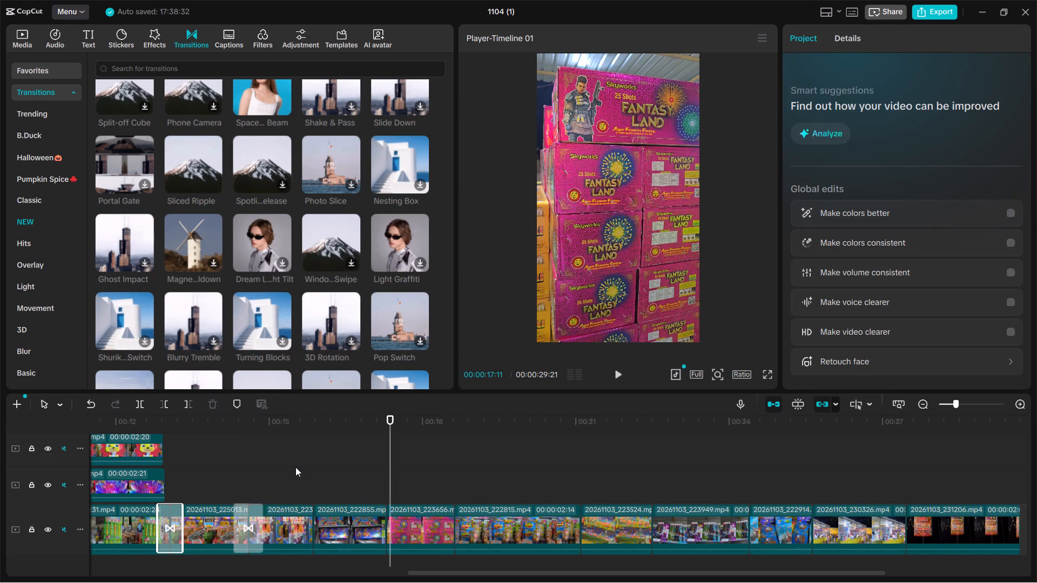
pyautogui.click(295, 467)
pyautogui.press('space')
pyautogui.press('space')
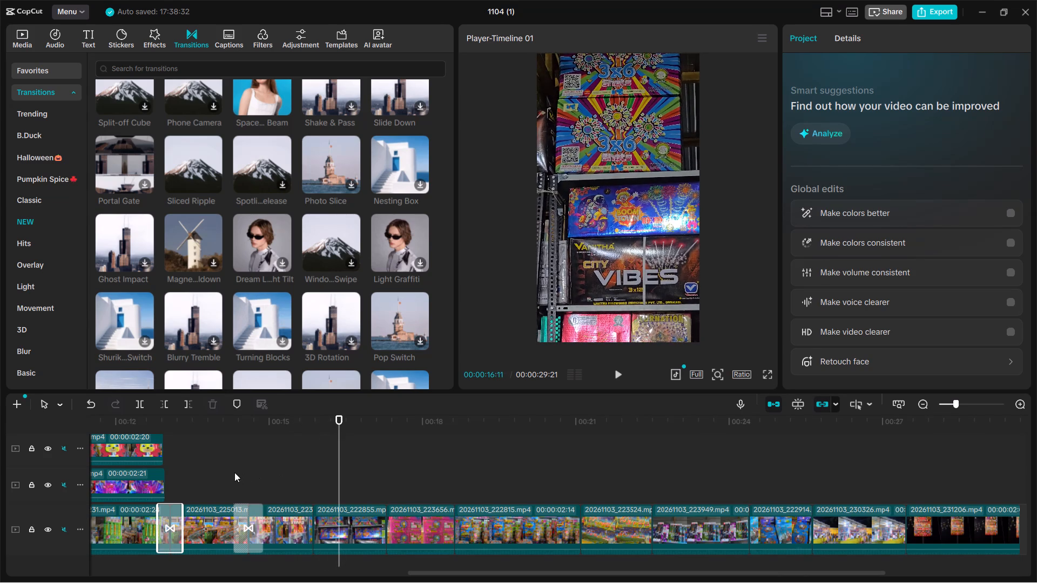
pyautogui.click(234, 472)
pyautogui.press('space')
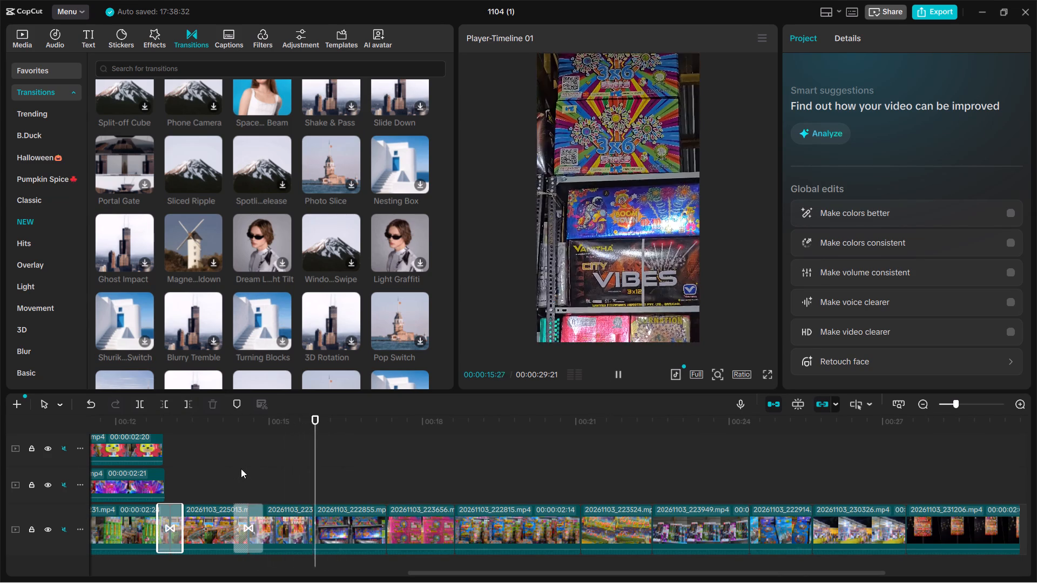
pyautogui.press('space')
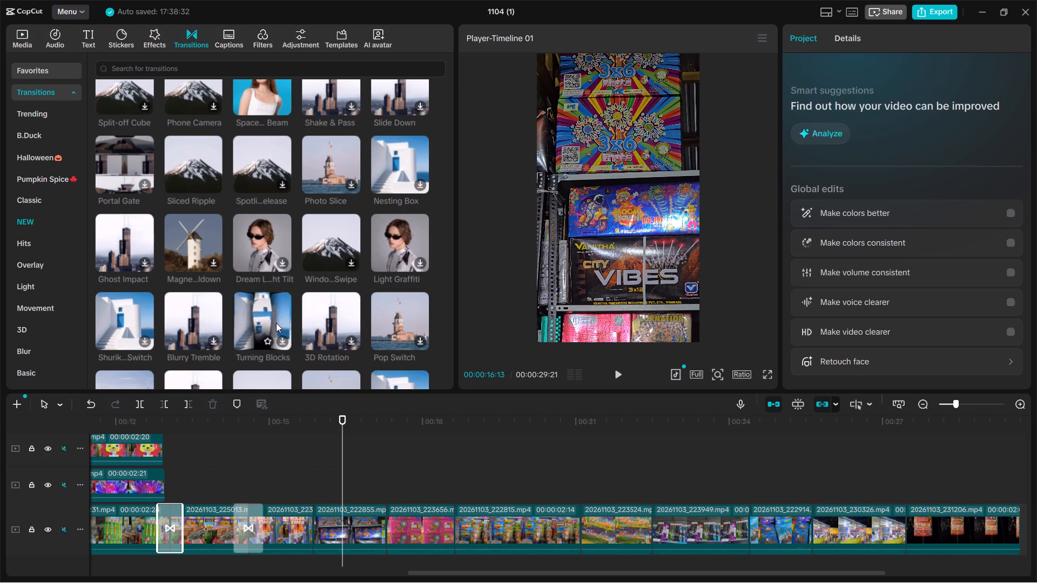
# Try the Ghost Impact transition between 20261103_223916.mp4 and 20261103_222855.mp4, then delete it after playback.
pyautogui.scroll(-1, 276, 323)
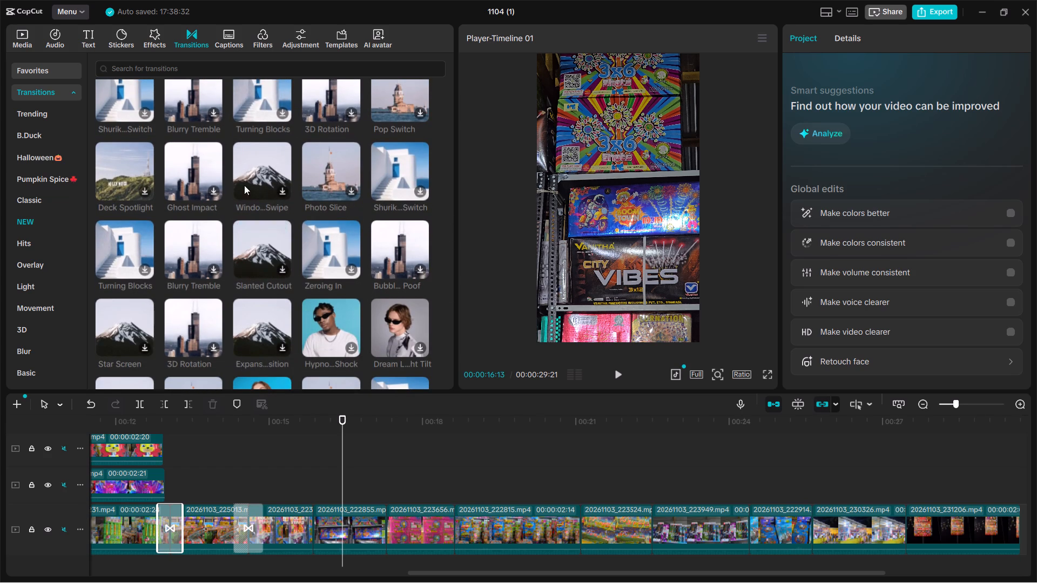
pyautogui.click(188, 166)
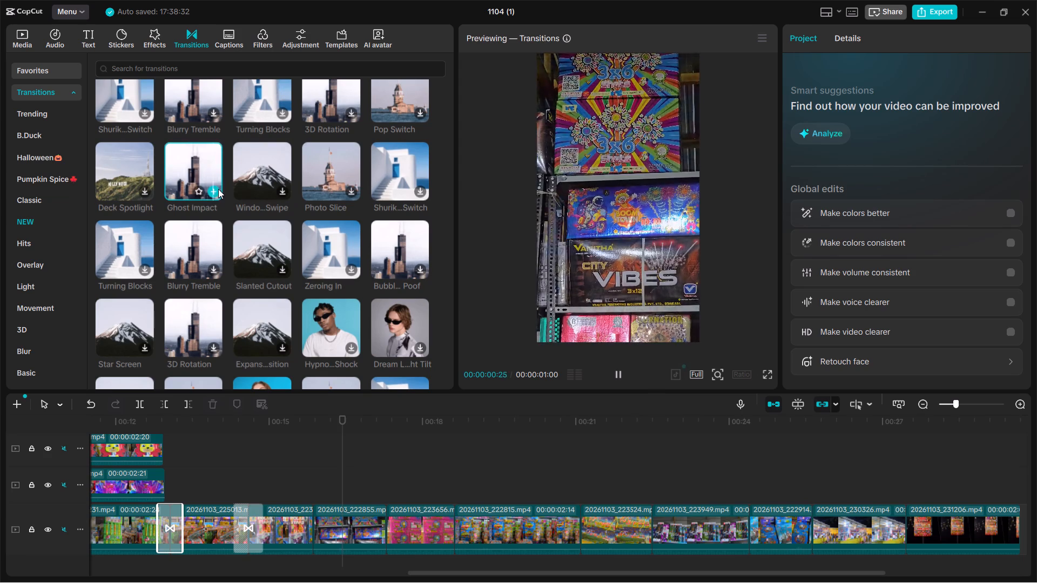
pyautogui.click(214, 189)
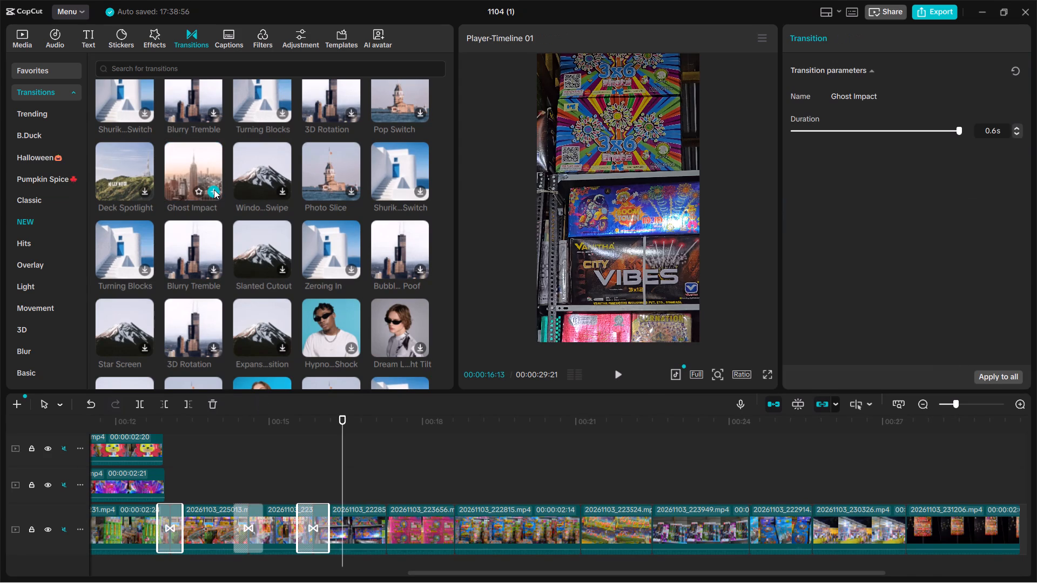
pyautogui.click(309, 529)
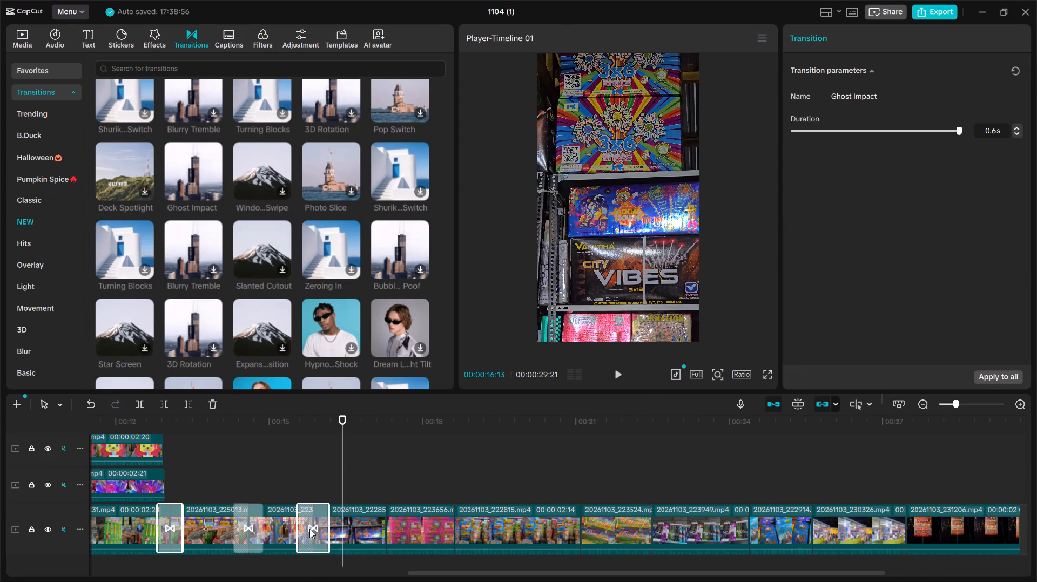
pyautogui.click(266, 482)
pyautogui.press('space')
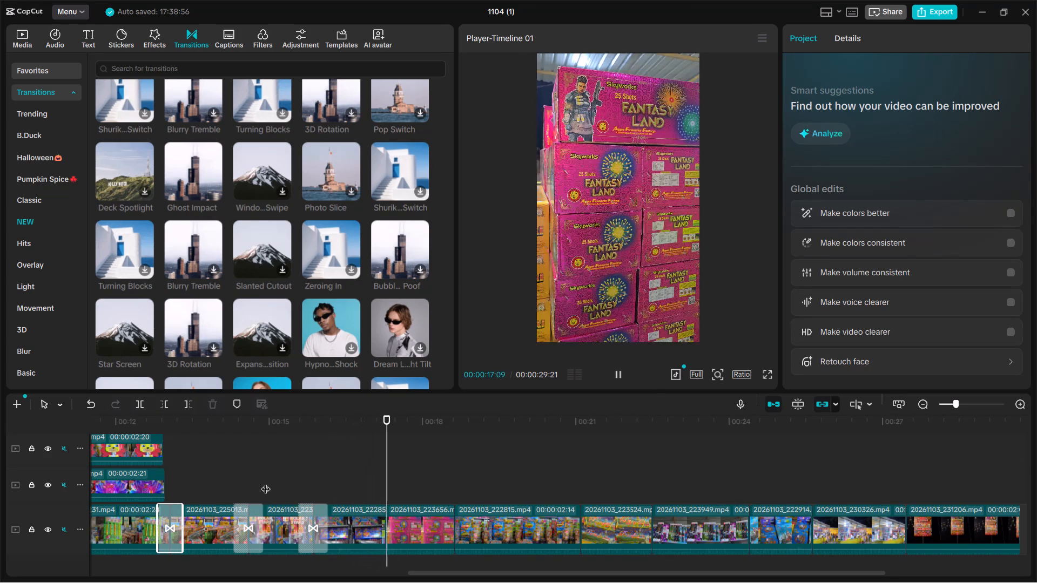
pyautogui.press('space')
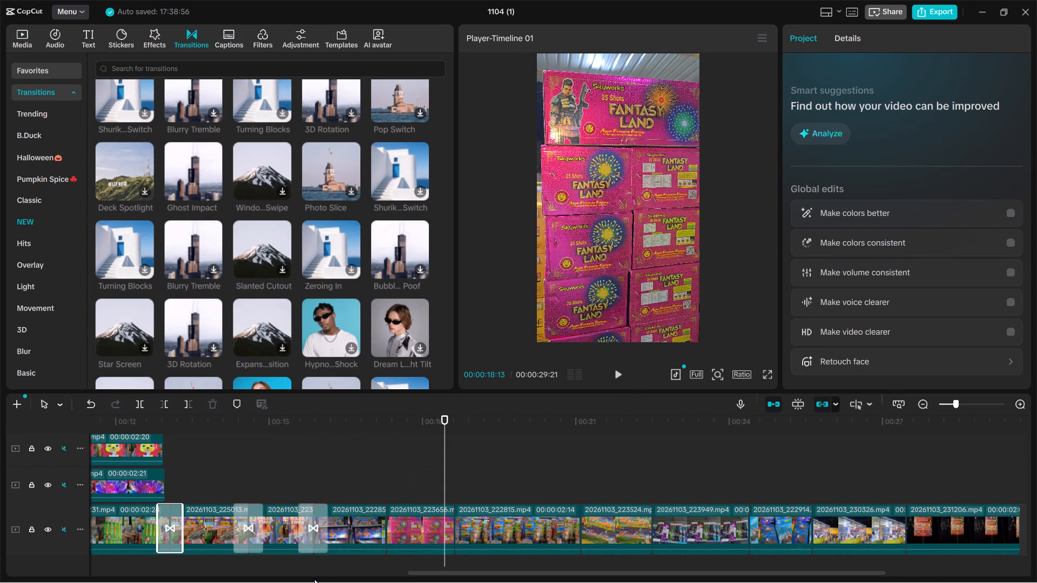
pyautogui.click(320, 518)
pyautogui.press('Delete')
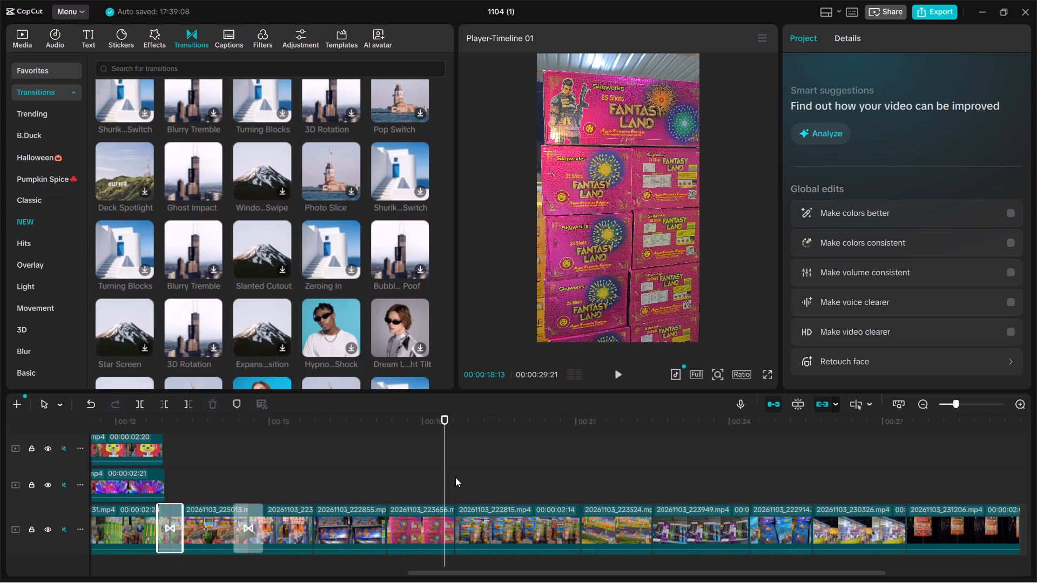
# Add the Classic Mix transition between 20261103_223656.mp4 and 20261103_222815.mp4 and play it back.
pyautogui.press('space')
pyautogui.press('space')
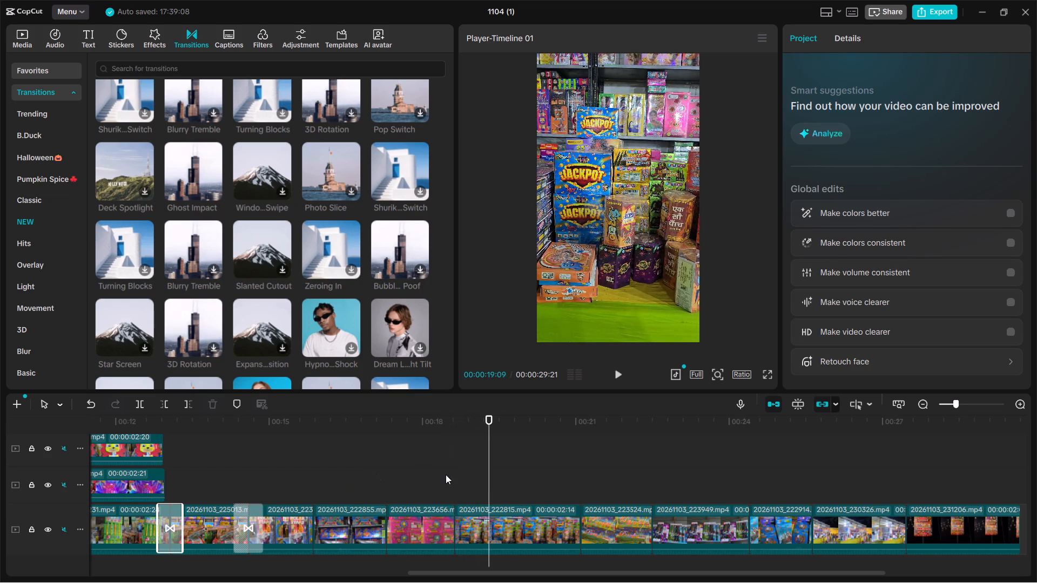
pyautogui.click(446, 474)
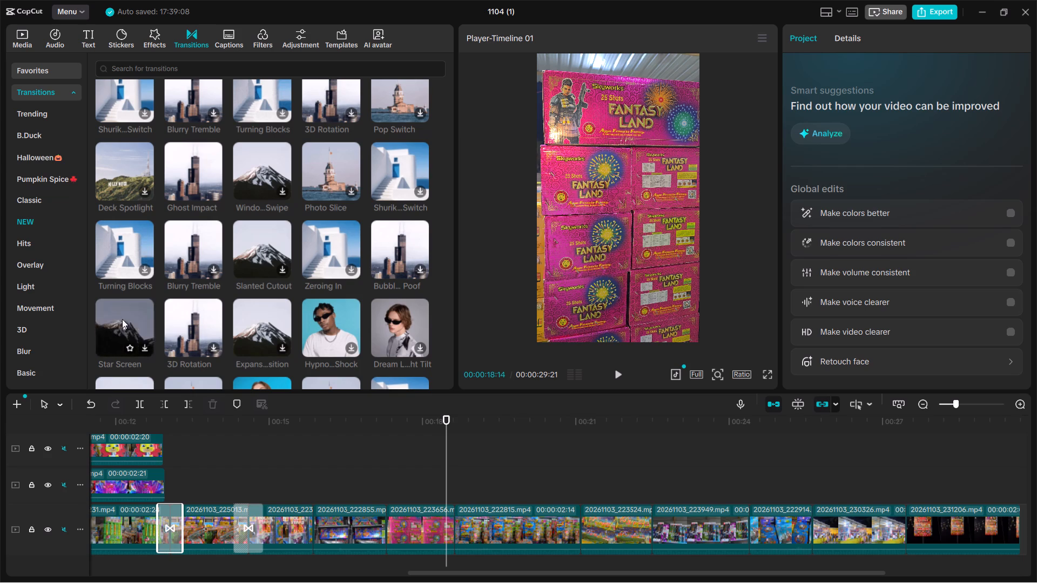
pyautogui.scroll(10, 161, 308)
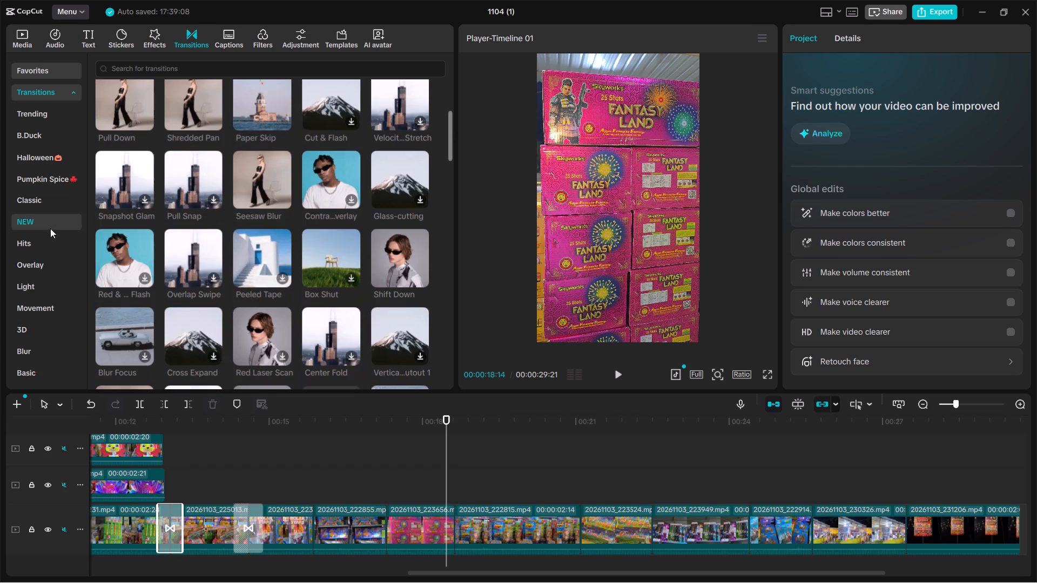
pyautogui.click(52, 198)
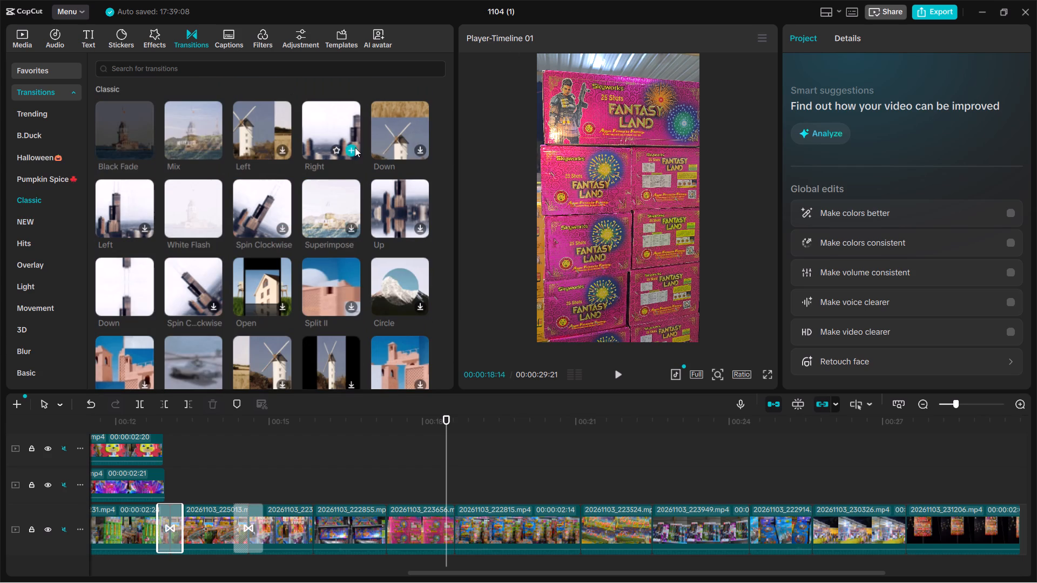
pyautogui.doubleClick(209, 147)
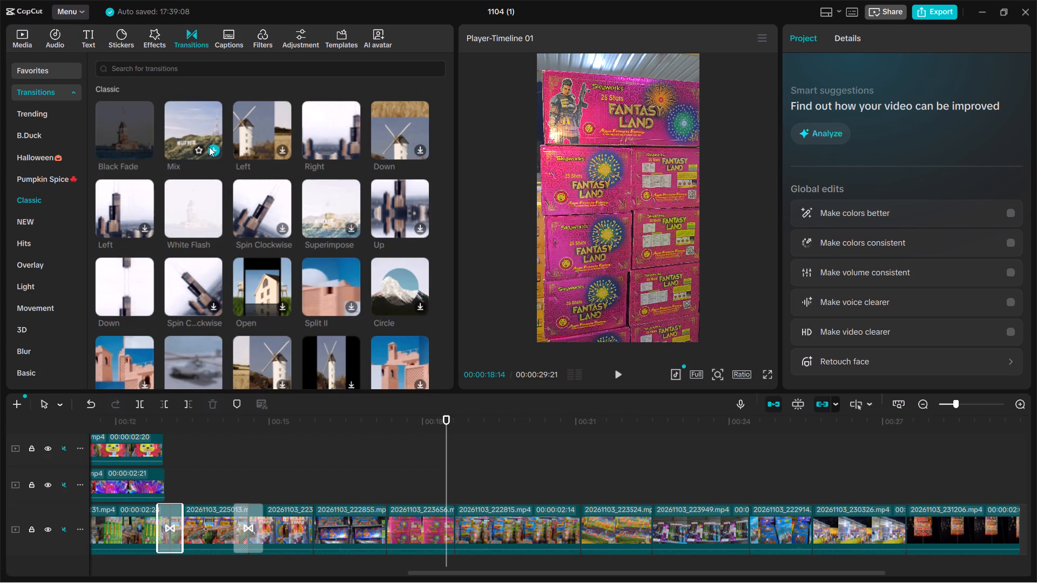
pyautogui.click(378, 438)
pyautogui.press('space')
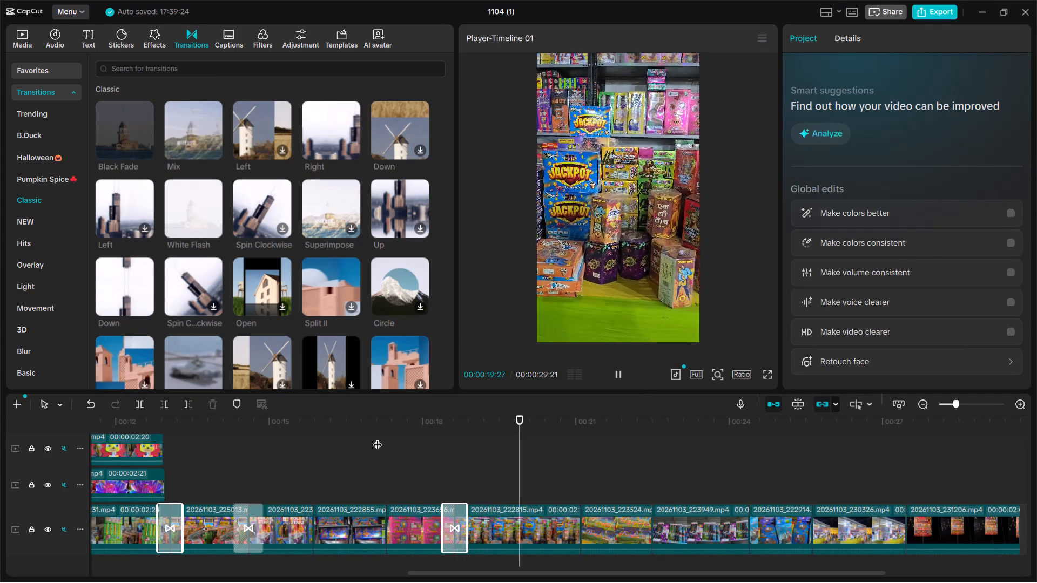
pyautogui.press('space')
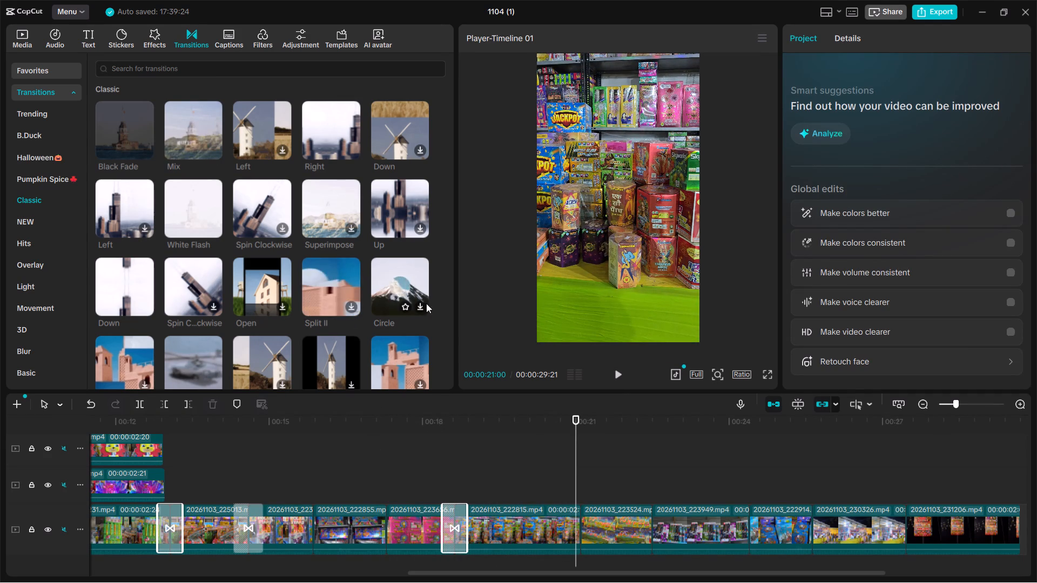
# Add the Classic Up transition between 20261103_222815.mp4 and 20261103_223524.mp4 and play it back.
pyautogui.click(415, 226)
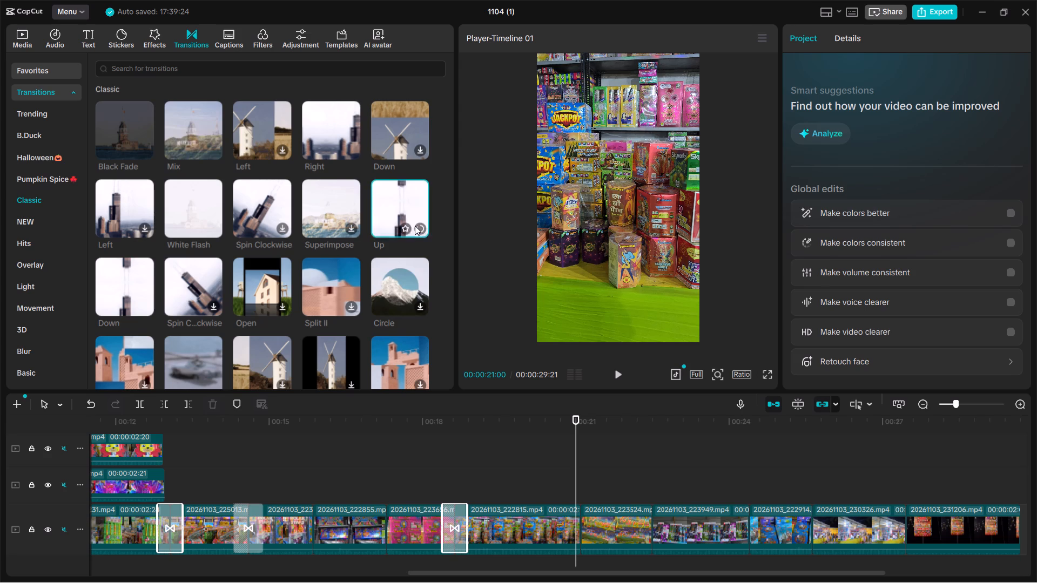
pyautogui.click(421, 231)
pyautogui.press('space')
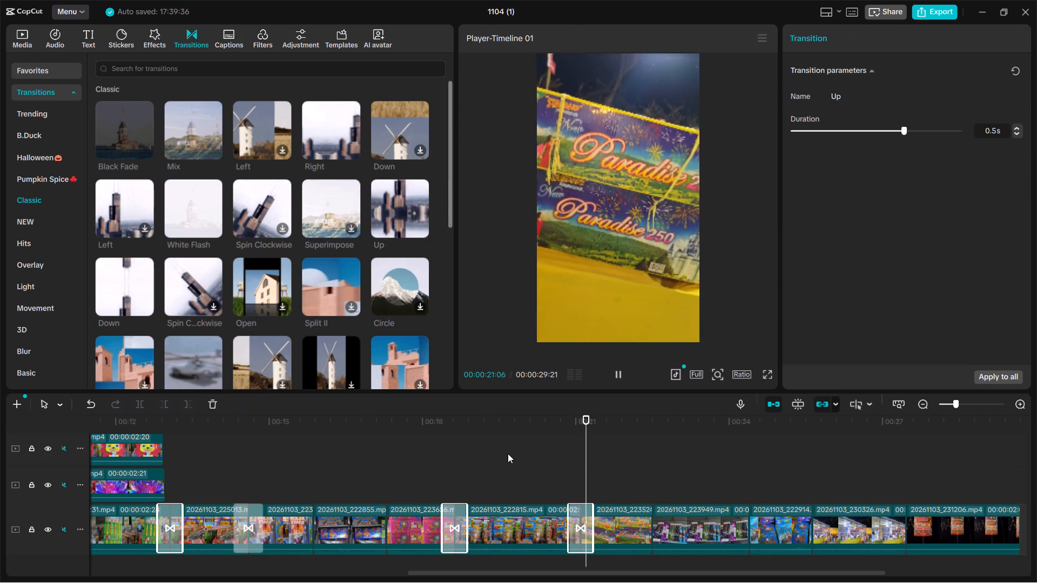
pyautogui.press('space')
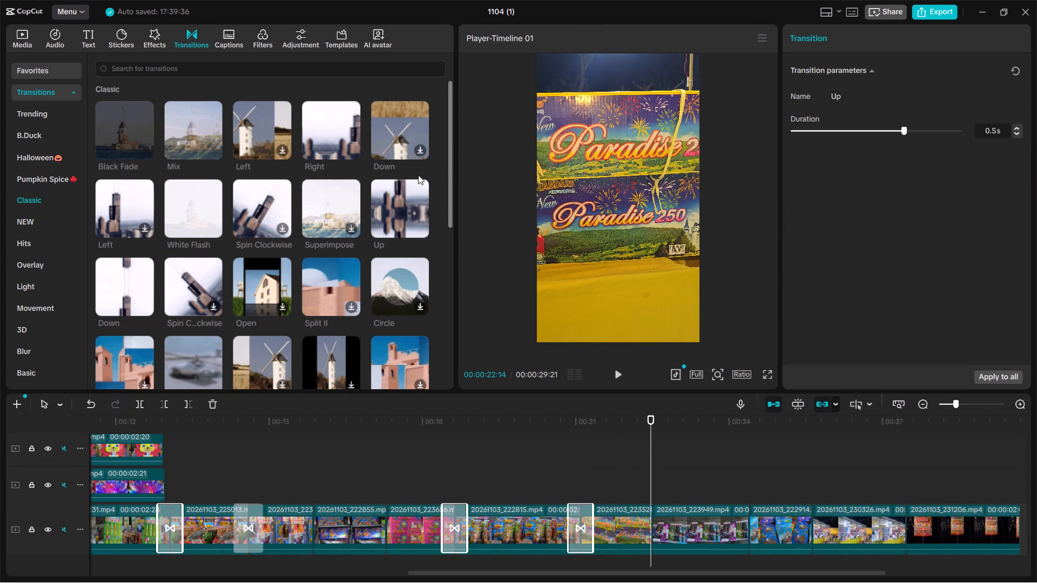
# Add the Classic Down transition with the windmill thumbnail between 20261103_223524.mp4 and 20261103_223949.mp4 and play it back.
pyautogui.click(419, 152)
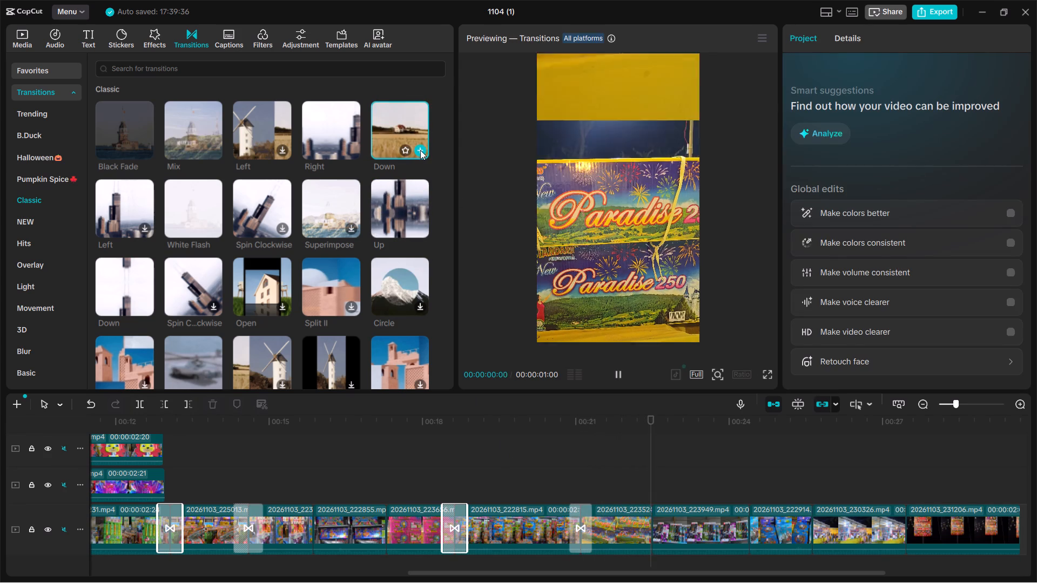
pyautogui.click(420, 150)
pyautogui.click(541, 470)
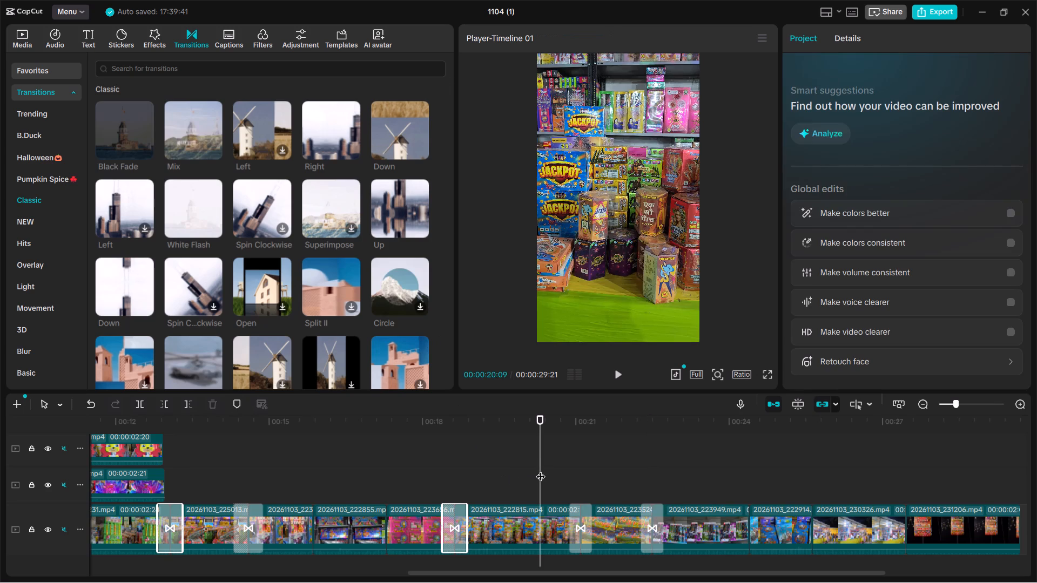
pyautogui.press('space')
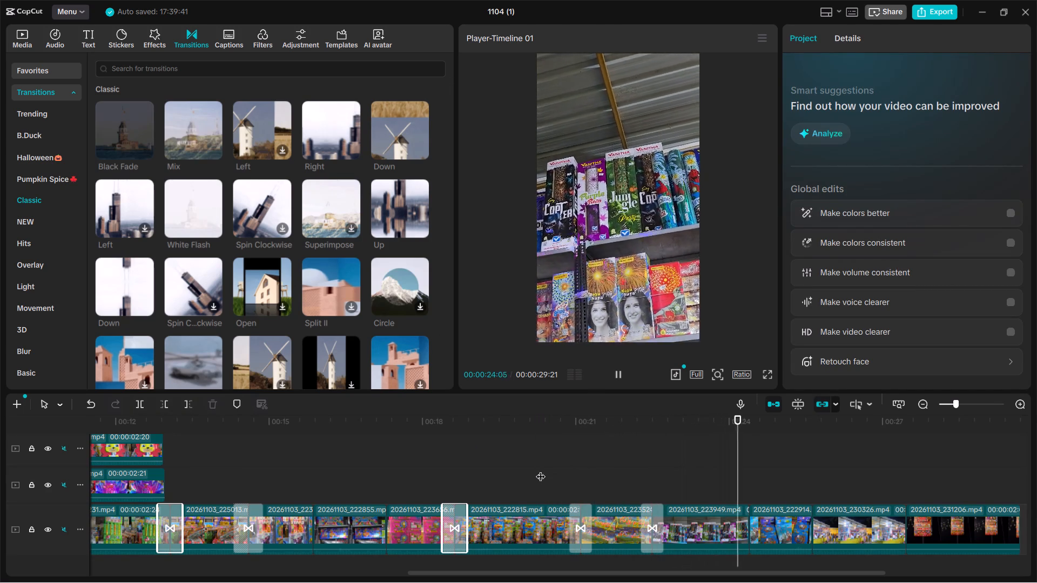
pyautogui.press('space')
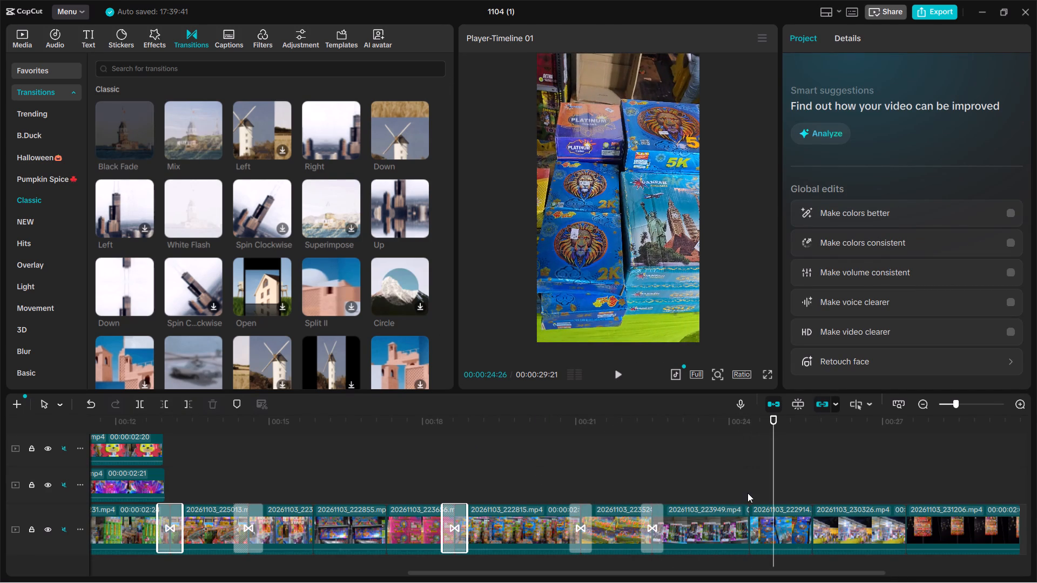
# Add the blurred Classic Down transition with the skyscraper thumbnail between 20261103_223949.mp4 and 20261103_222914.mp4 and play it back.
pyautogui.click(748, 493)
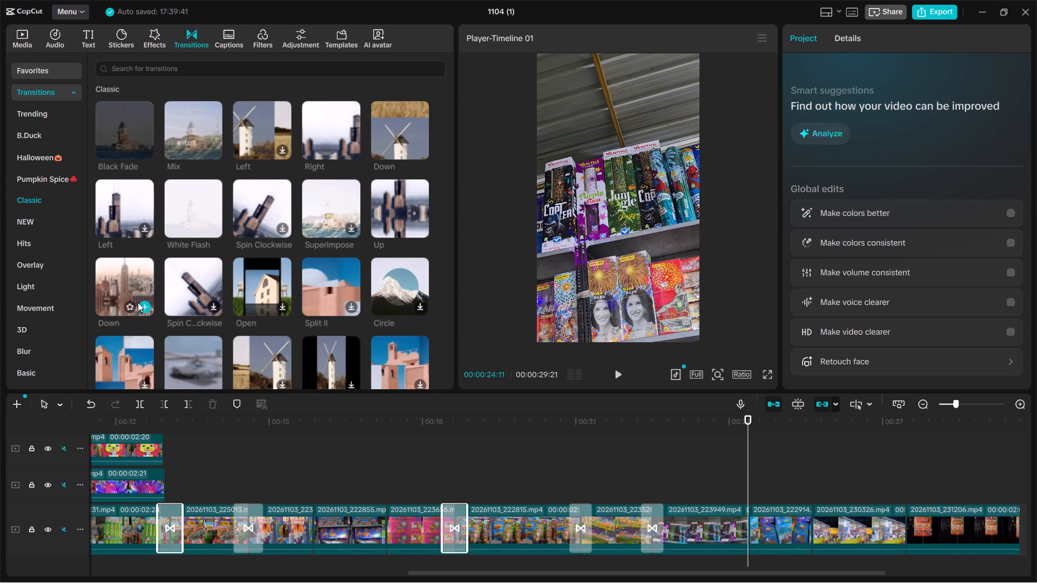
pyautogui.click(147, 307)
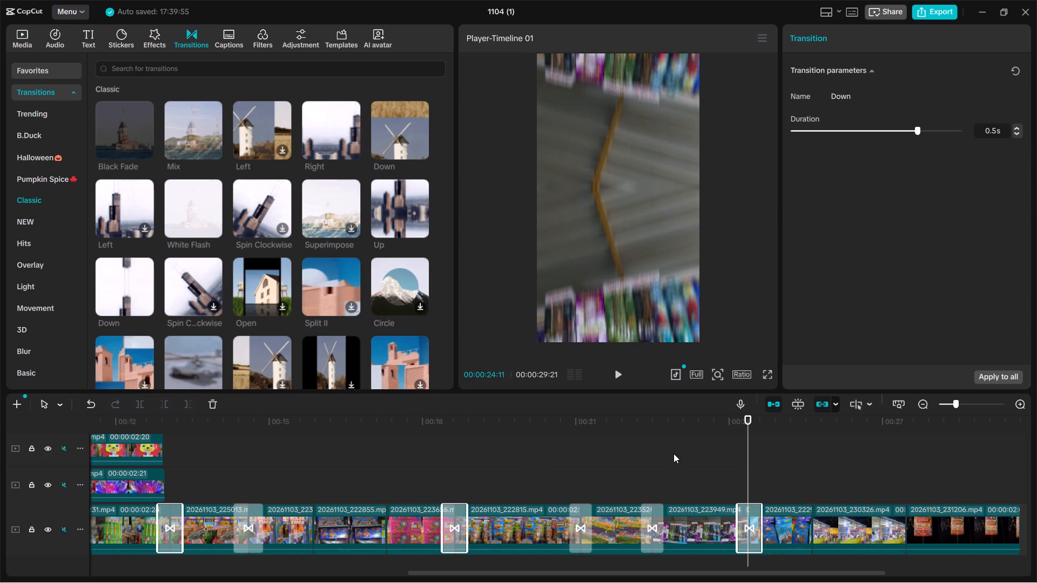
pyautogui.click(688, 441)
pyautogui.press('space')
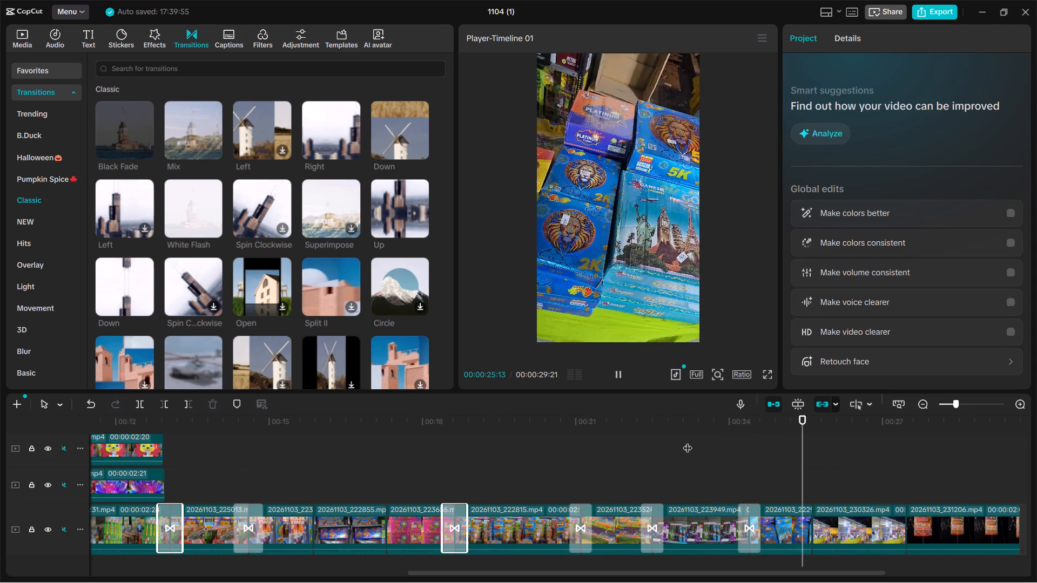
pyautogui.press('space')
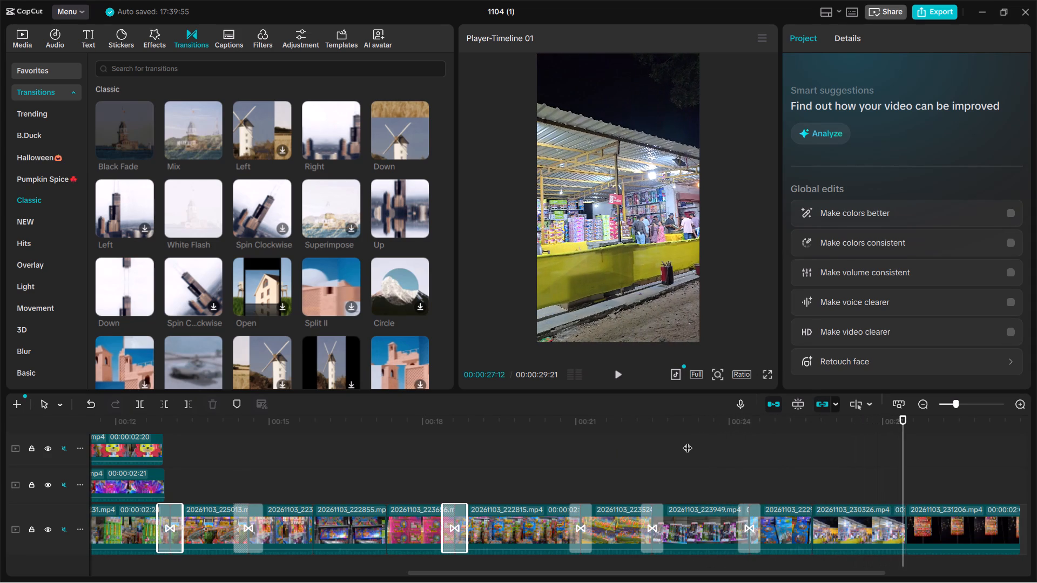
# Return to the start of the timeline and browse the text options, examining the Trending text effects and text templates.
pyautogui.hscroll(8, 688, 441)
pyautogui.scroll(4, 131, 475)
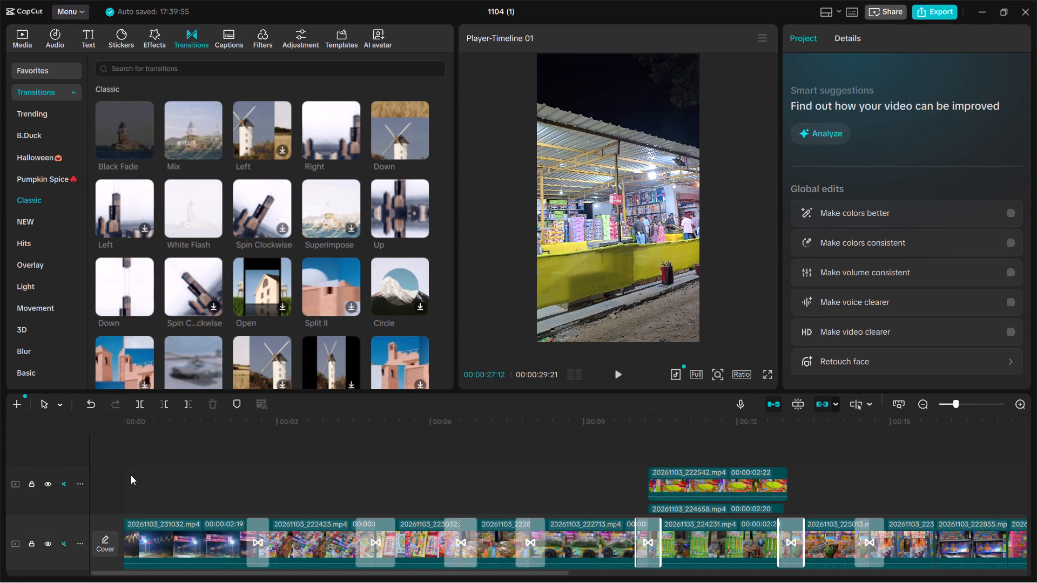
pyautogui.scroll(3, 131, 475)
pyautogui.scroll(-4, 131, 475)
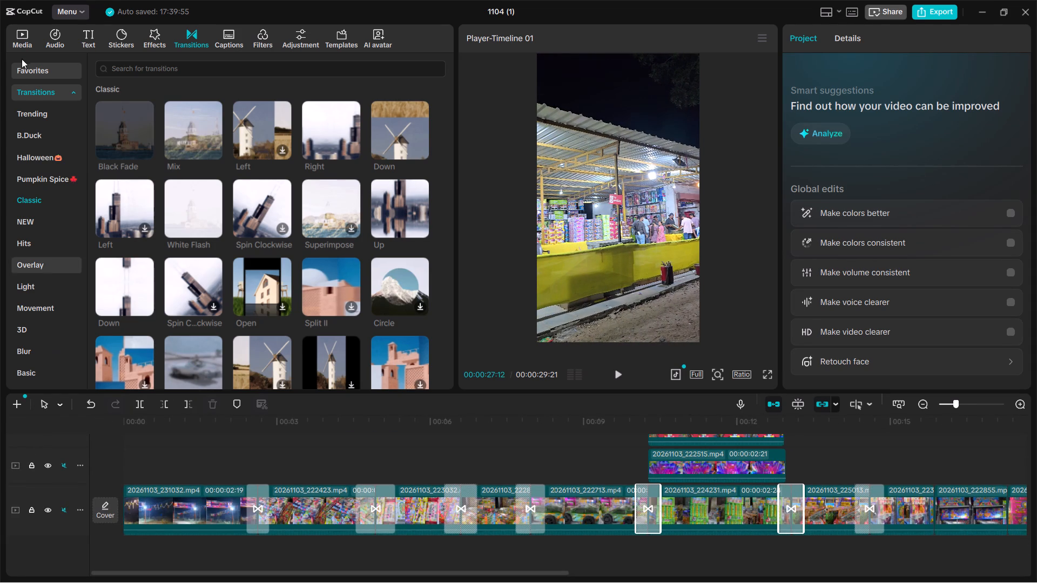
pyautogui.click(91, 26)
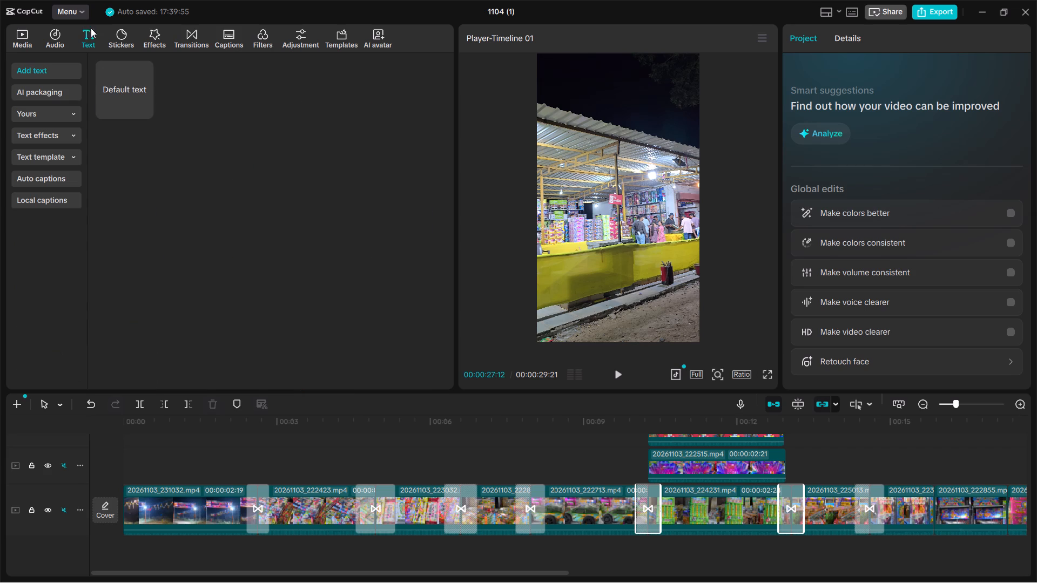
pyautogui.click(53, 92)
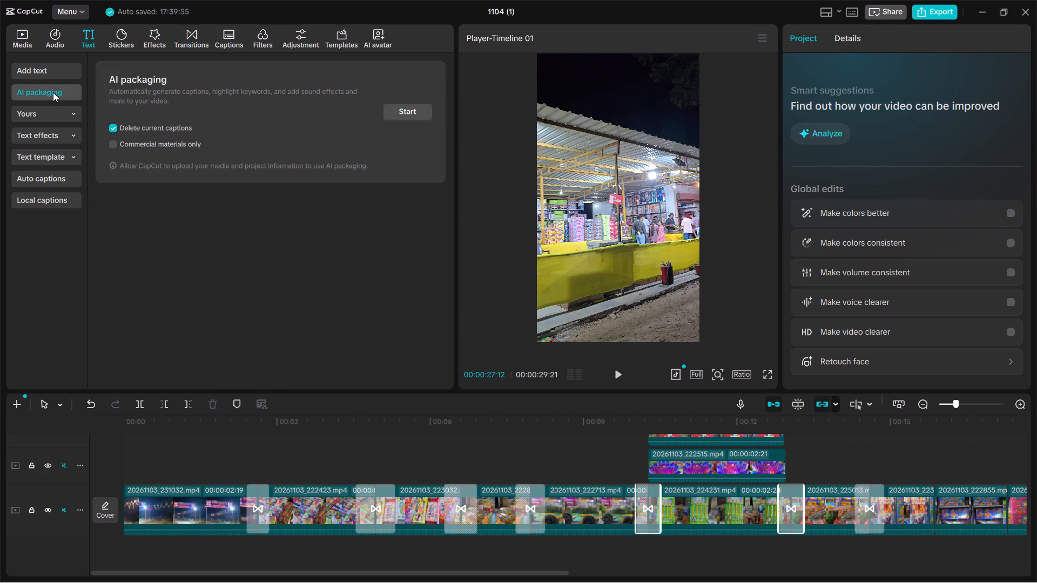
pyautogui.click(51, 113)
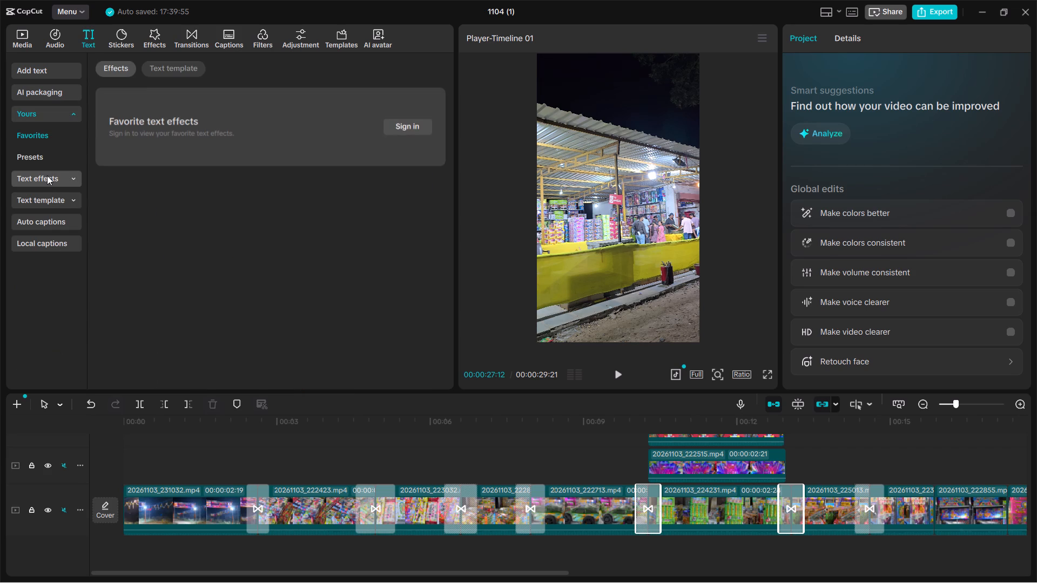
pyautogui.click(47, 175)
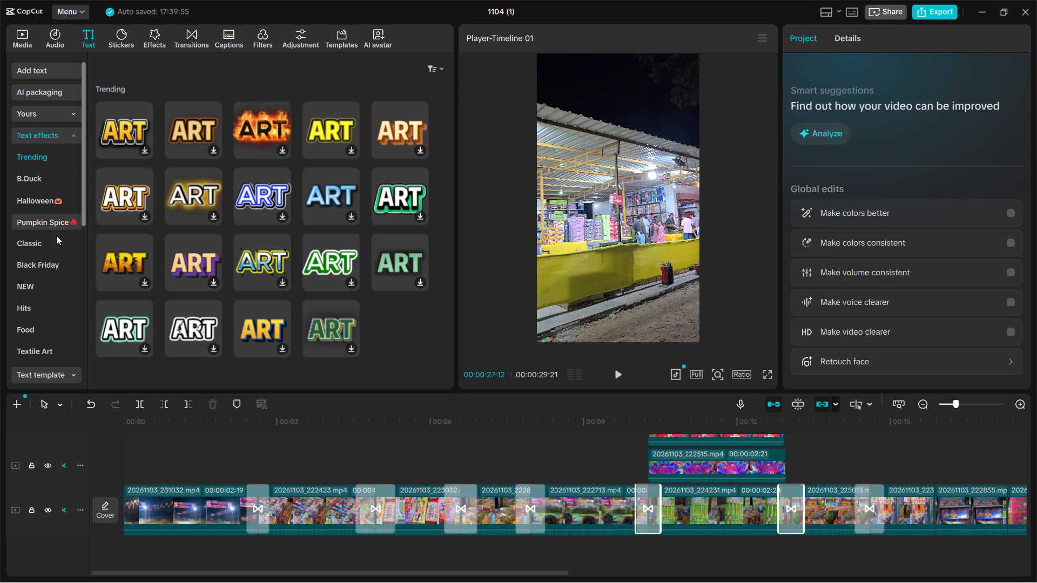
pyautogui.scroll(-2, 15, 308)
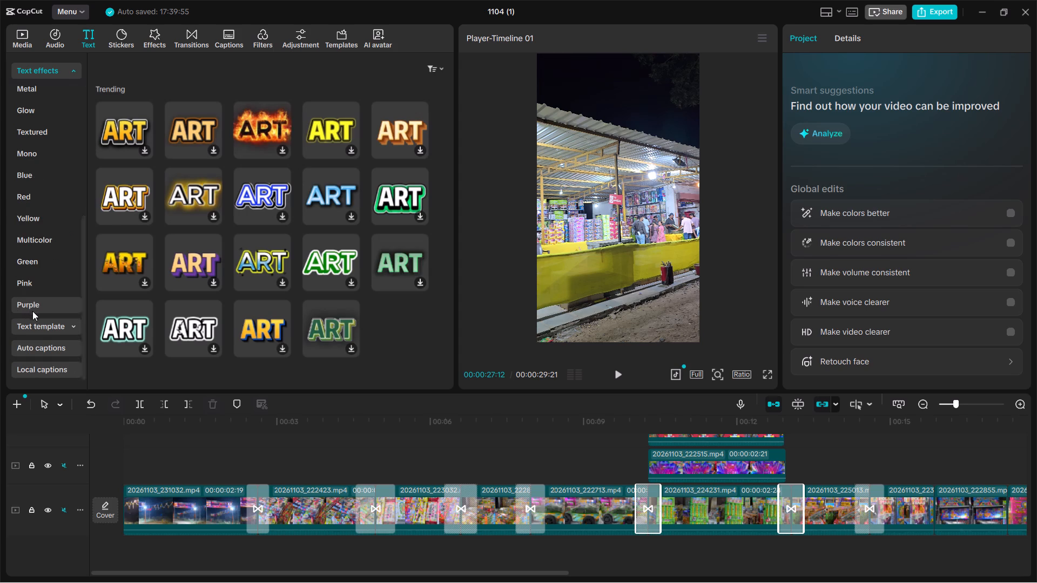
pyautogui.click(41, 324)
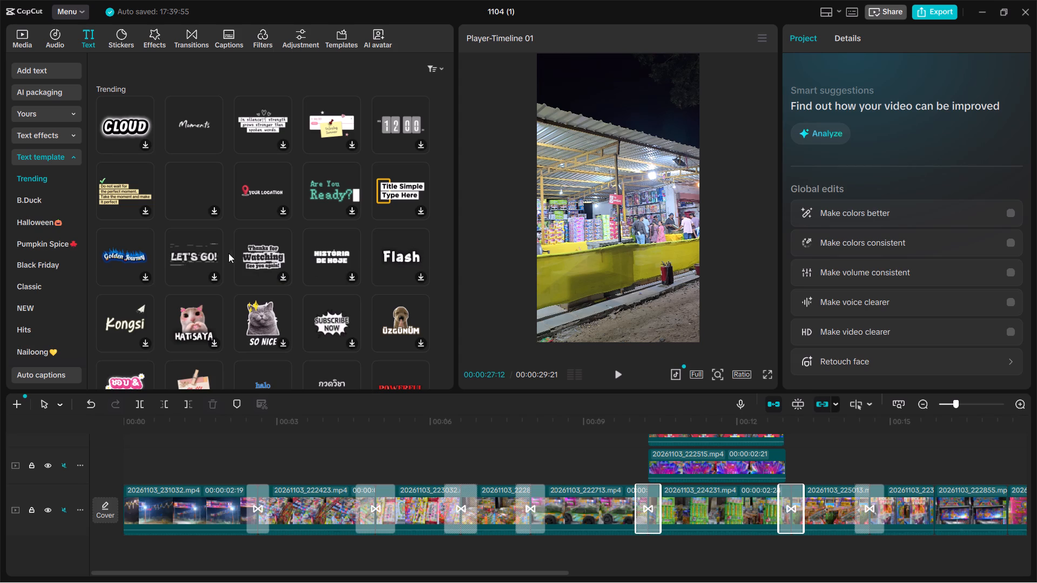
pyautogui.scroll(-1, 119, 316)
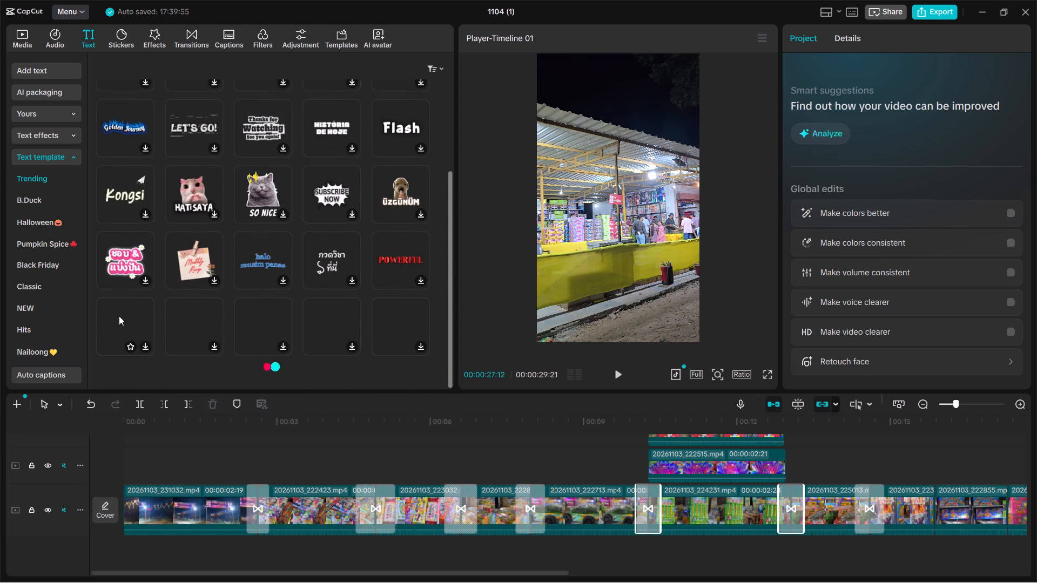
pyautogui.scroll(-1, 119, 316)
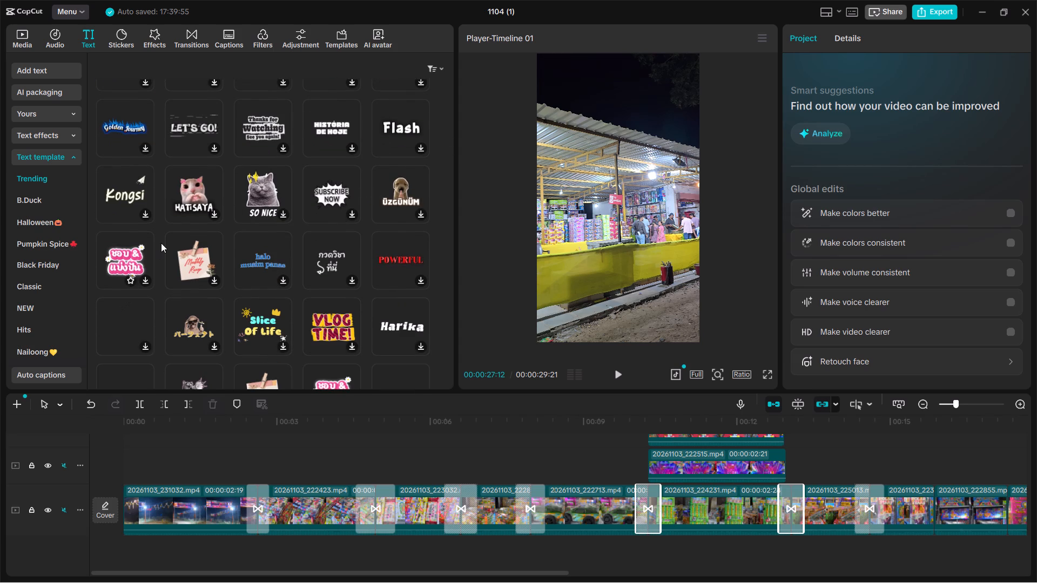
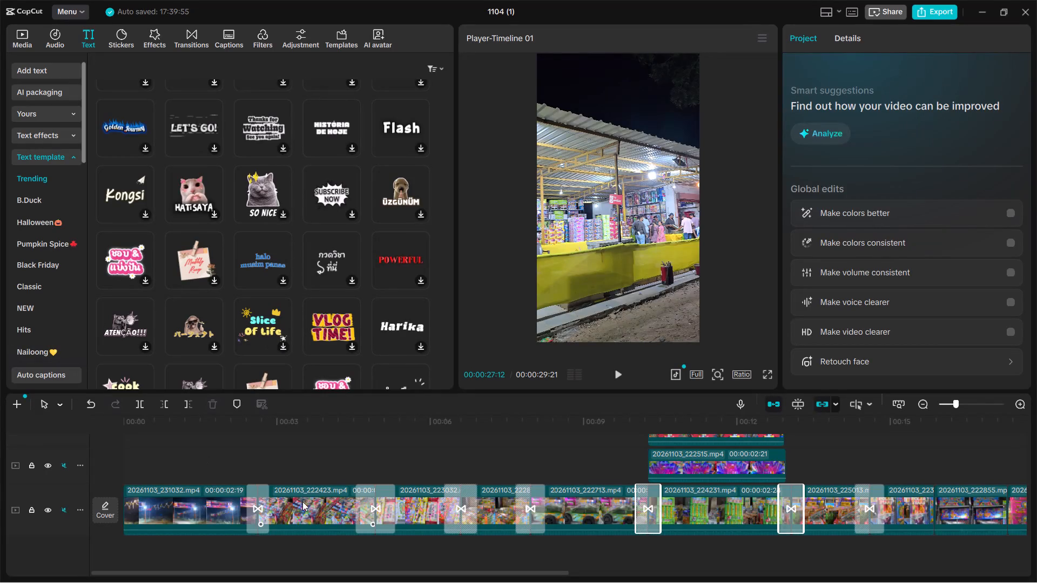
# Play back part of 20261103_230326.mp4 near the end of the timeline and place the playhead at the start of 20261103_231206.mp4.
pyautogui.click(257, 450)
pyautogui.hscroll(12, 257, 449)
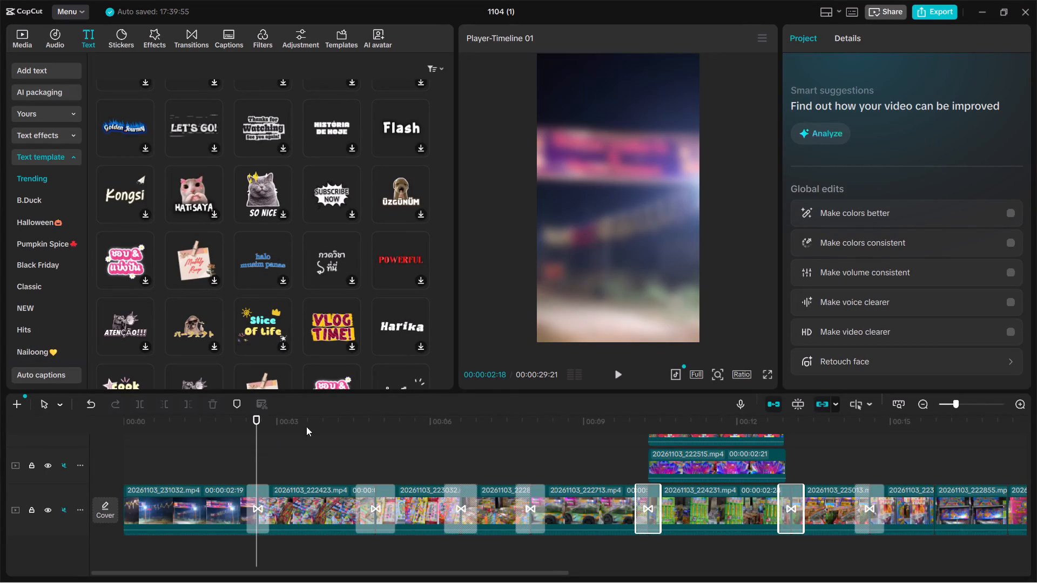
pyautogui.hscroll(-4, 509, 449)
pyautogui.click(509, 449)
pyautogui.click(633, 432)
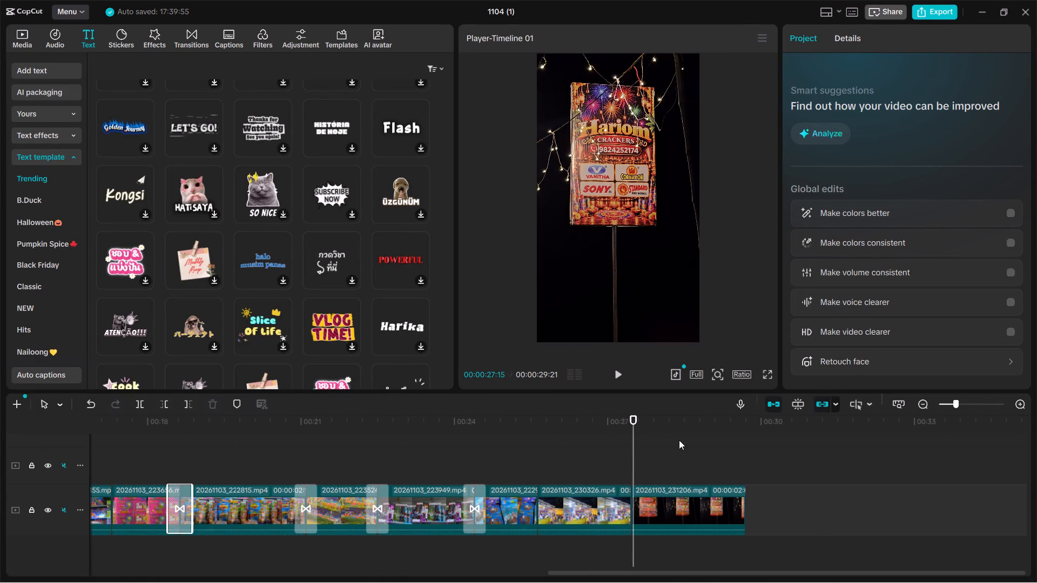
pyautogui.click(679, 440)
pyautogui.click(568, 445)
pyautogui.press('space')
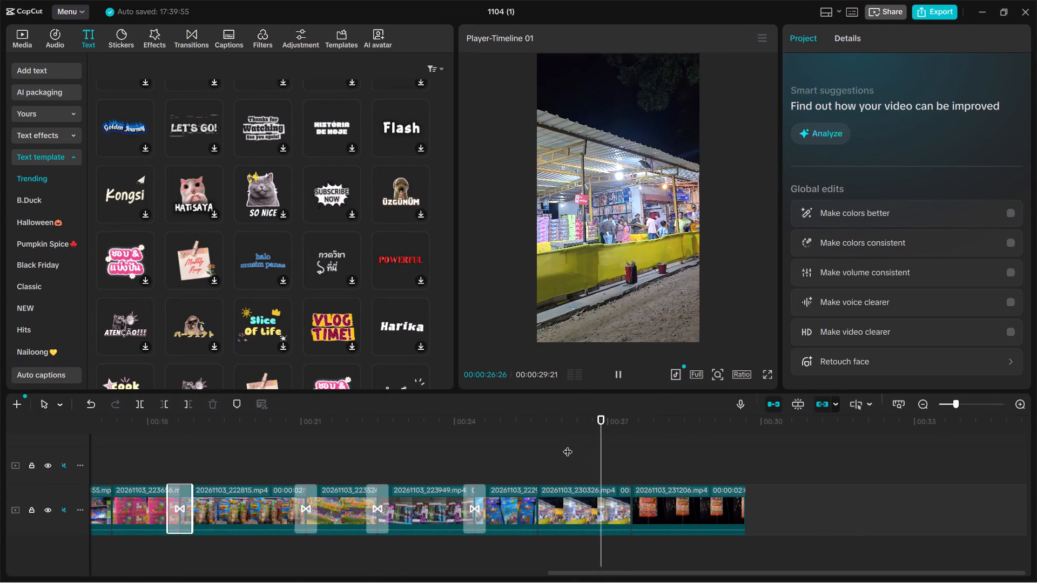
pyautogui.press('space')
pyautogui.click(634, 457)
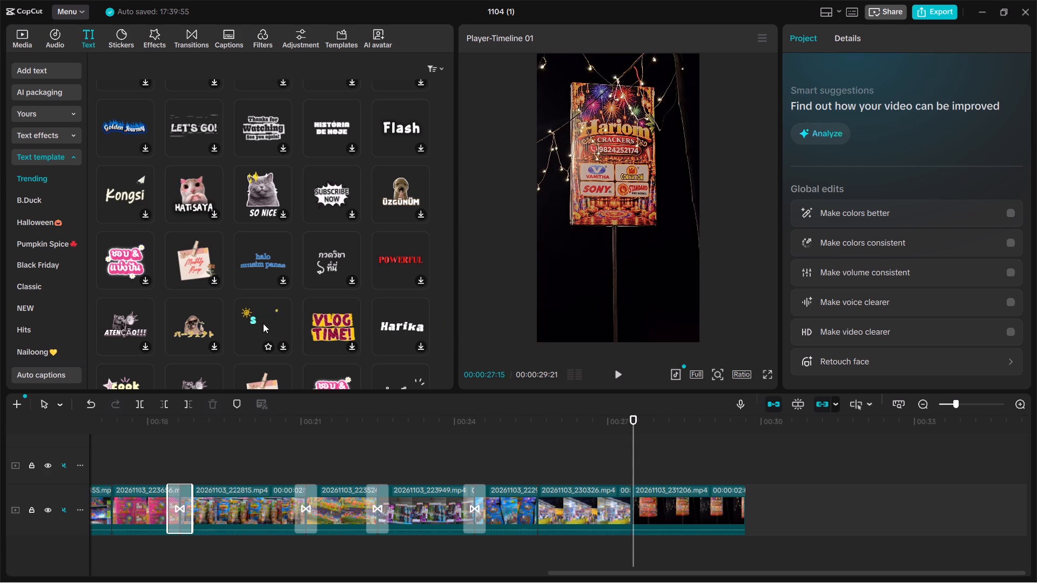
# Examine the Trending text templates, previewing Grazior, Kongsi and the starred Bizim Hikayemiz, and look over the Trending text effects.
pyautogui.scroll(4, 263, 323)
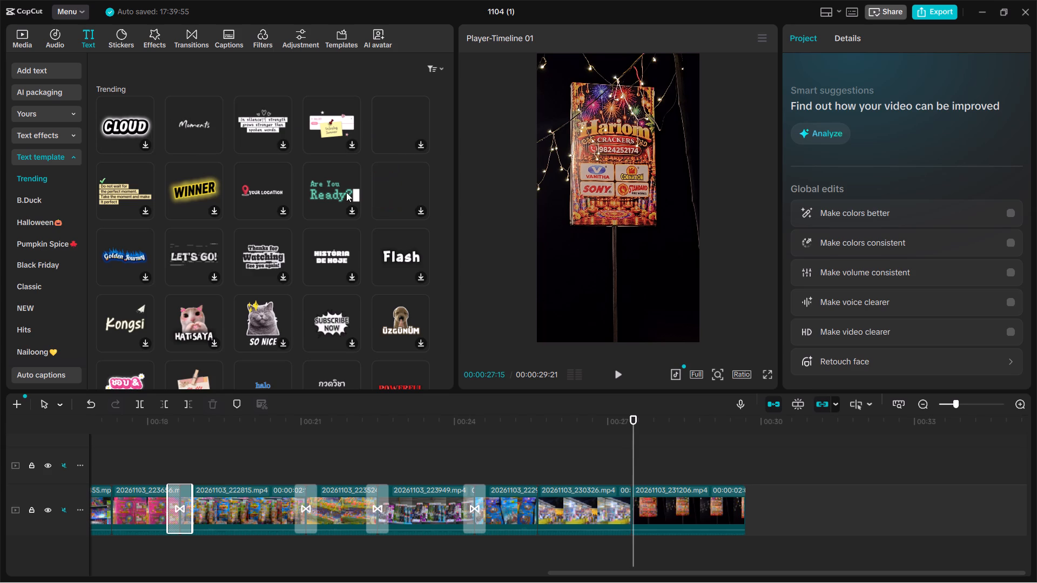
pyautogui.scroll(-1, 324, 246)
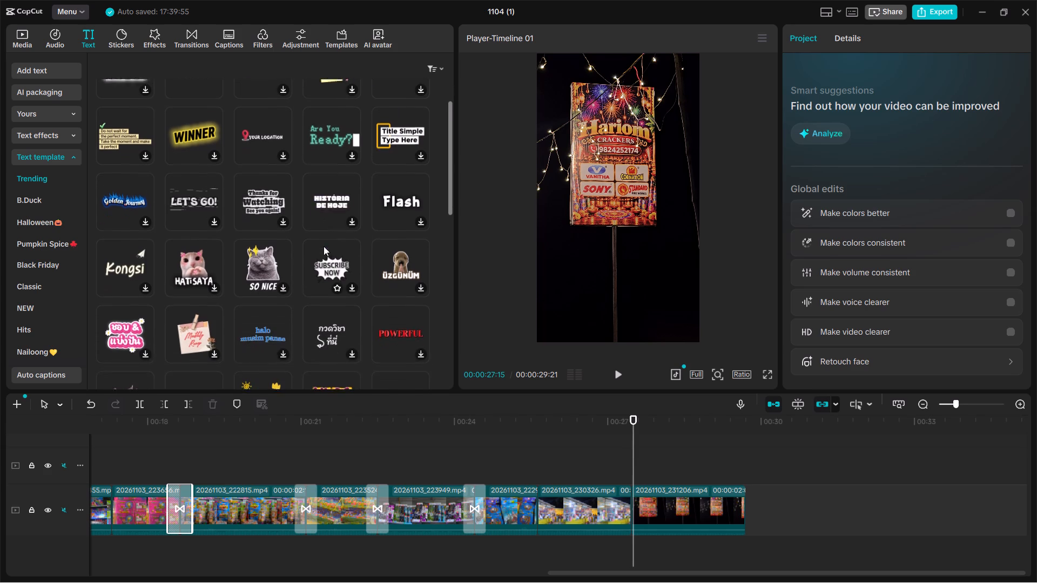
pyautogui.scroll(-1, 324, 246)
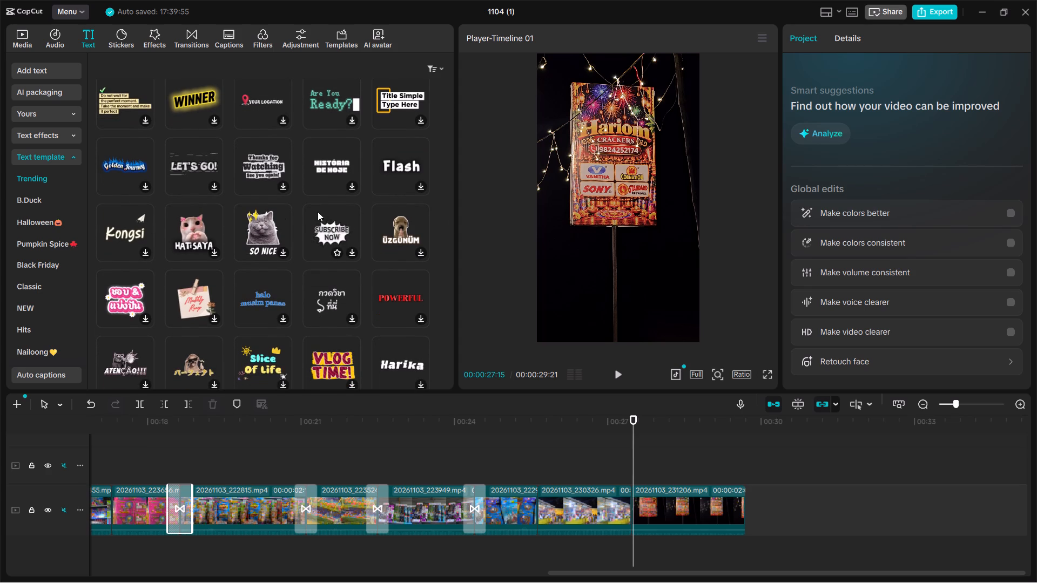
pyautogui.scroll(-1, 122, 231)
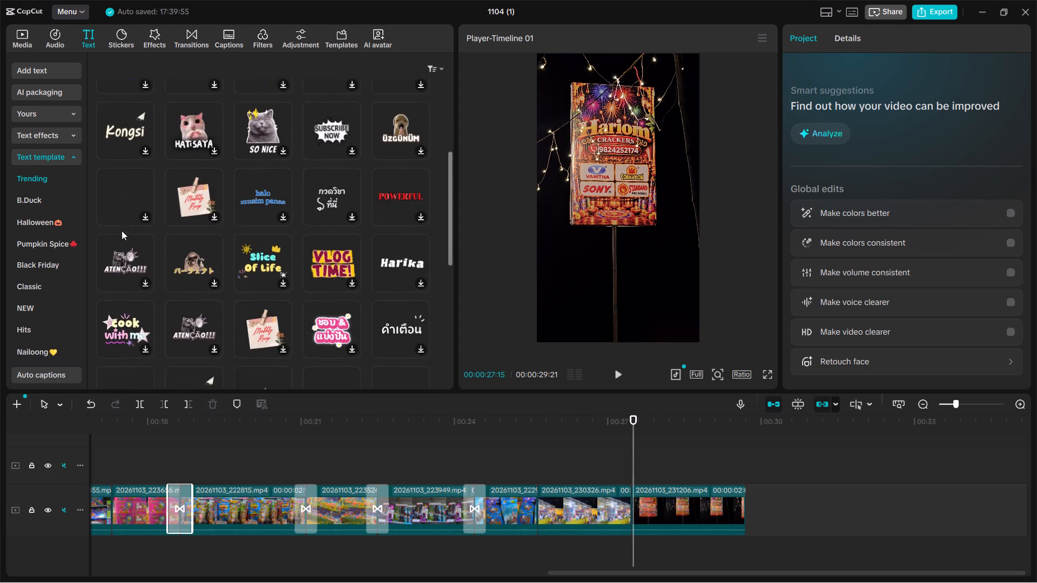
pyautogui.scroll(-2, 122, 231)
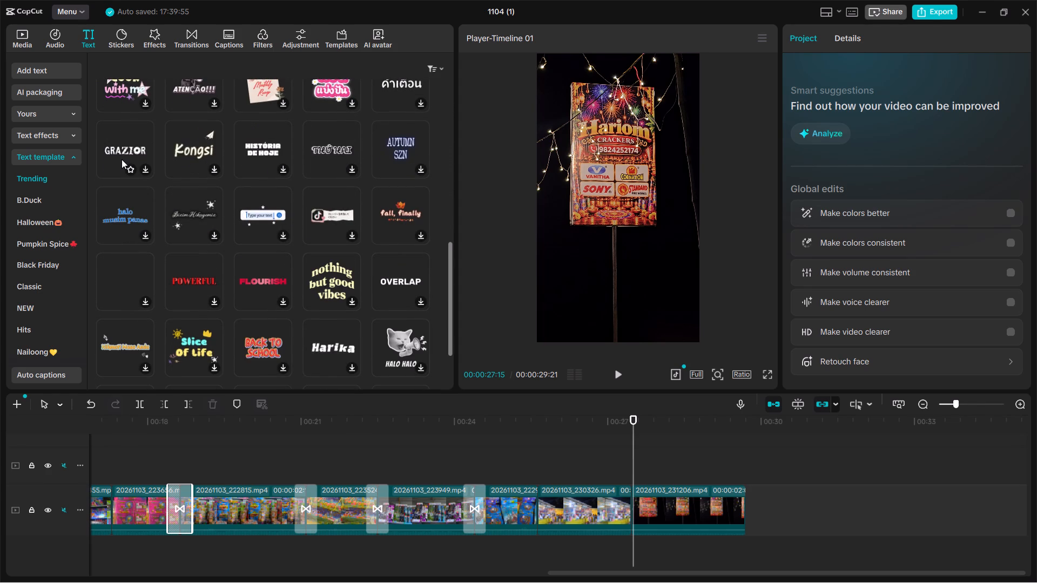
pyautogui.click(122, 150)
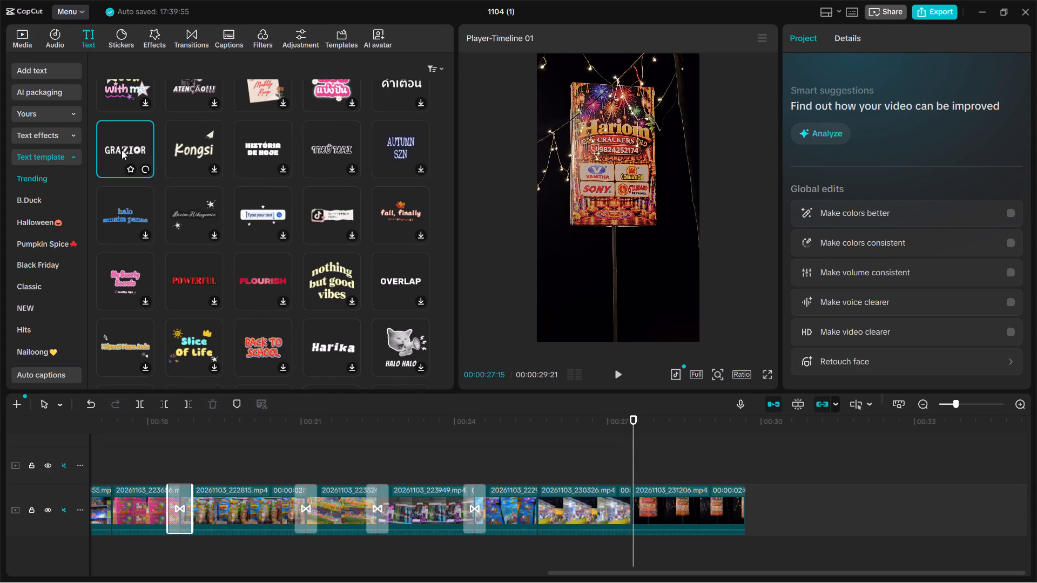
pyautogui.click(193, 147)
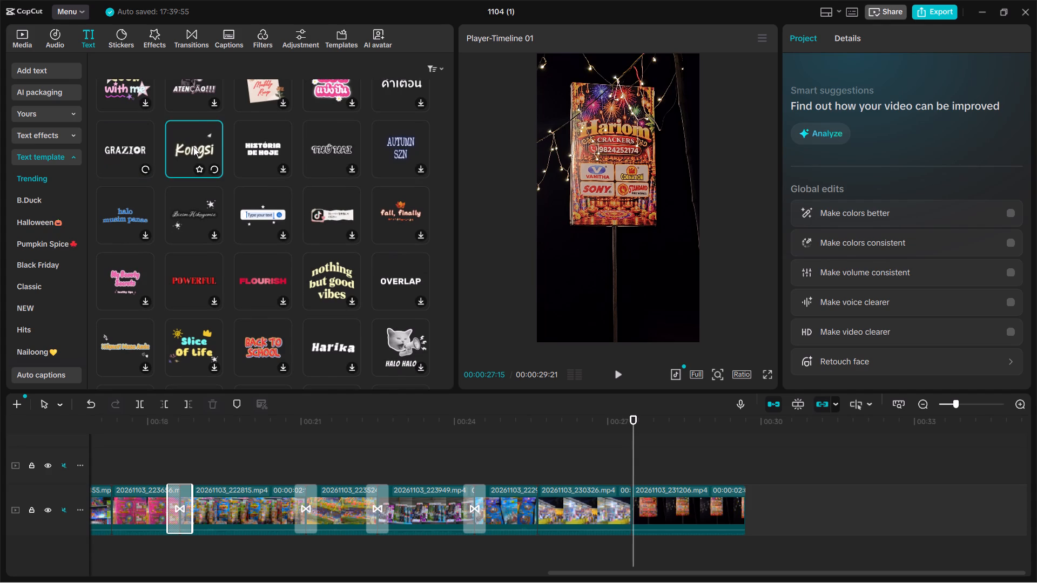
pyautogui.doubleClick(189, 207)
pyautogui.scroll(-5, 181, 237)
pyautogui.scroll(16, 181, 237)
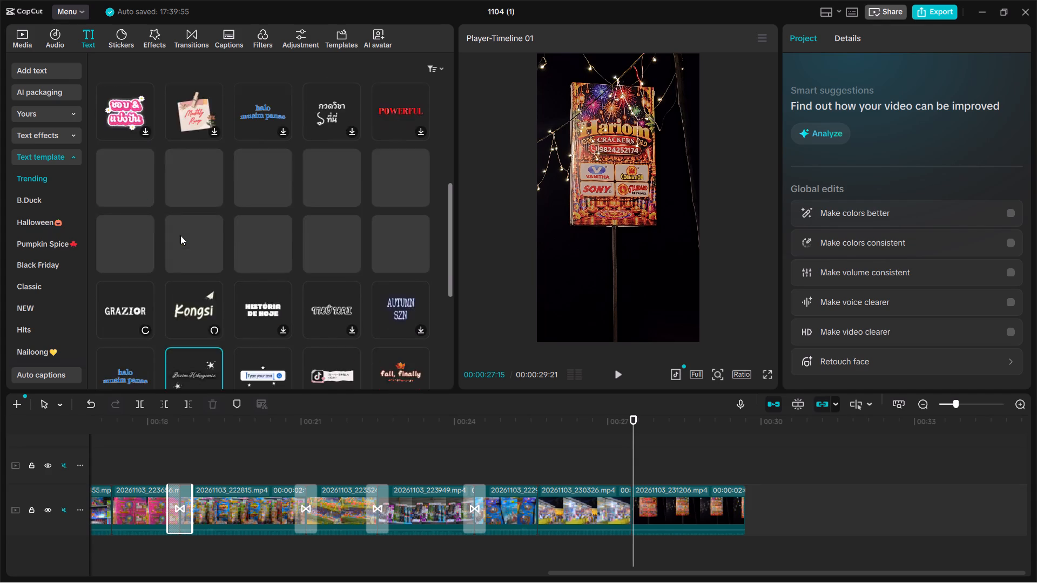
pyautogui.scroll(19, 180, 235)
pyautogui.click(37, 133)
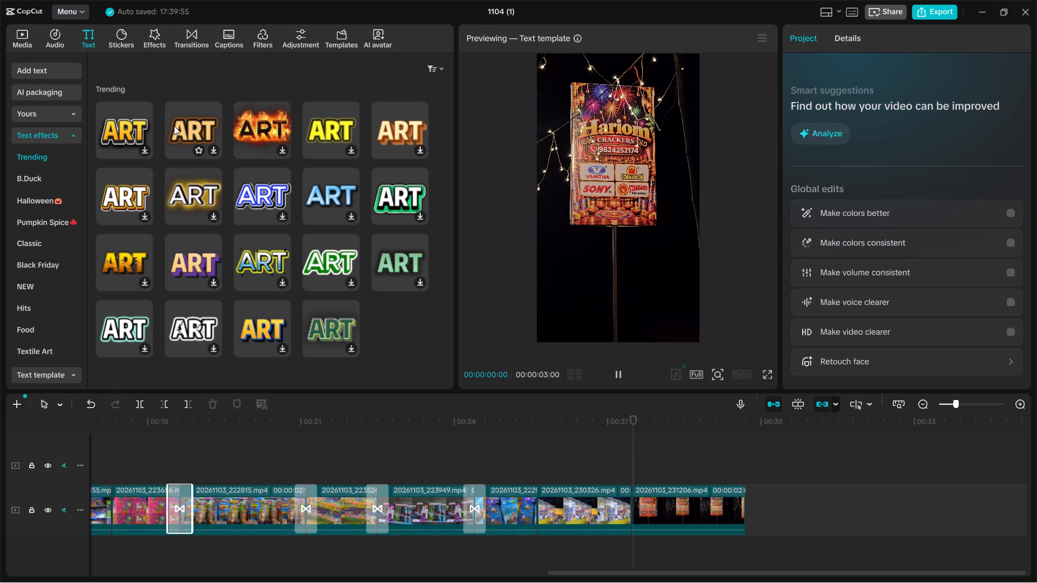
pyautogui.scroll(5, 174, 126)
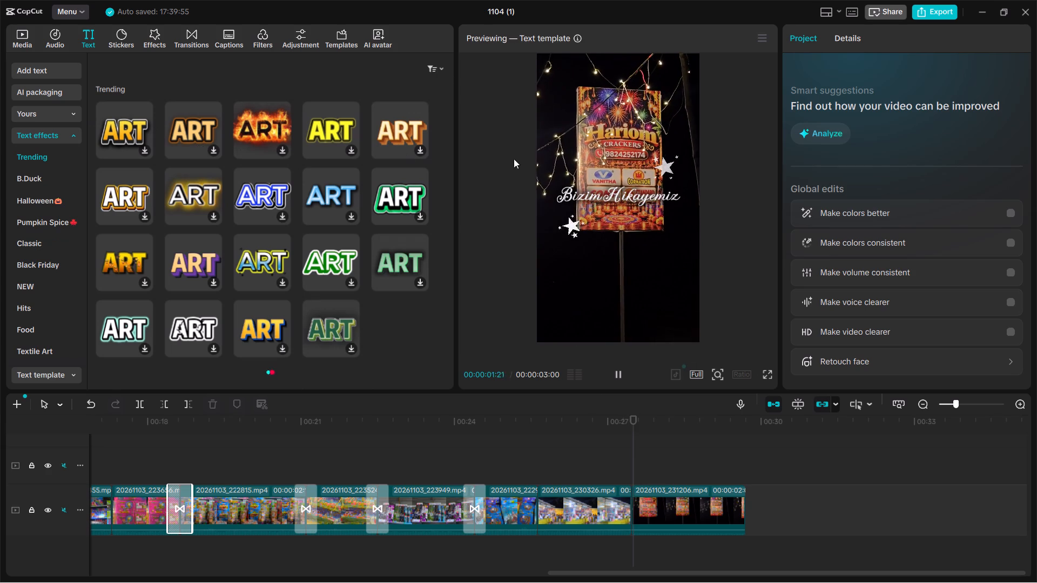
pyautogui.doubleClick(592, 189)
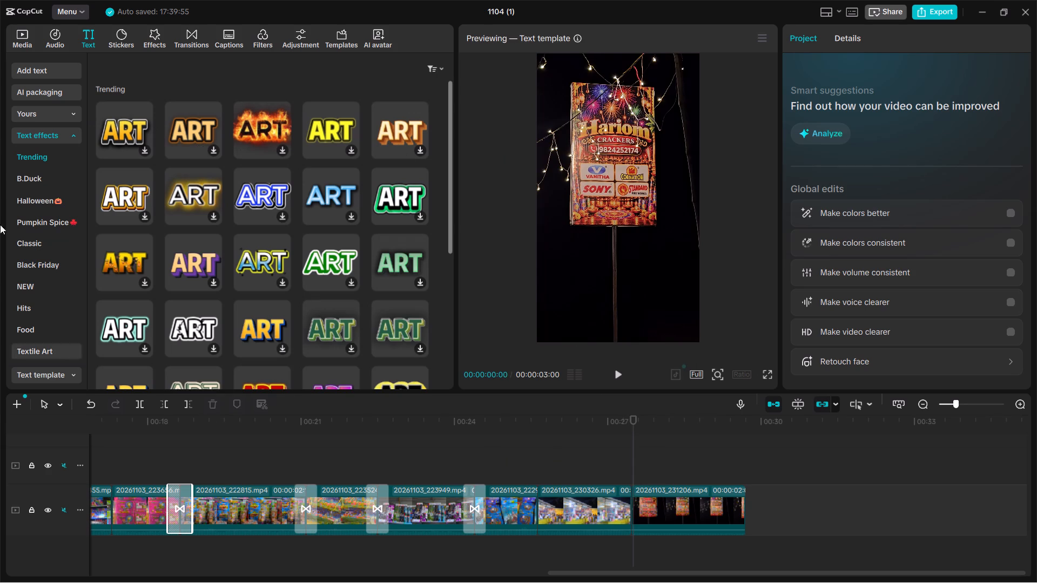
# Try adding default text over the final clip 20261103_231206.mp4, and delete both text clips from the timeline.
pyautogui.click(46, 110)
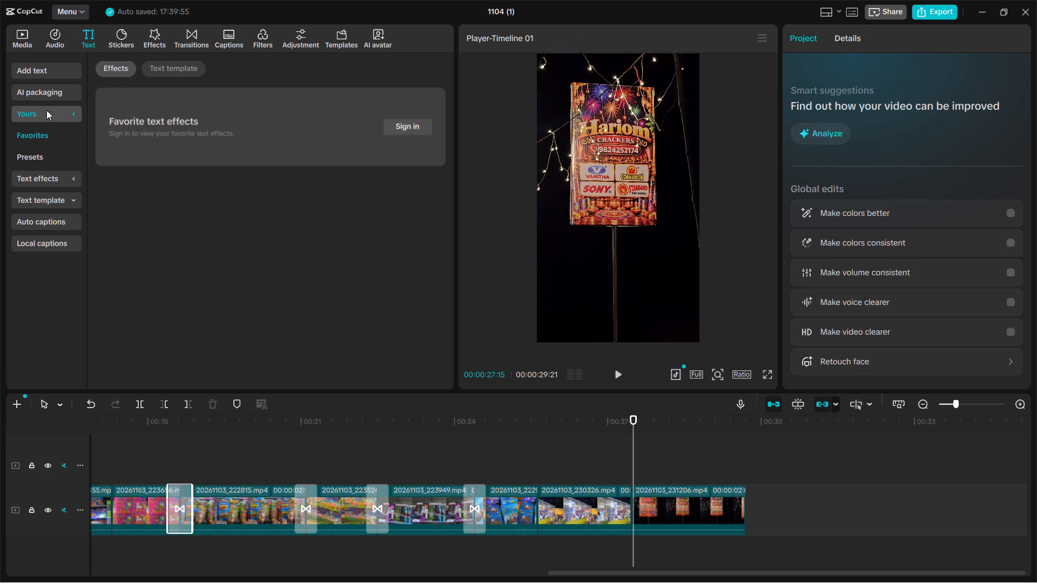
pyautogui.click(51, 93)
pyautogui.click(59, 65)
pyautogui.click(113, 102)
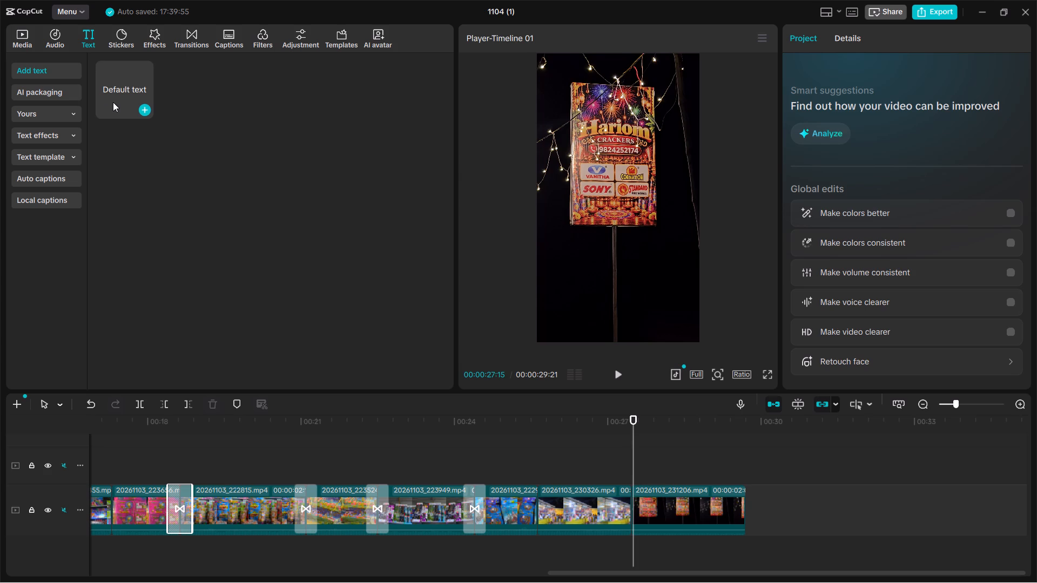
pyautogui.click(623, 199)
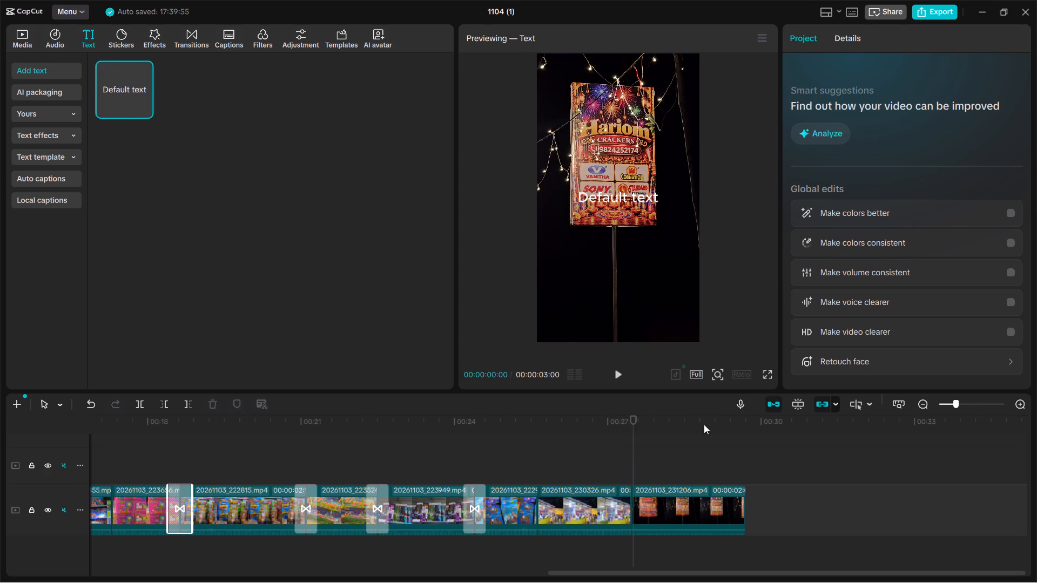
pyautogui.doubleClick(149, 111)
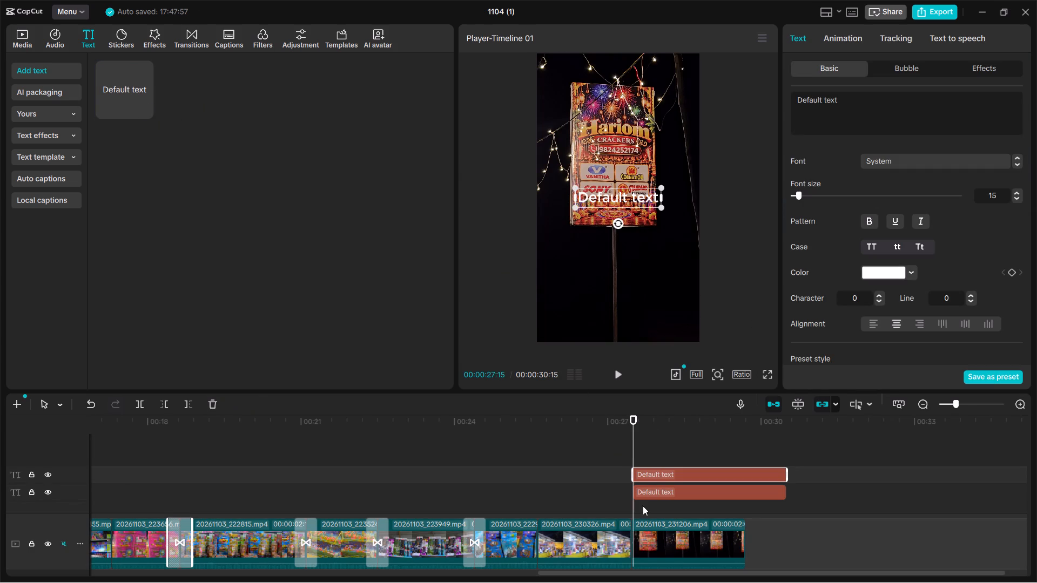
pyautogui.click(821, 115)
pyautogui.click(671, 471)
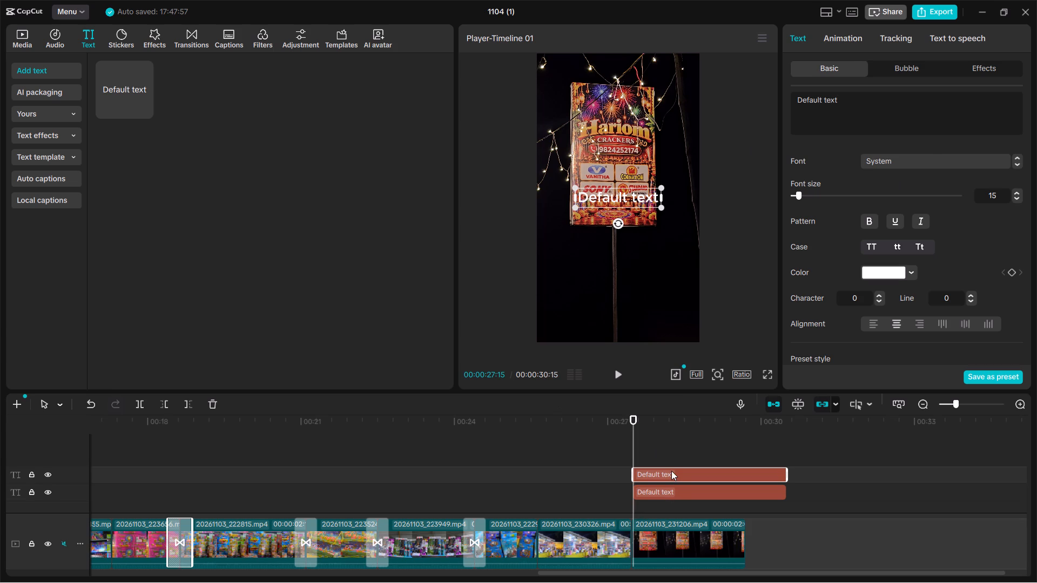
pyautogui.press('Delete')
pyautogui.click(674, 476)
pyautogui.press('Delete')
# Open the export settings for the video and enter DIWALI as the export name.
pyautogui.click(934, 8)
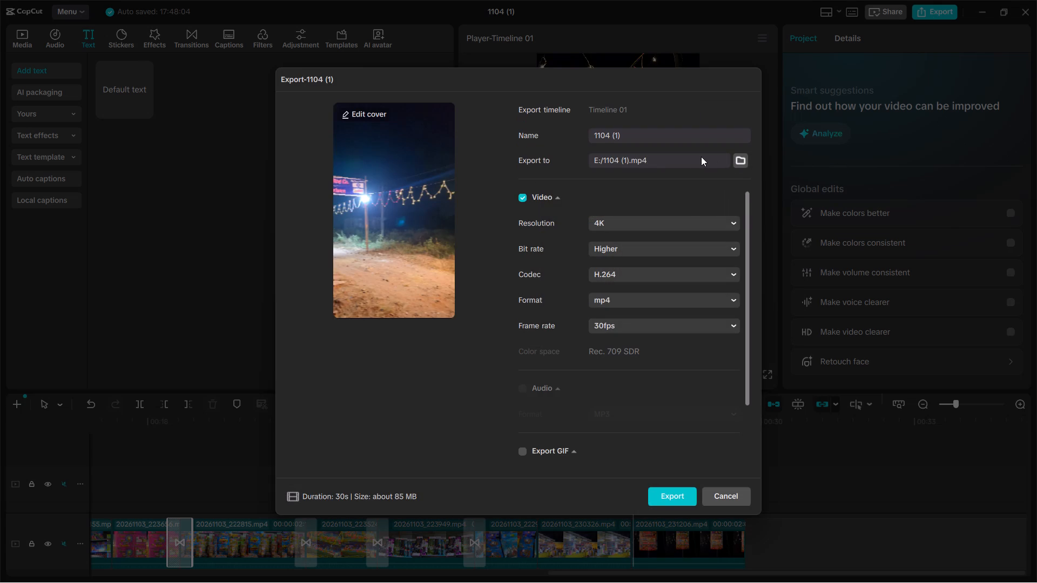
pyautogui.doubleClick(621, 133)
pyautogui.doubleClick(611, 133)
pyautogui.moveTo(608, 133); pyautogui.dragTo(573, 135)
pyautogui.doubleClick(556, 135)
pyautogui.click(623, 131)
pyautogui.hotkey('ctrl', 'a')
pyautogui.write('DIWALI')
pyautogui.press('space')
pyautogui.press('Return')
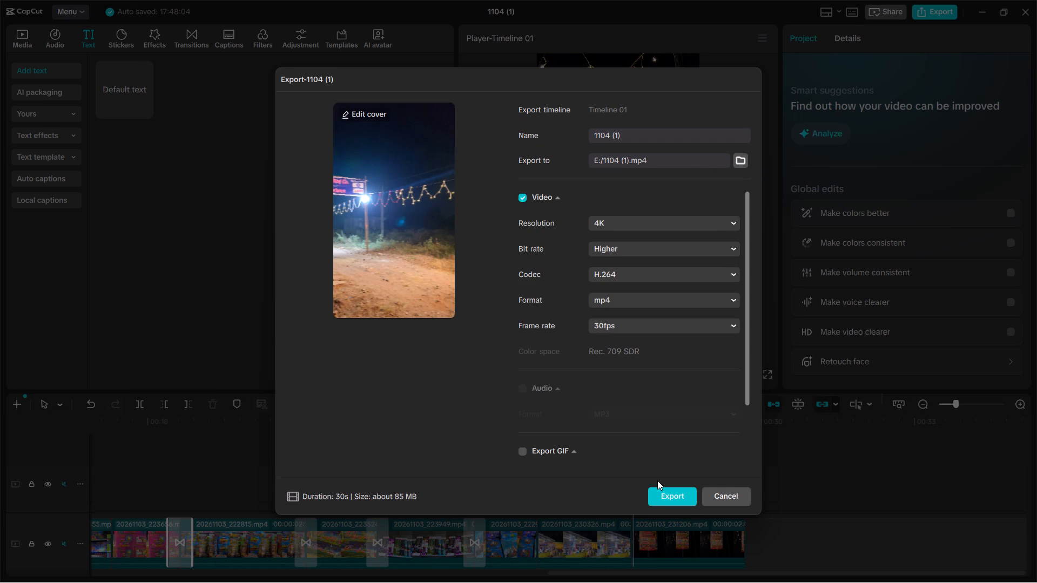
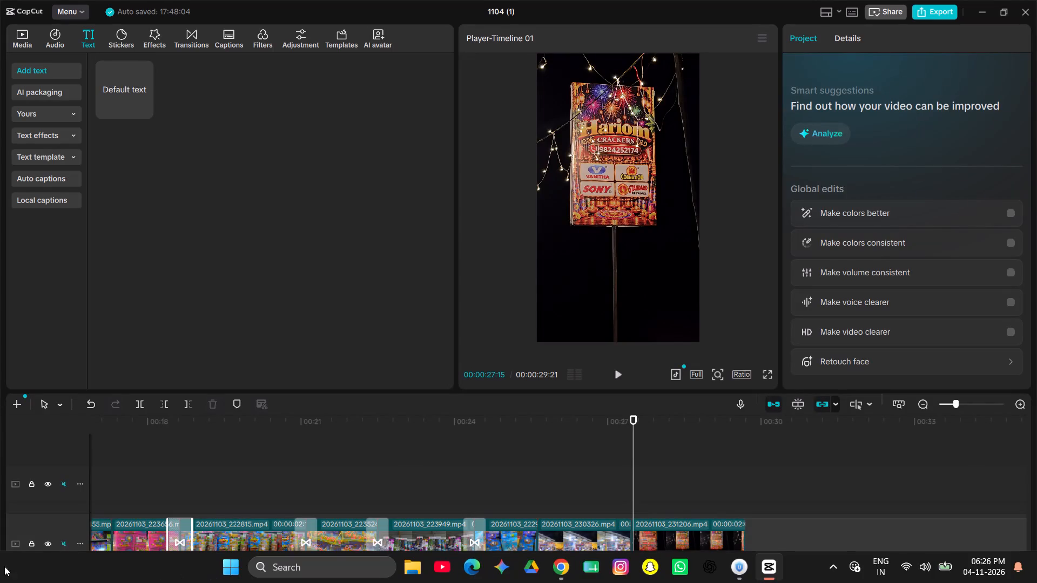
# Look over the sequence of clips and transitions leading up to the final clip 20261103_231206.mp4 on the timeline.
pyautogui.hscroll(8, 349, 581)
pyautogui.hscroll(-6, 318, 582)
pyautogui.scroll(-2, 318, 582)
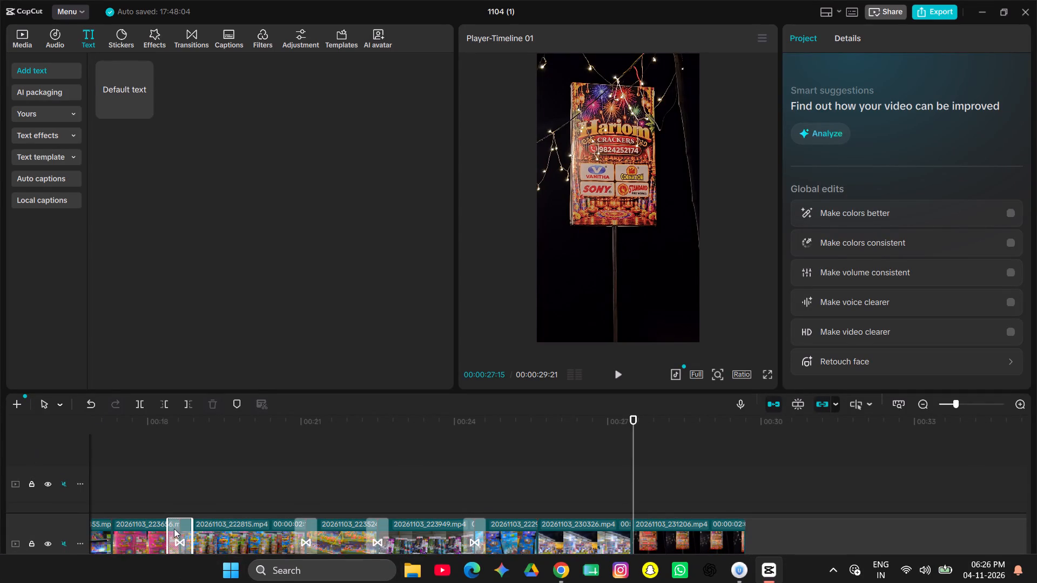
pyautogui.moveTo(381, 545); pyautogui.dragTo(437, 512)
pyautogui.hscroll(-1, 919, 503)
pyautogui.keyDown('ctrl'); pyautogui.scroll(-1, 814, 513); pyautogui.keyUp('ctrl')
pyautogui.keyDown('ctrl'); pyautogui.hscroll(-1, 814, 513); pyautogui.keyUp('ctrl')
pyautogui.keyDown('ctrl'); pyautogui.scroll(-1, 814, 513); pyautogui.keyUp('ctrl')
pyautogui.keyDown('ctrl'); pyautogui.scroll(2, 814, 513); pyautogui.keyUp('ctrl')
pyautogui.keyDown('ctrl'); pyautogui.scroll(-1, 814, 513); pyautogui.keyUp('ctrl')
pyautogui.keyDown('ctrl'); pyautogui.hscroll(-1, 814, 513); pyautogui.keyUp('ctrl')
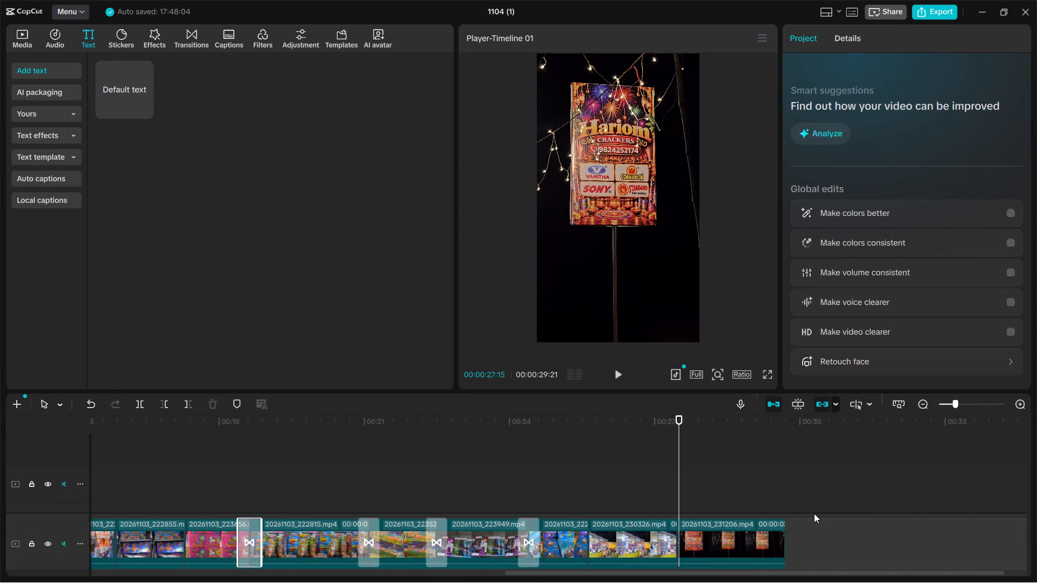
pyautogui.keyDown('ctrl'); pyautogui.hscroll(-1, 814, 513); pyautogui.keyUp('ctrl')
pyautogui.keyDown('ctrl'); pyautogui.scroll(-2, 814, 513); pyautogui.keyUp('ctrl')
pyautogui.keyDown('ctrl'); pyautogui.hscroll(-1, 814, 513); pyautogui.keyUp('ctrl')
pyautogui.hscroll(2, 1036, 493)
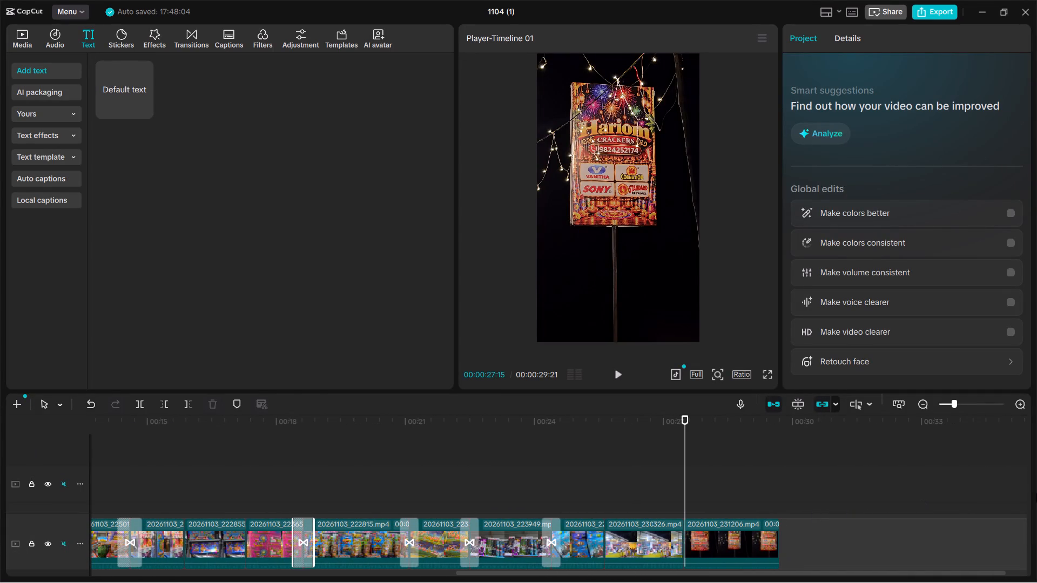